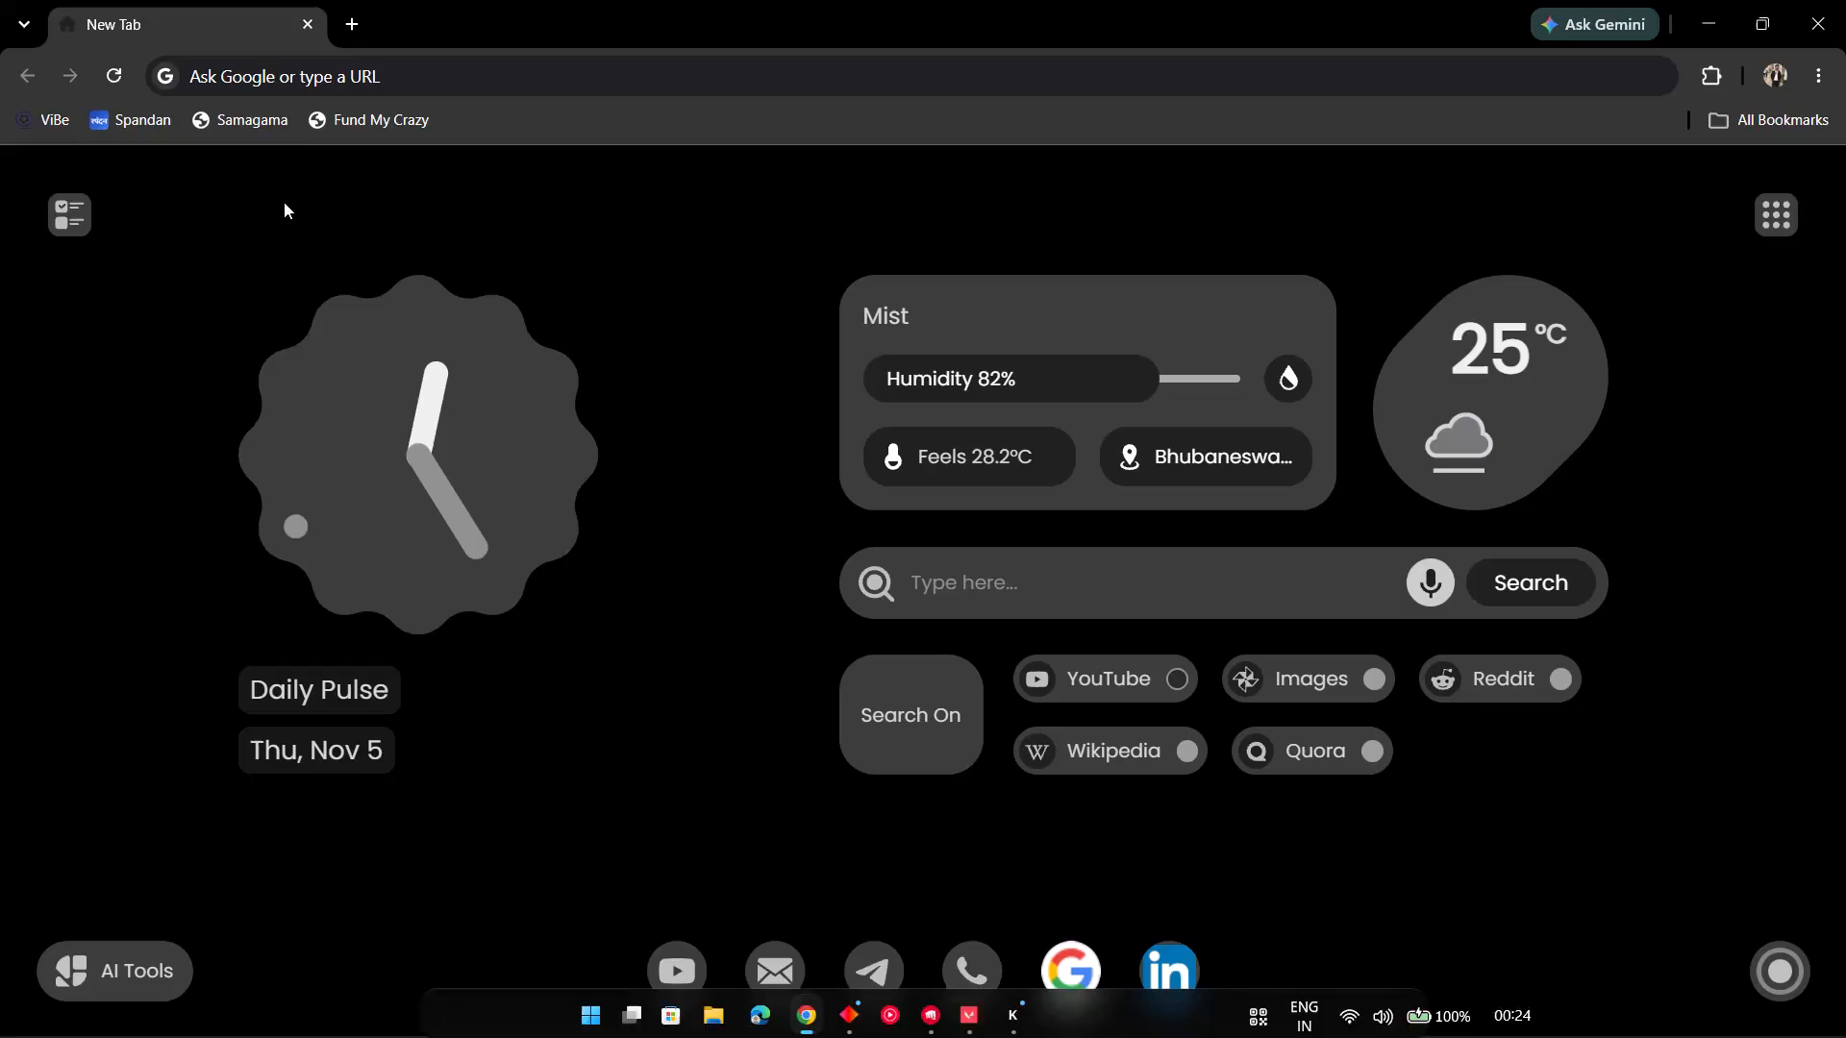
# Open the HOSTEL SNACKS spreadsheet in Google Sheets.
pyautogui.click(1776, 214)
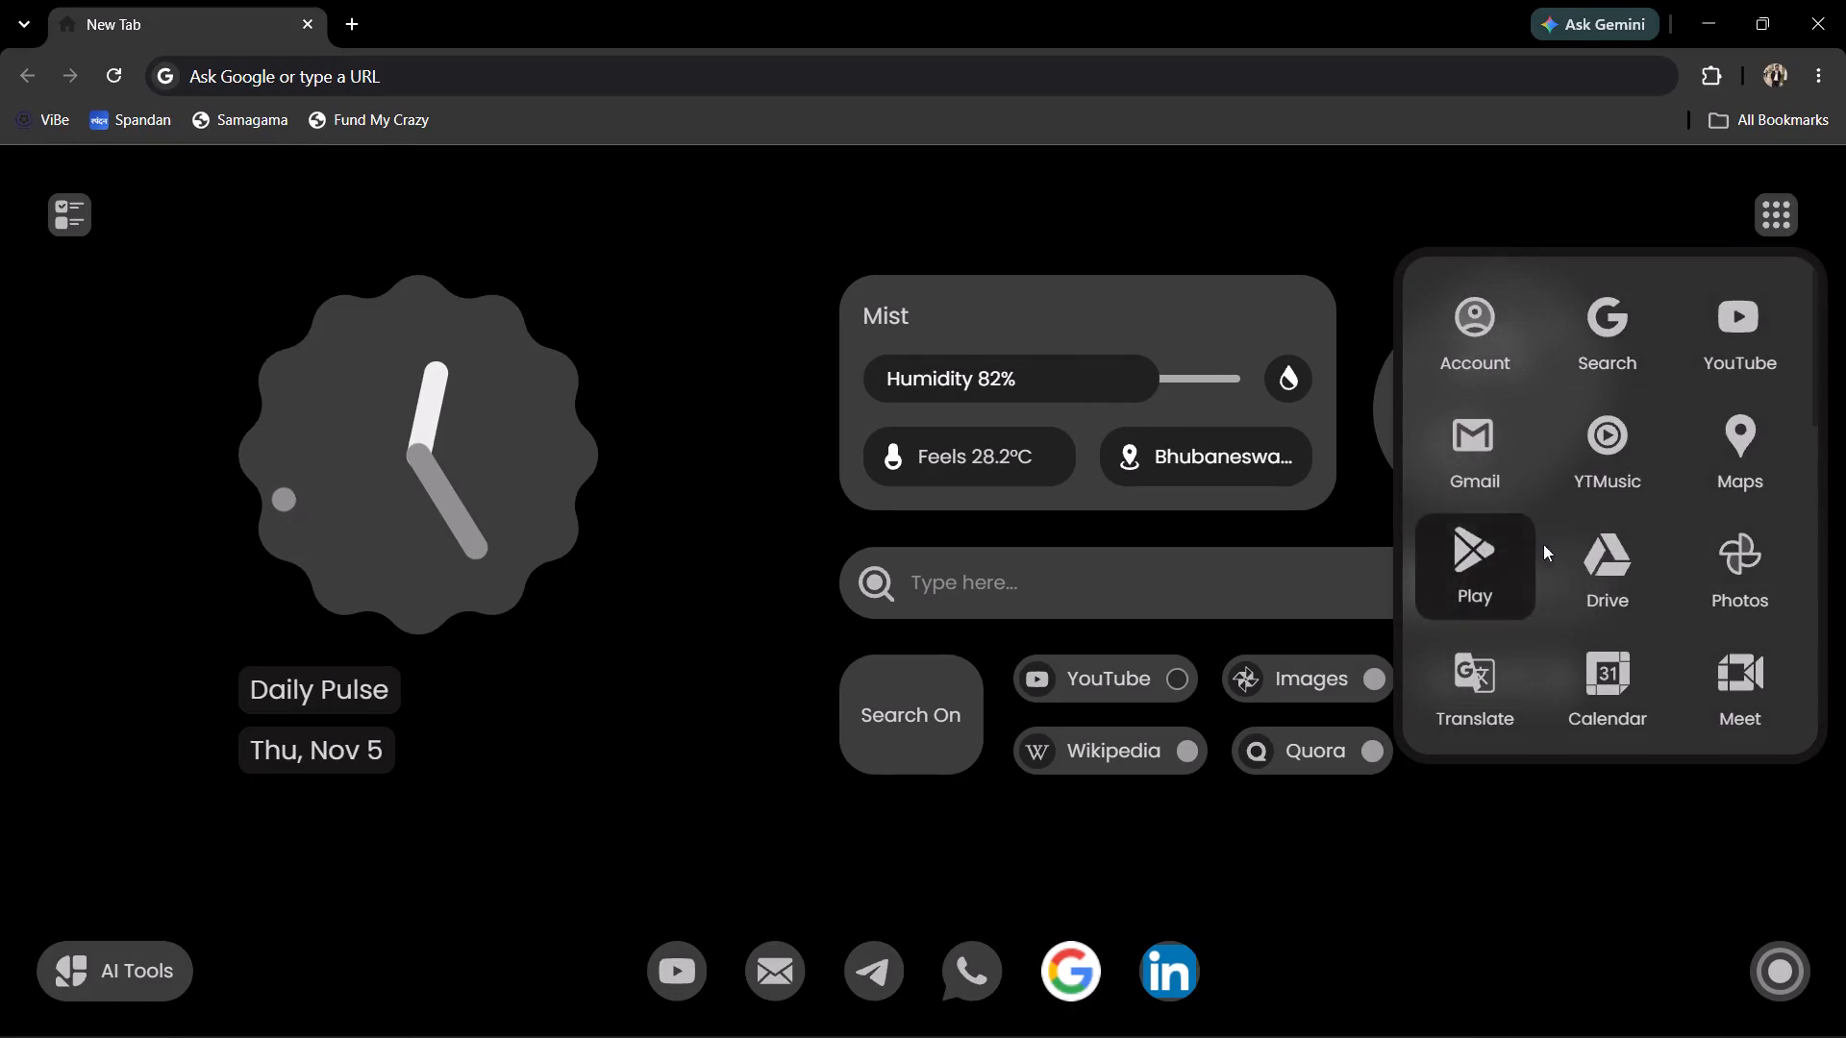
pyautogui.scroll(-2, 1544, 542)
pyautogui.scroll(-1, 1676, 618)
pyautogui.click(1591, 595)
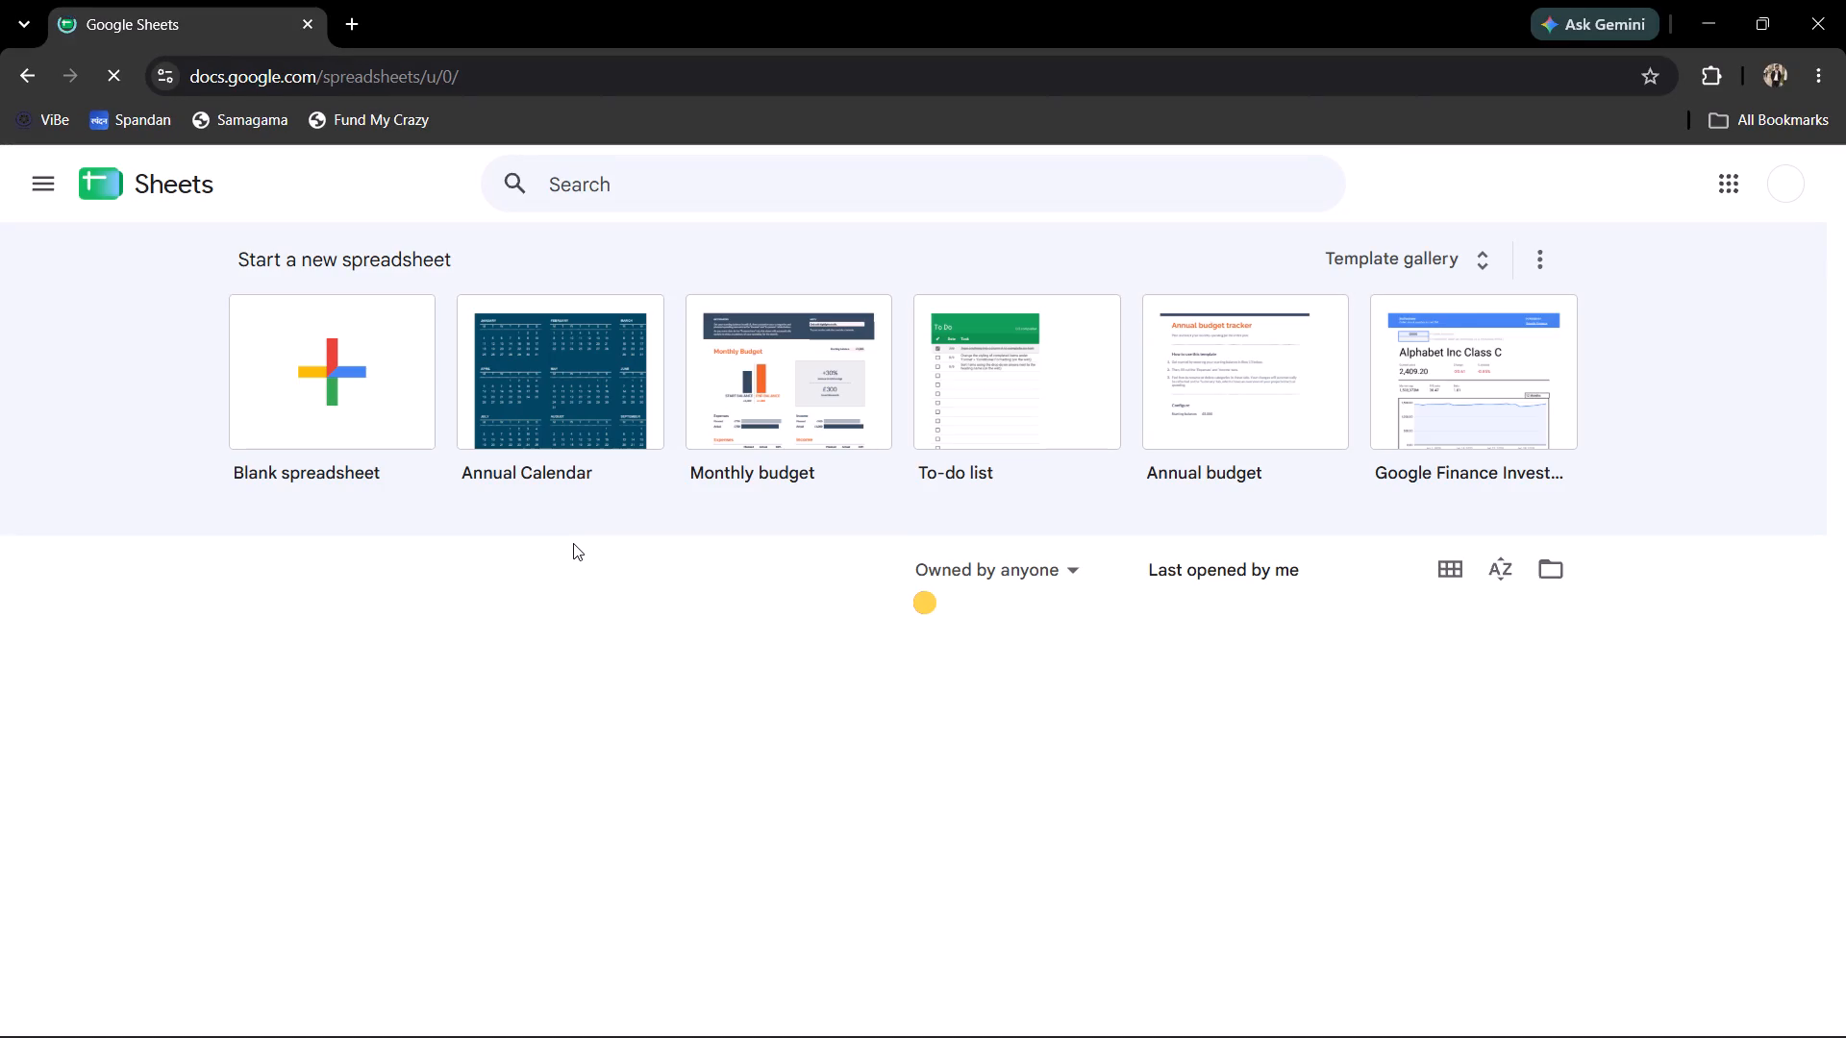
pyautogui.click(425, 782)
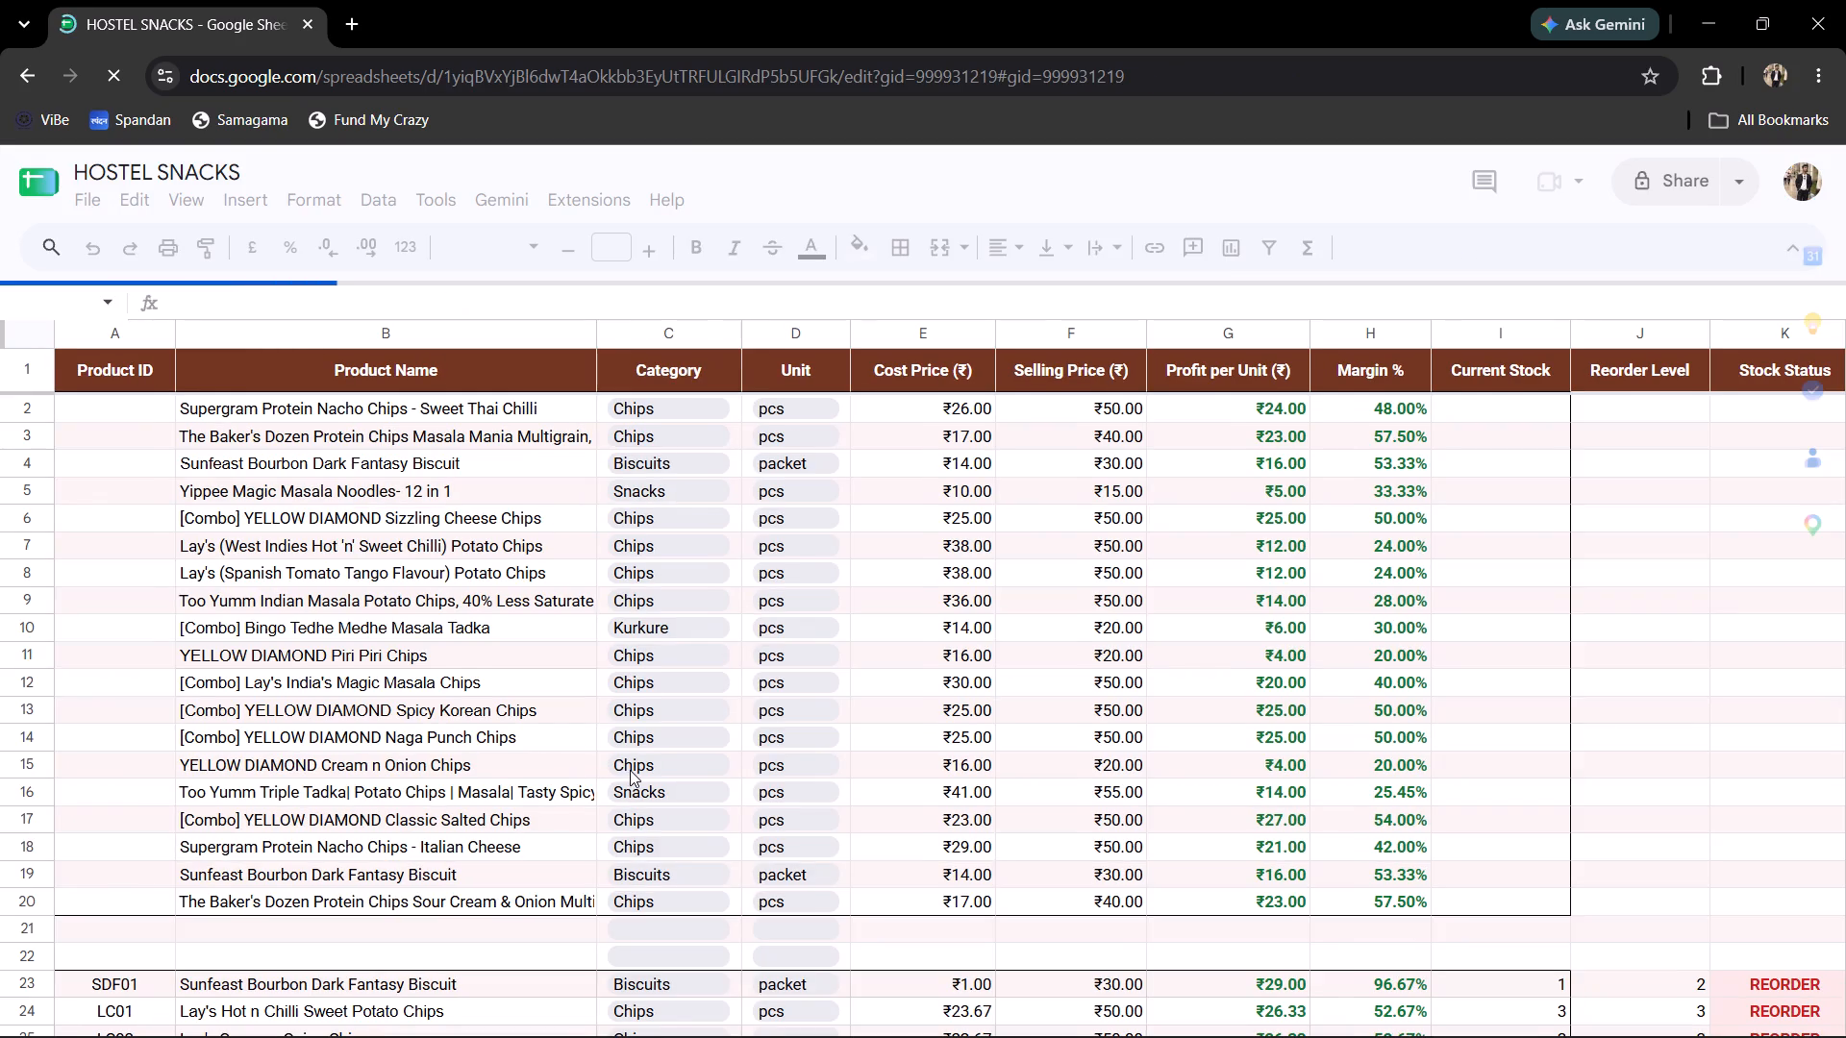
# Start a new stock batch on the Products sheet by choosing product ID LC01 in row 140.
pyautogui.scroll(-1, 630, 770)
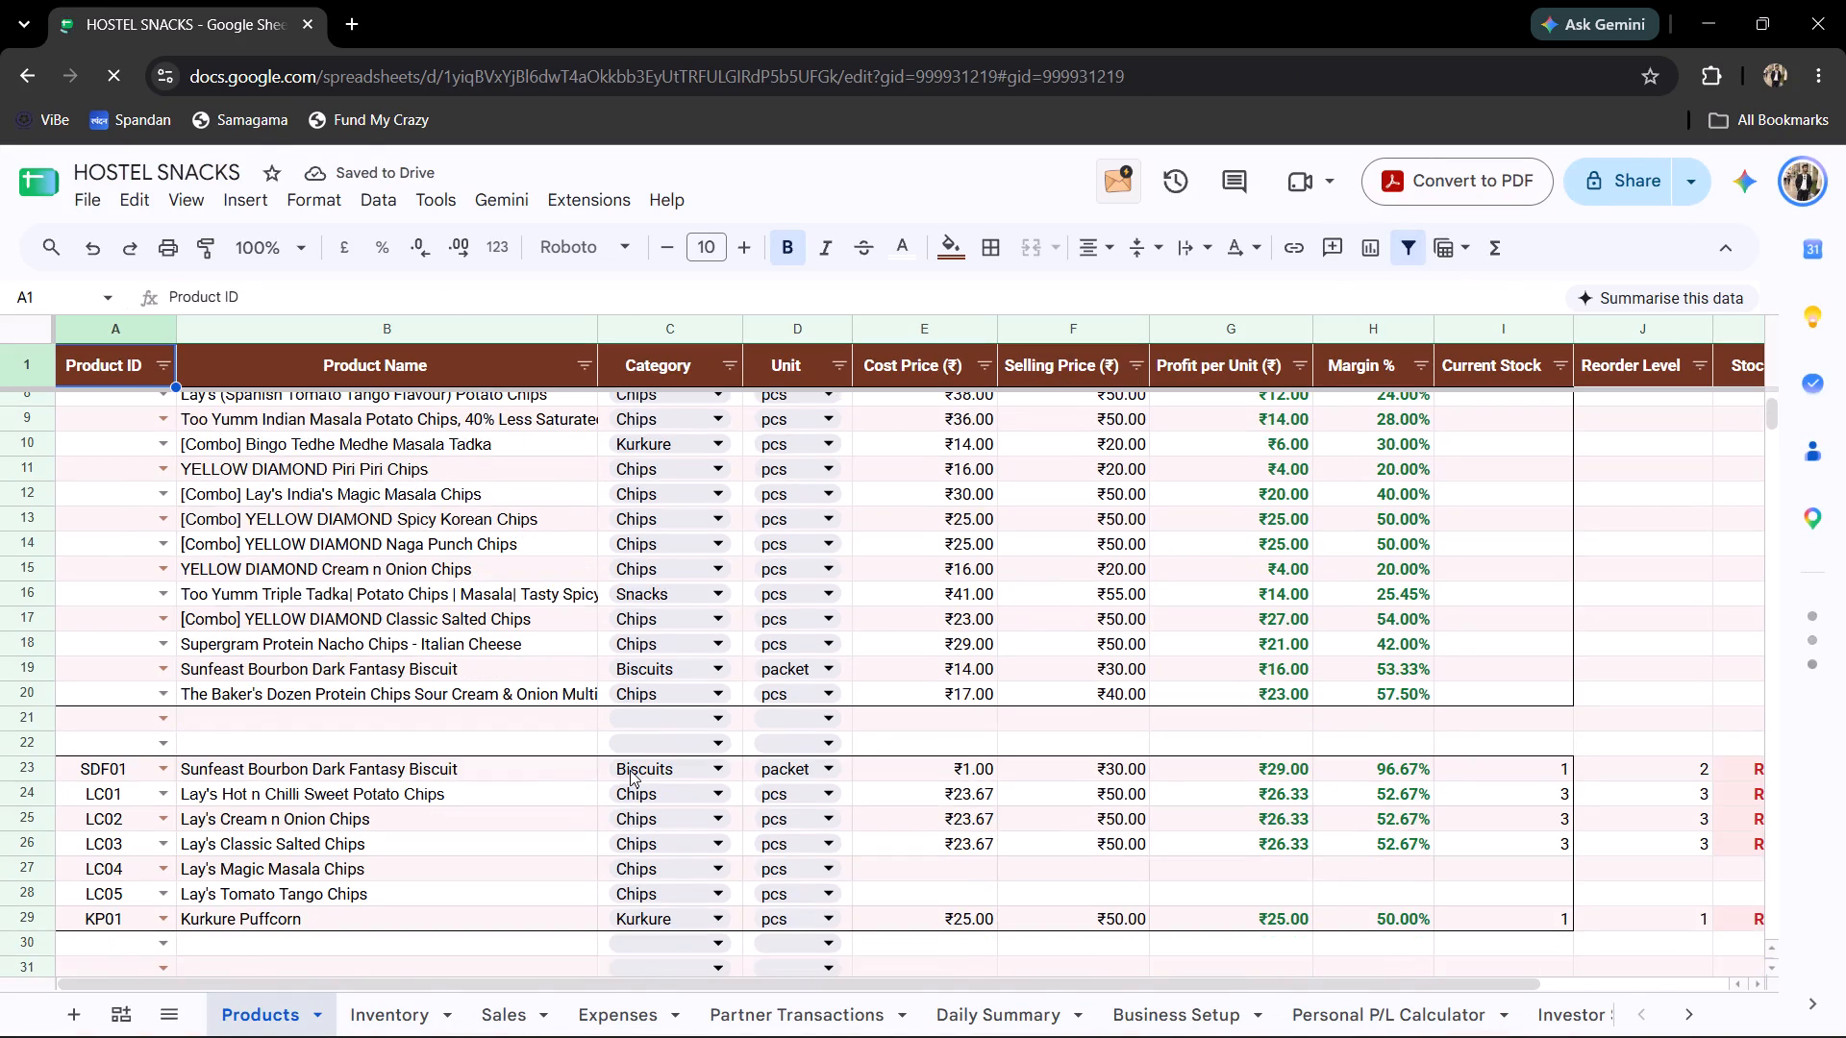
pyautogui.scroll(-20, 630, 770)
pyautogui.scroll(-1, 630, 770)
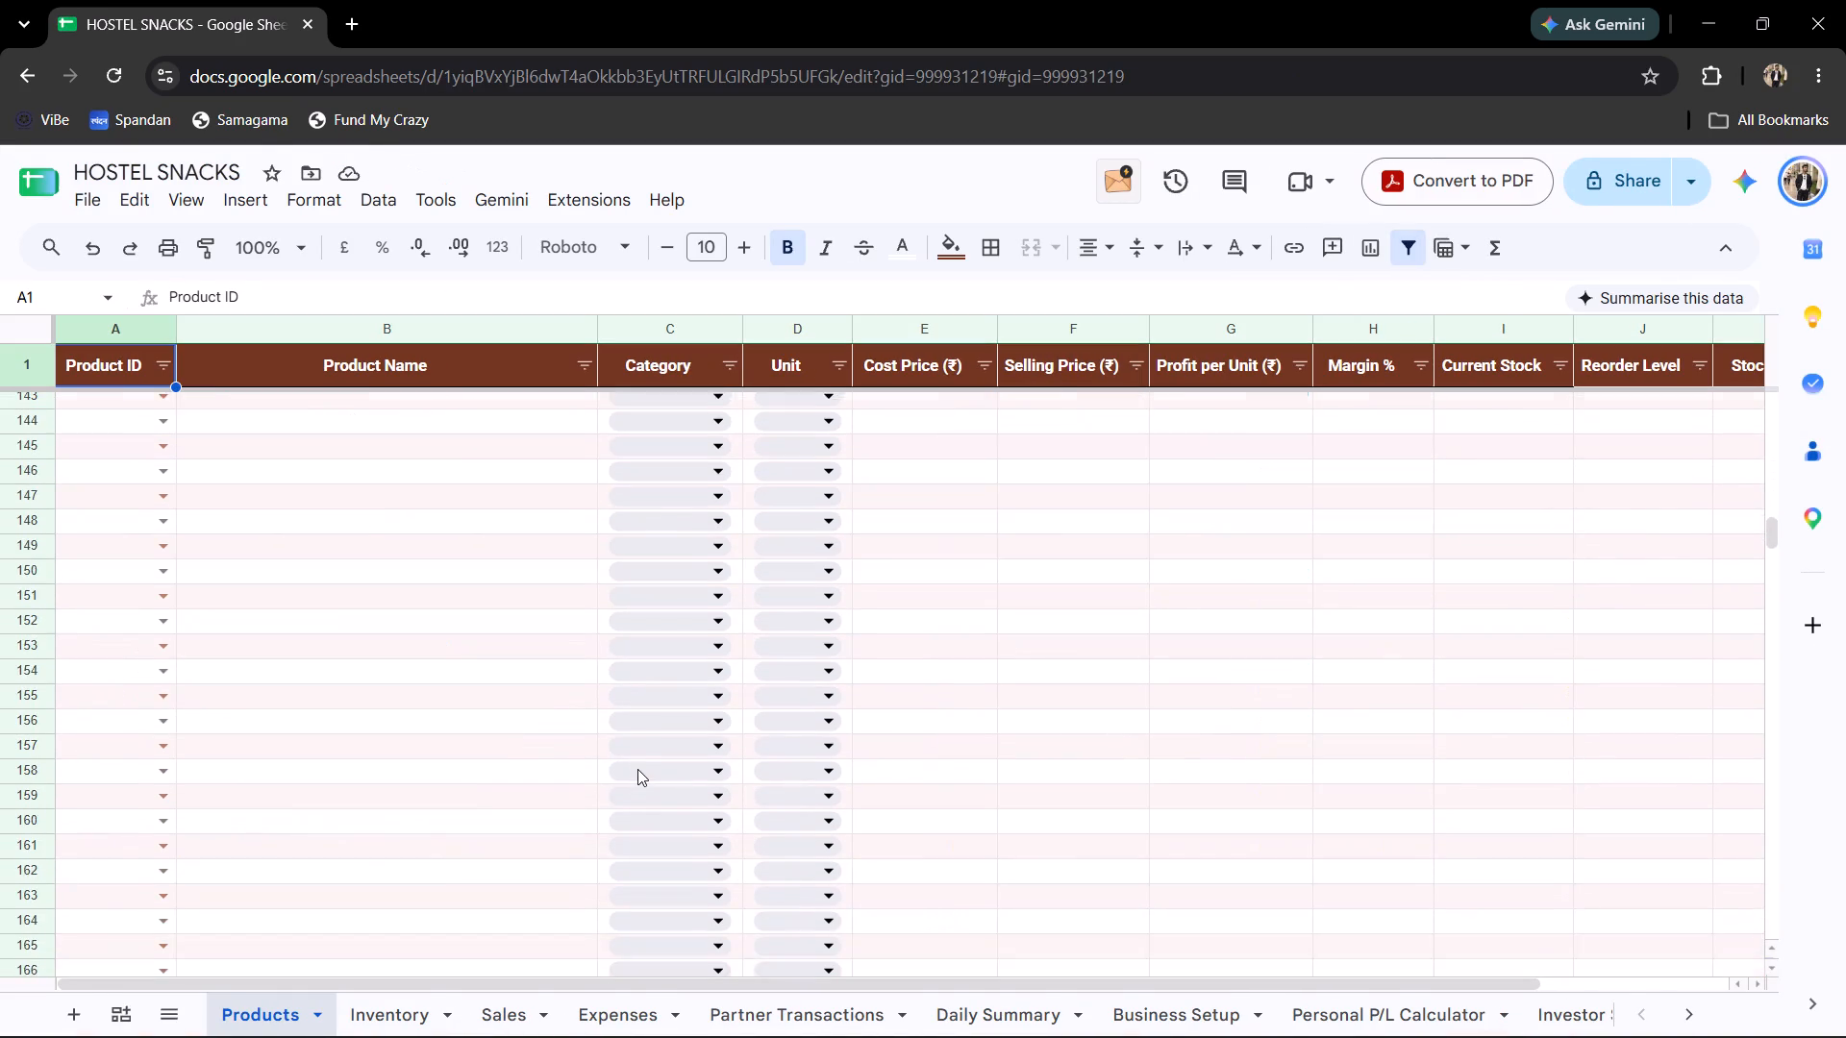
pyautogui.scroll(3, 637, 769)
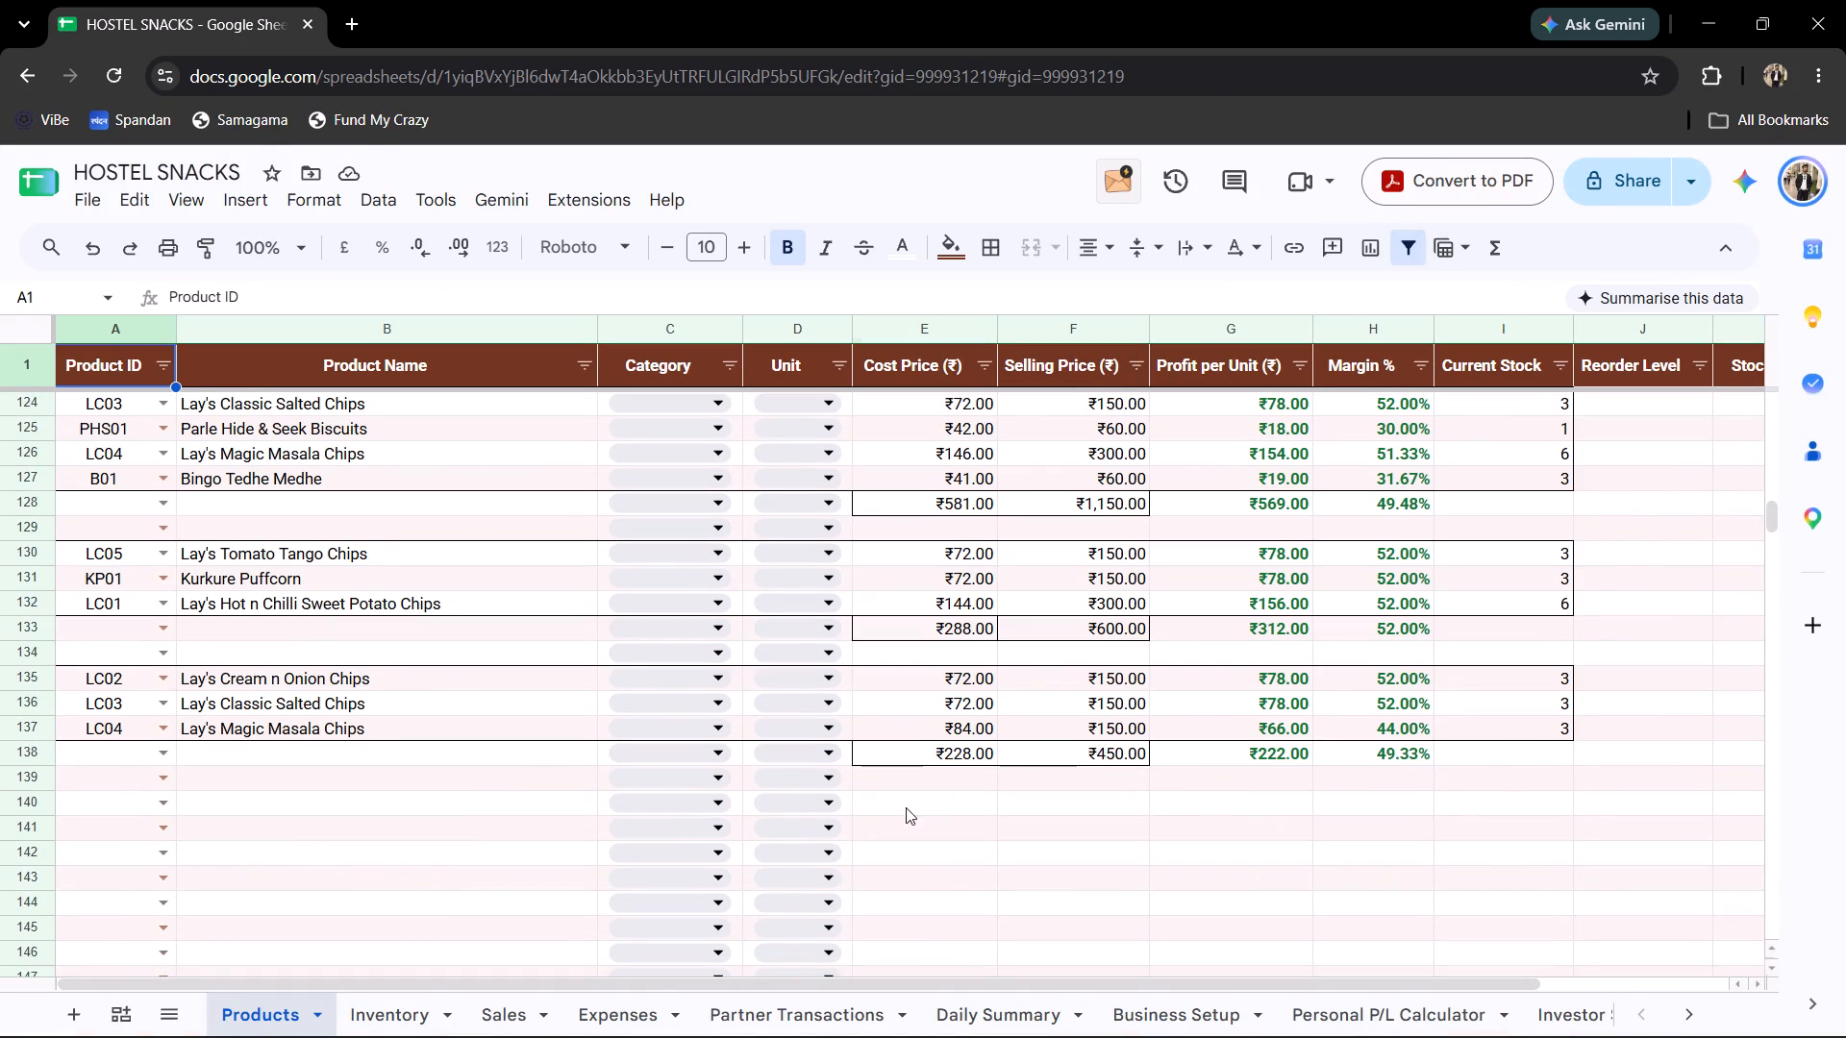
pyautogui.click(906, 807)
pyautogui.click(112, 810)
pyautogui.click(161, 805)
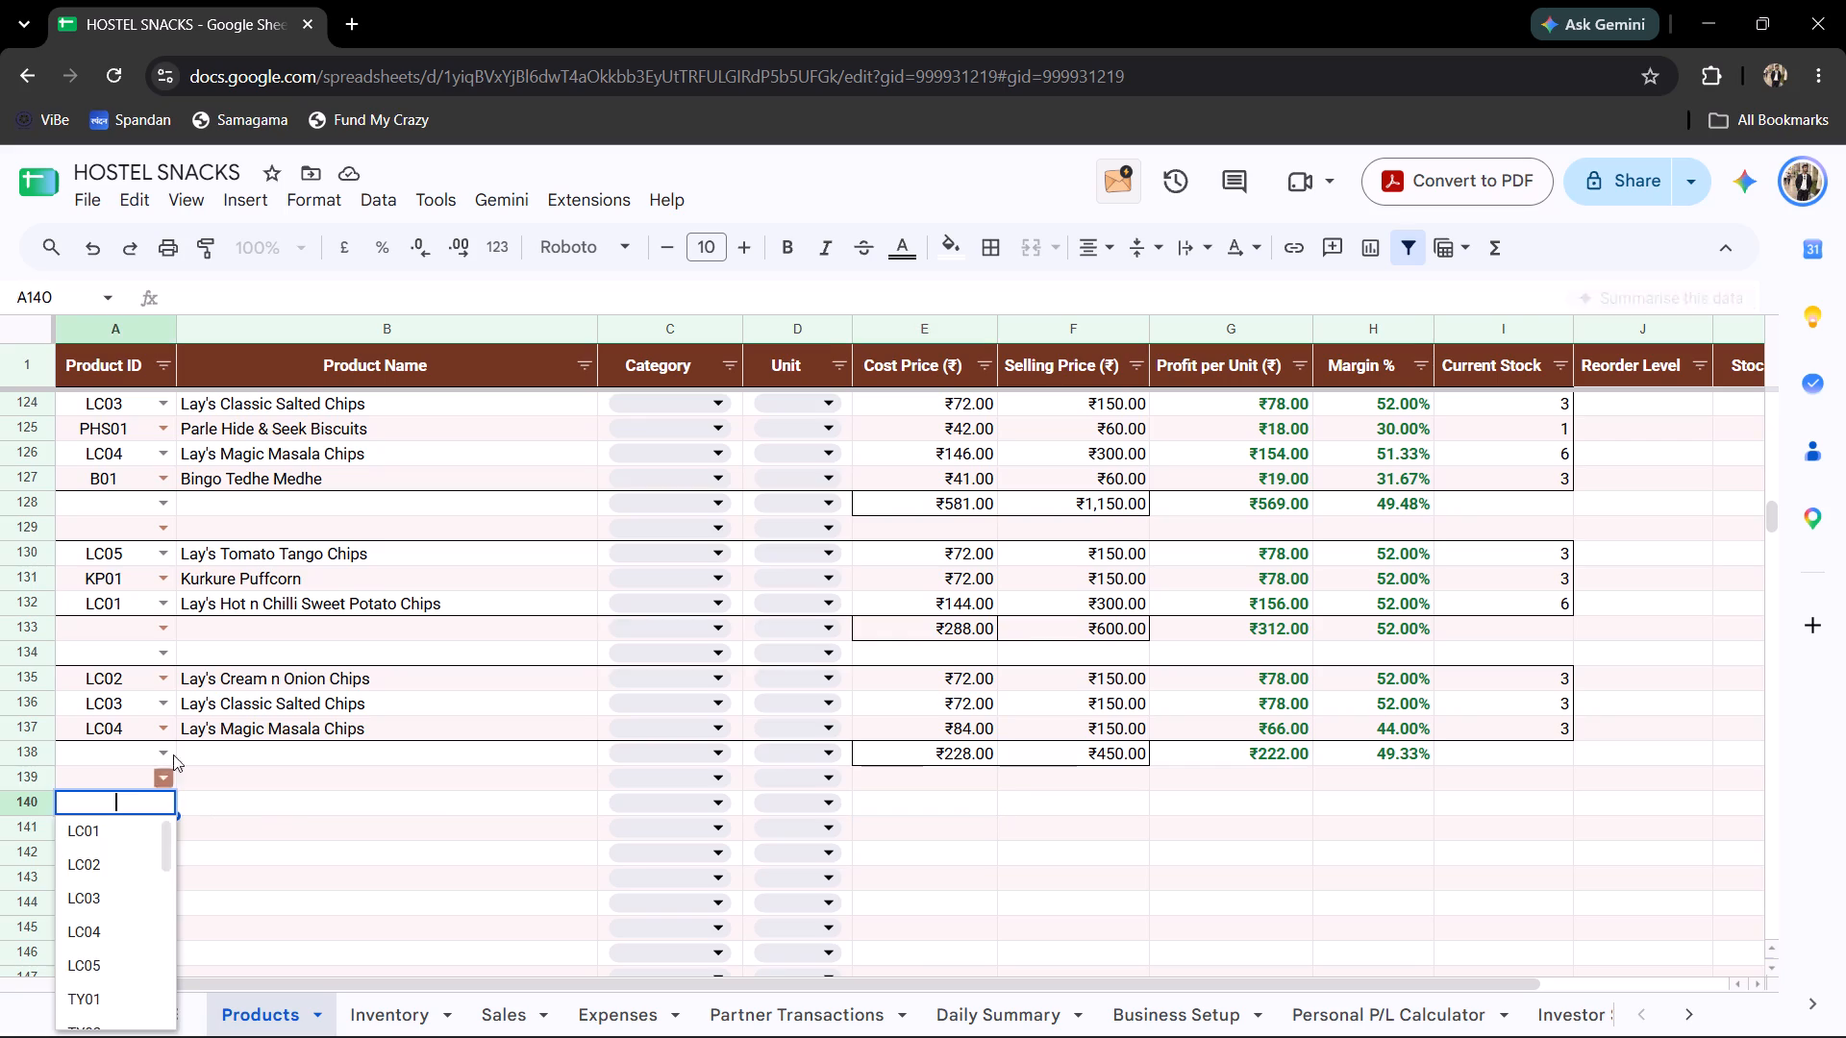
pyautogui.click(127, 831)
pyautogui.click(218, 809)
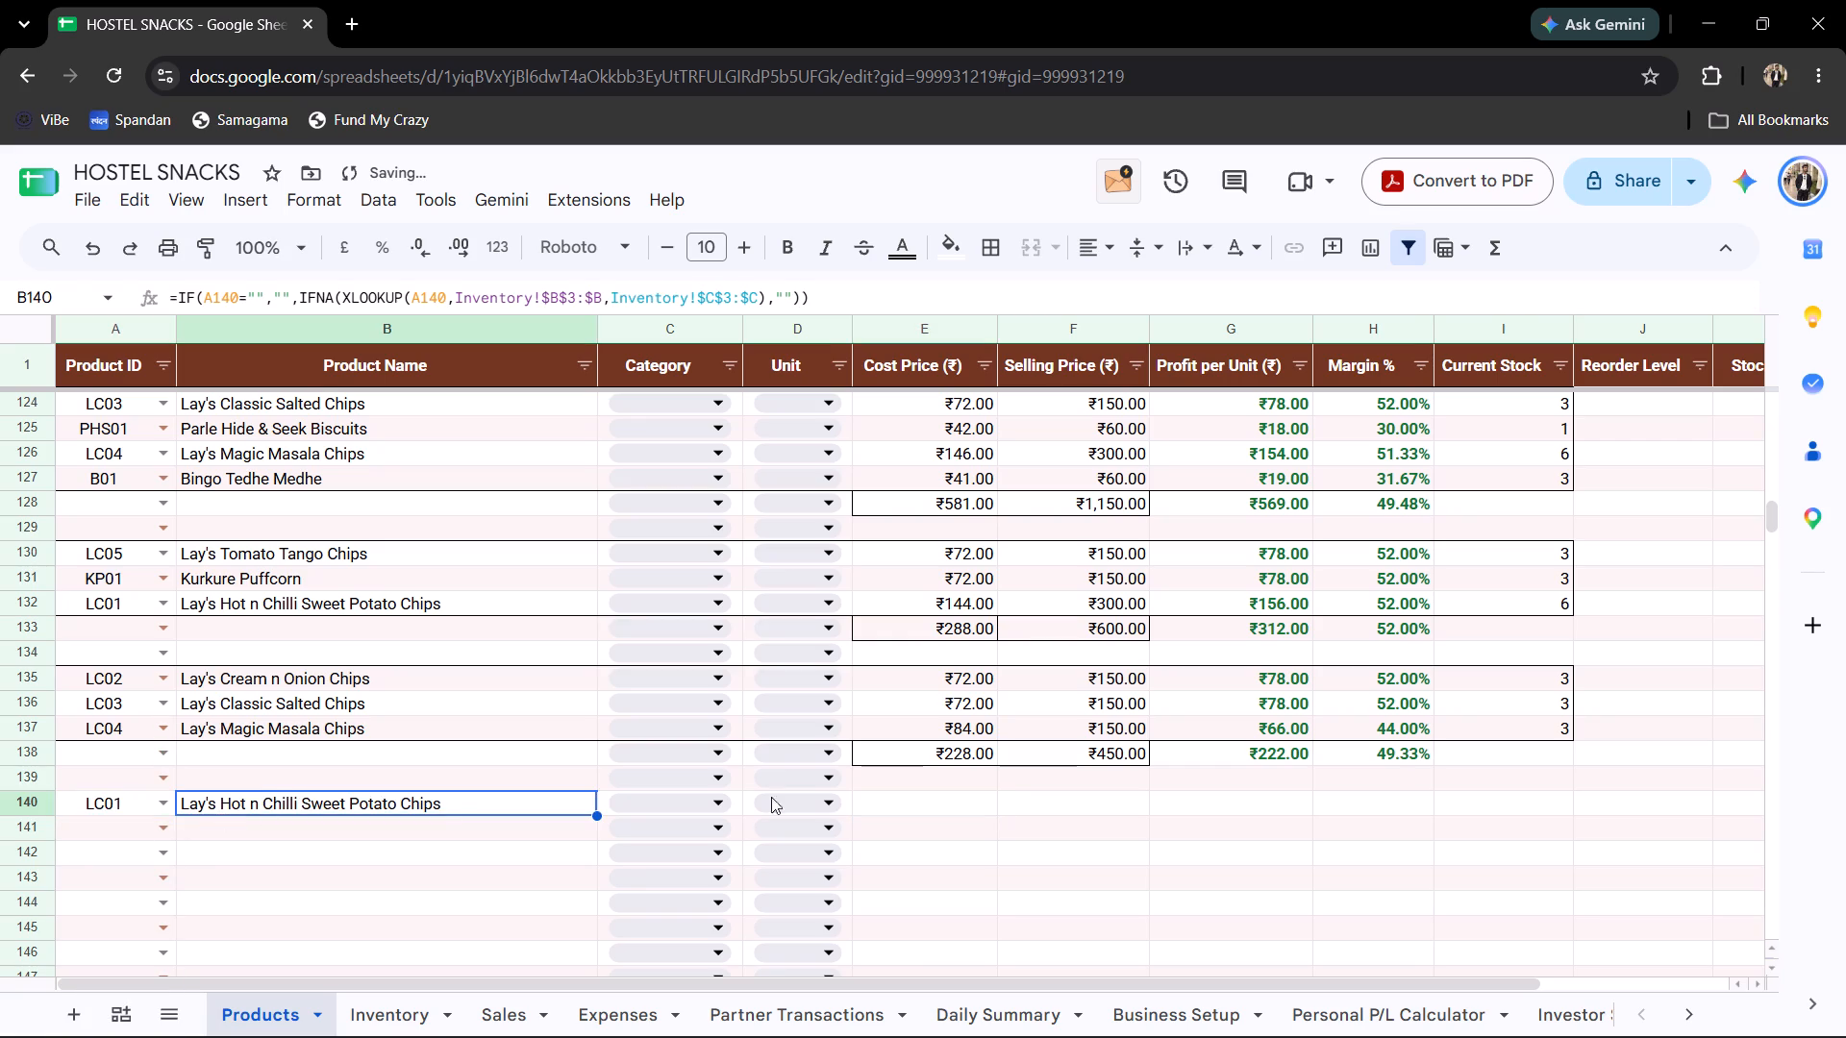
# Fill in row 140 with cost price 79, selling price 150 and current stock 3.
pyautogui.click(889, 802)
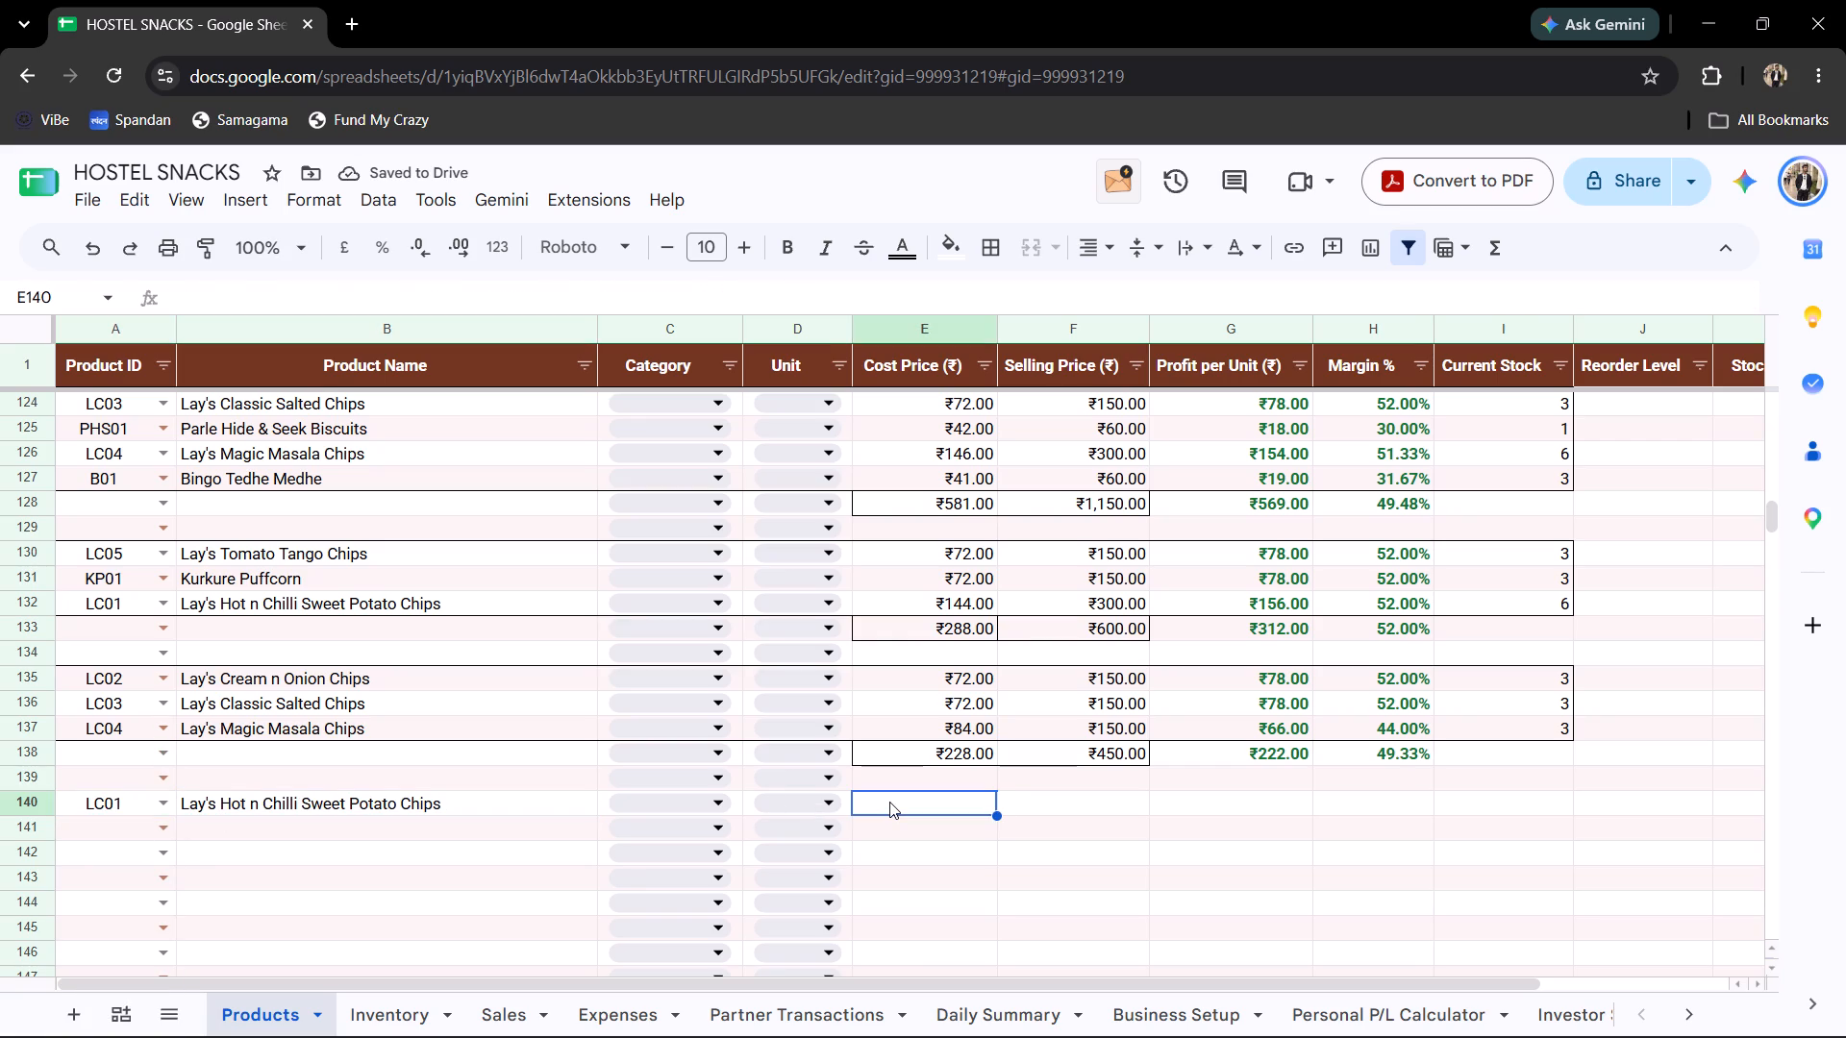
pyautogui.write('79')
pyautogui.press('Tab')
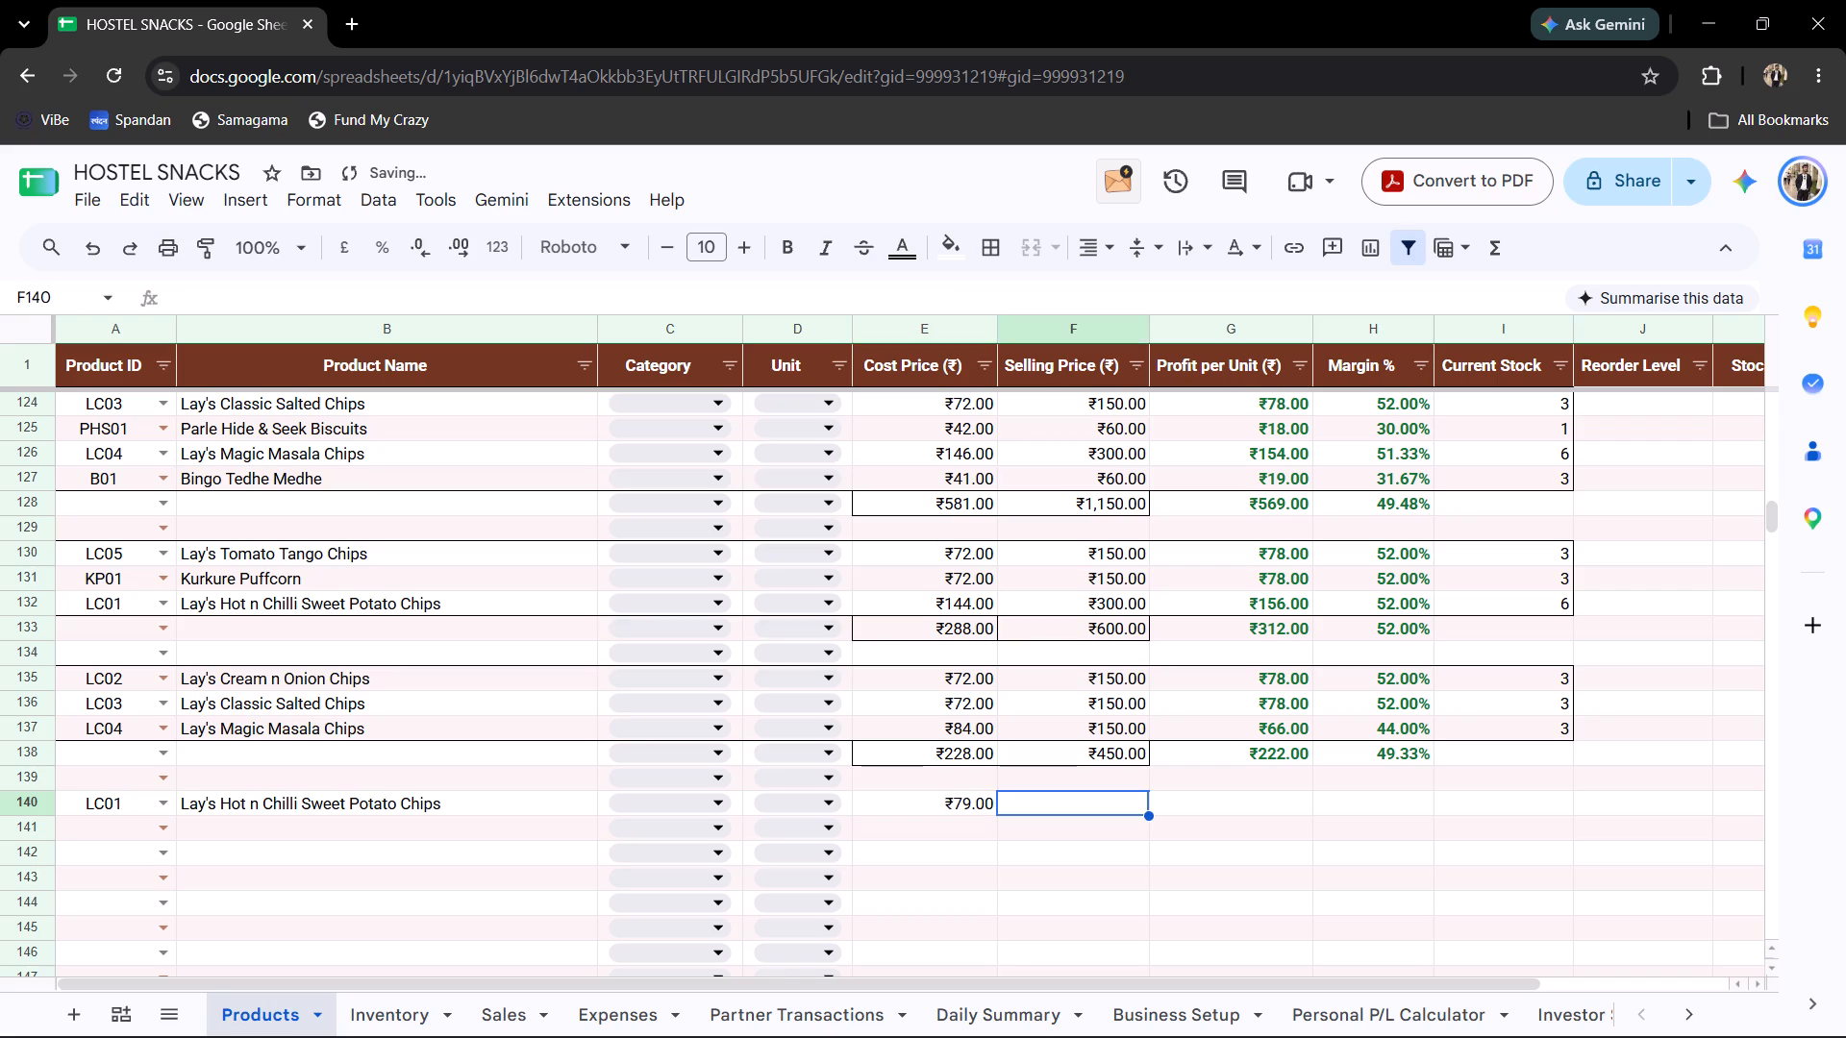
pyautogui.write('150')
pyautogui.press('Tab')
pyautogui.press('Tab')
pyautogui.press('Tab')
pyautogui.press('3')
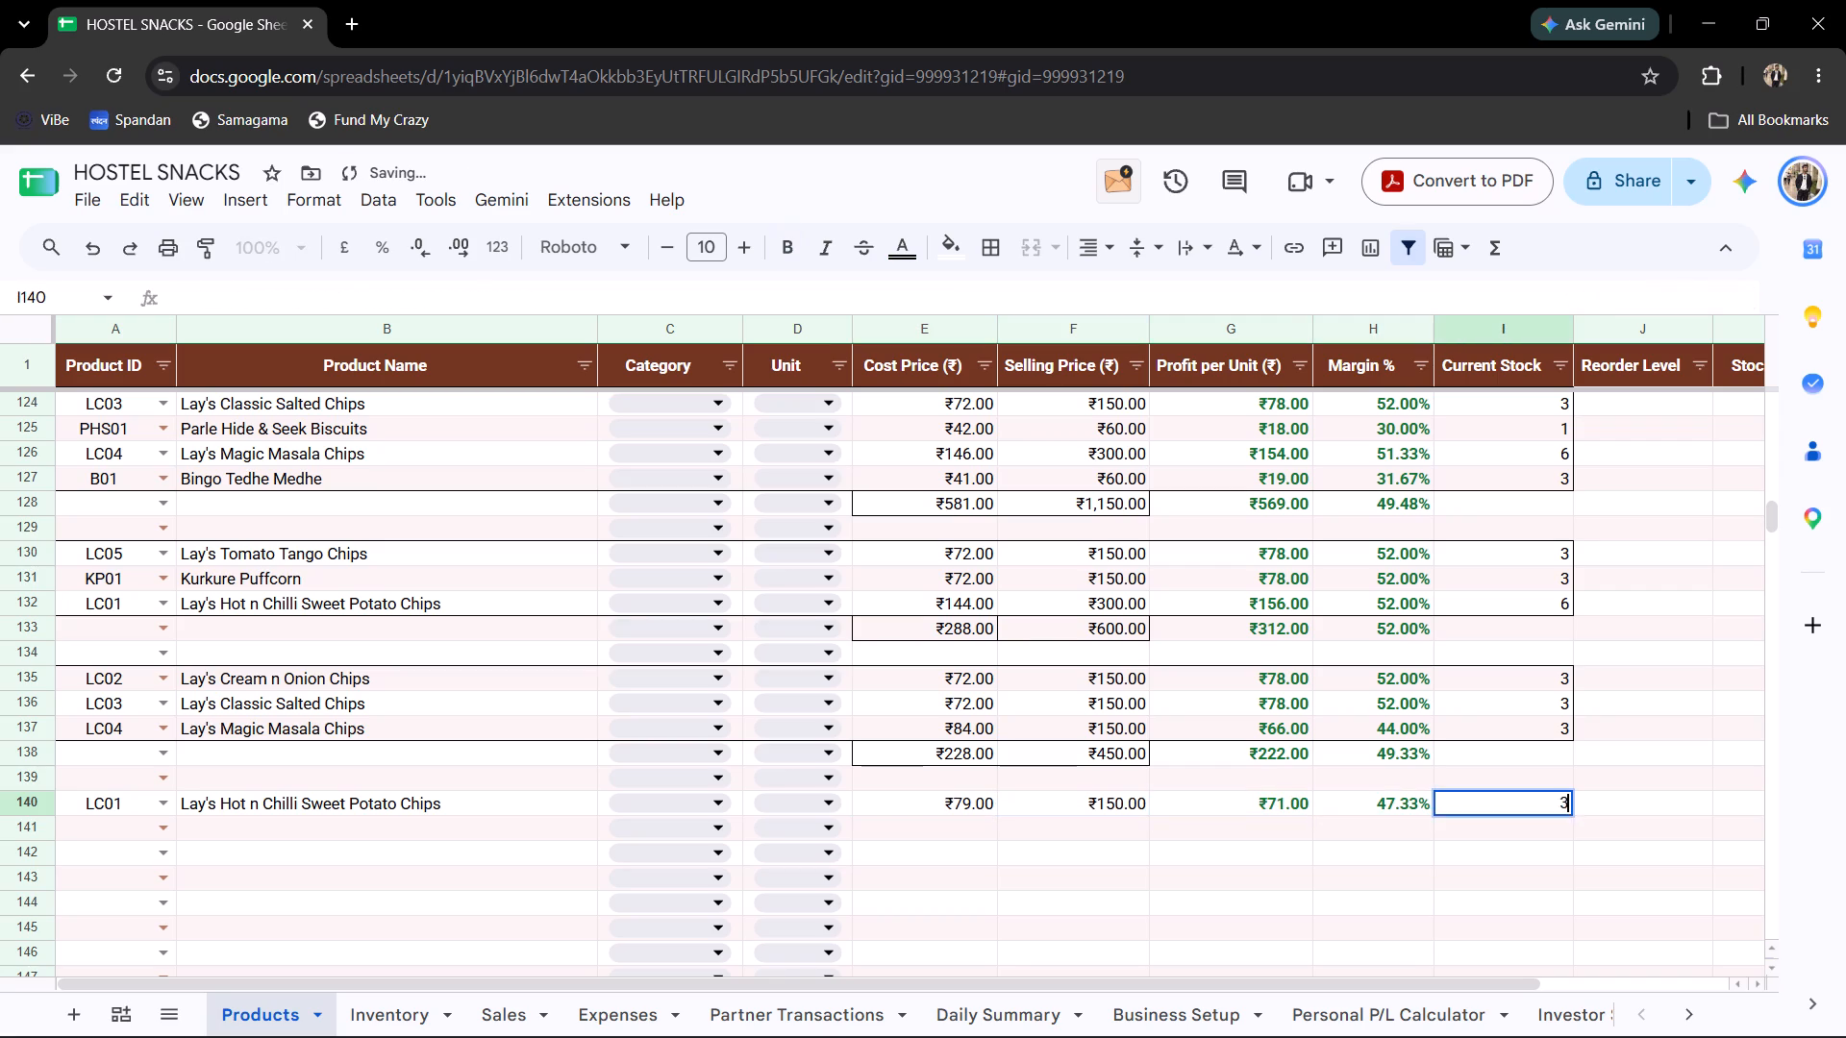
pyautogui.press('Return')
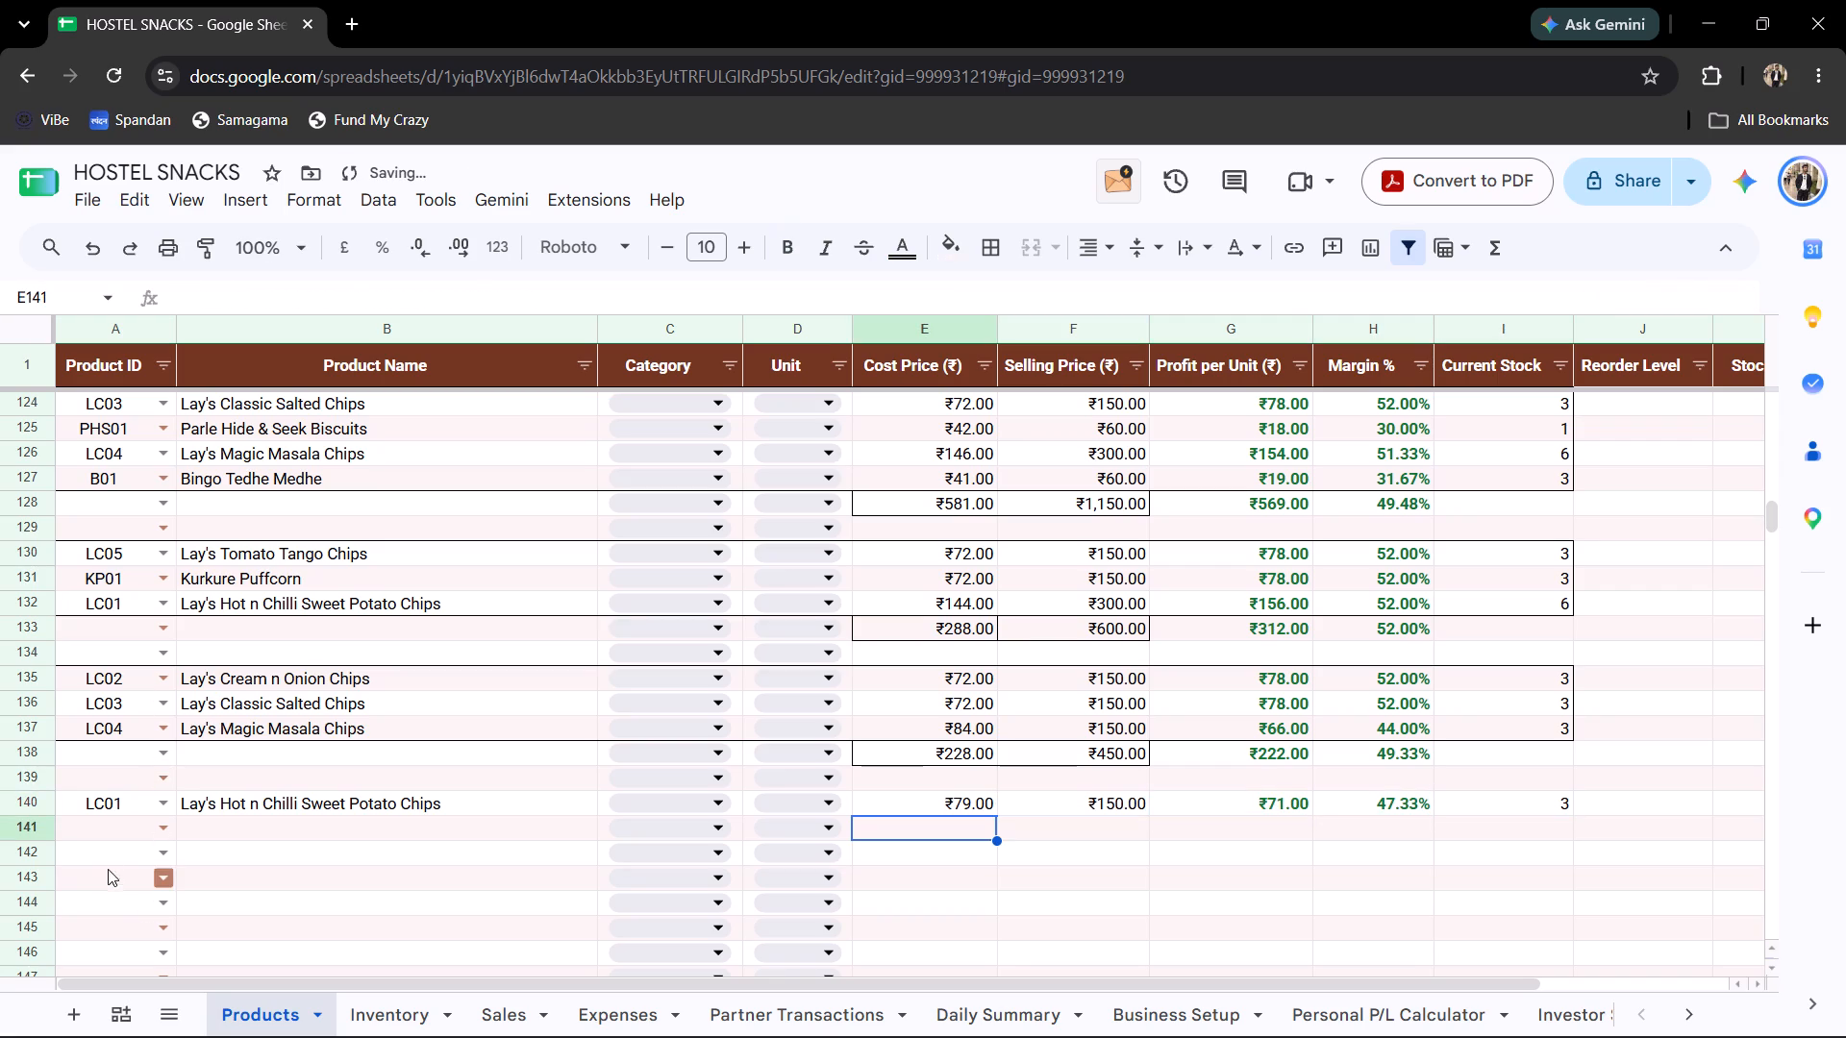
# Add product LC03 in row 141 with cost price 79, selling price 150 and current stock 3.
pyautogui.click(106, 833)
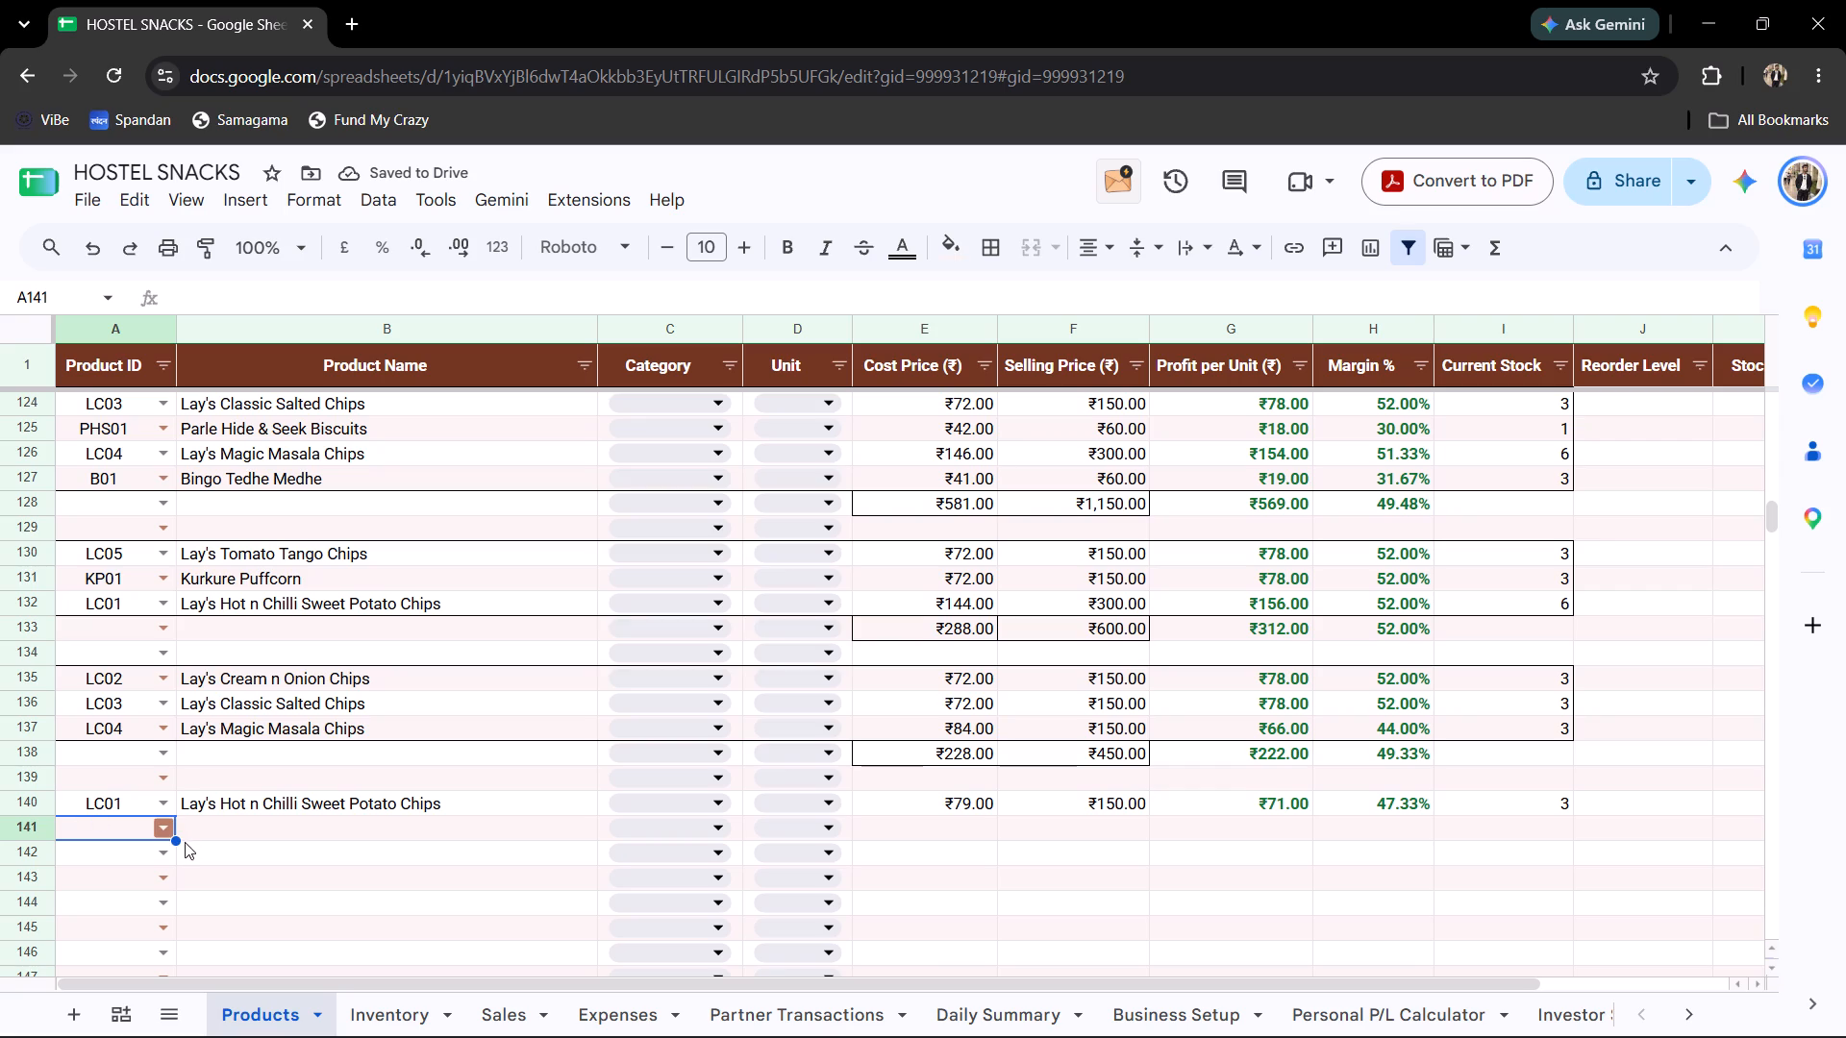
pyautogui.click(167, 833)
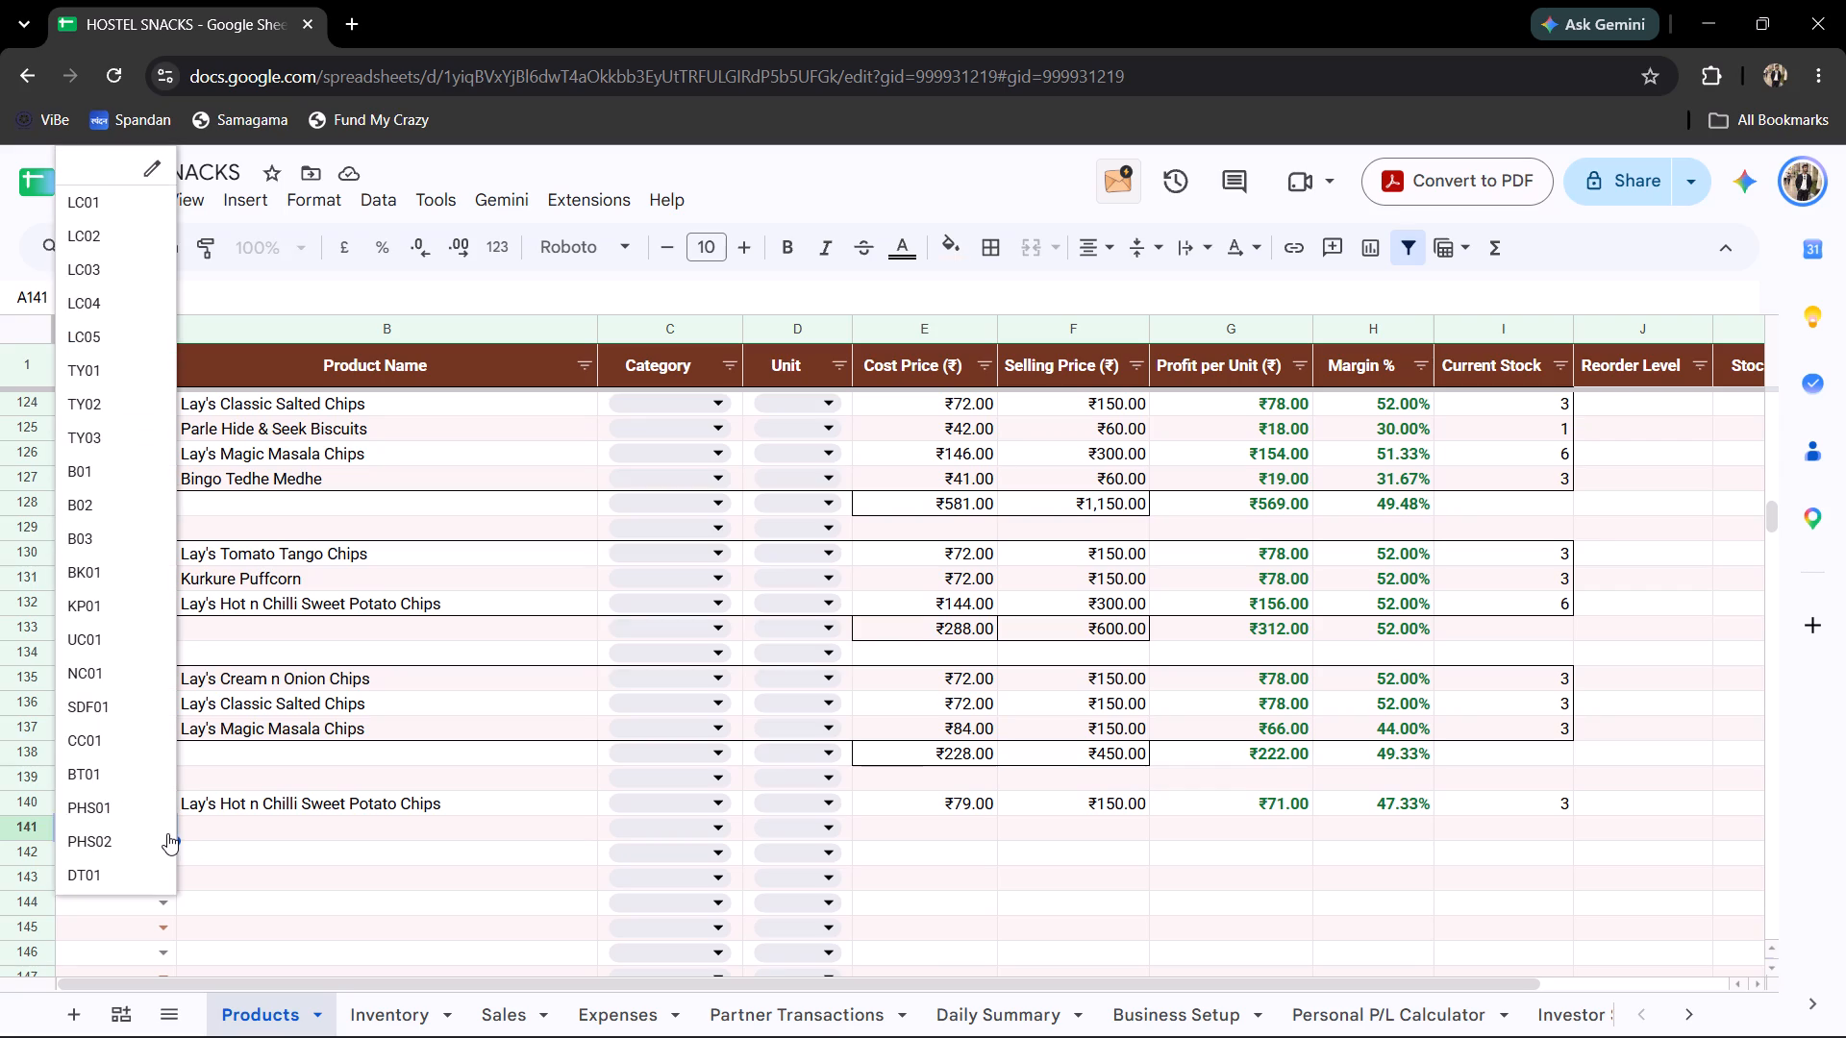
pyautogui.click(76, 261)
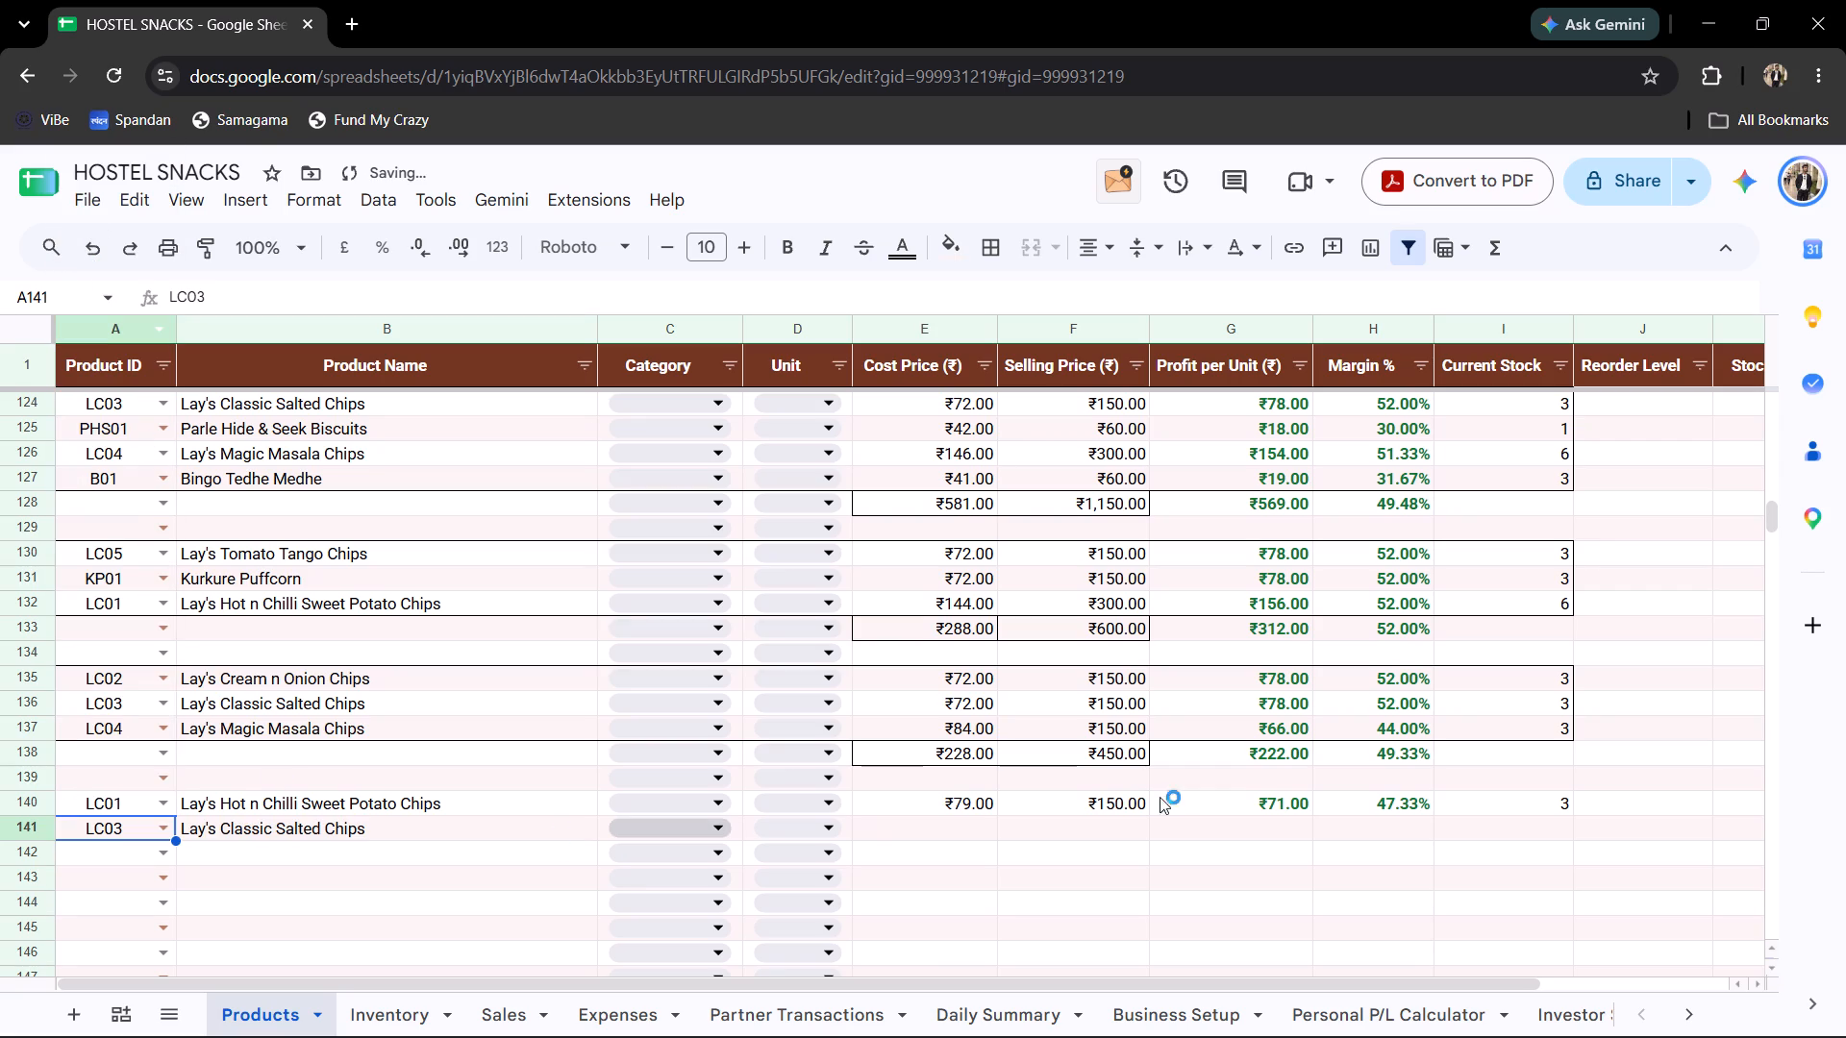
pyautogui.click(949, 837)
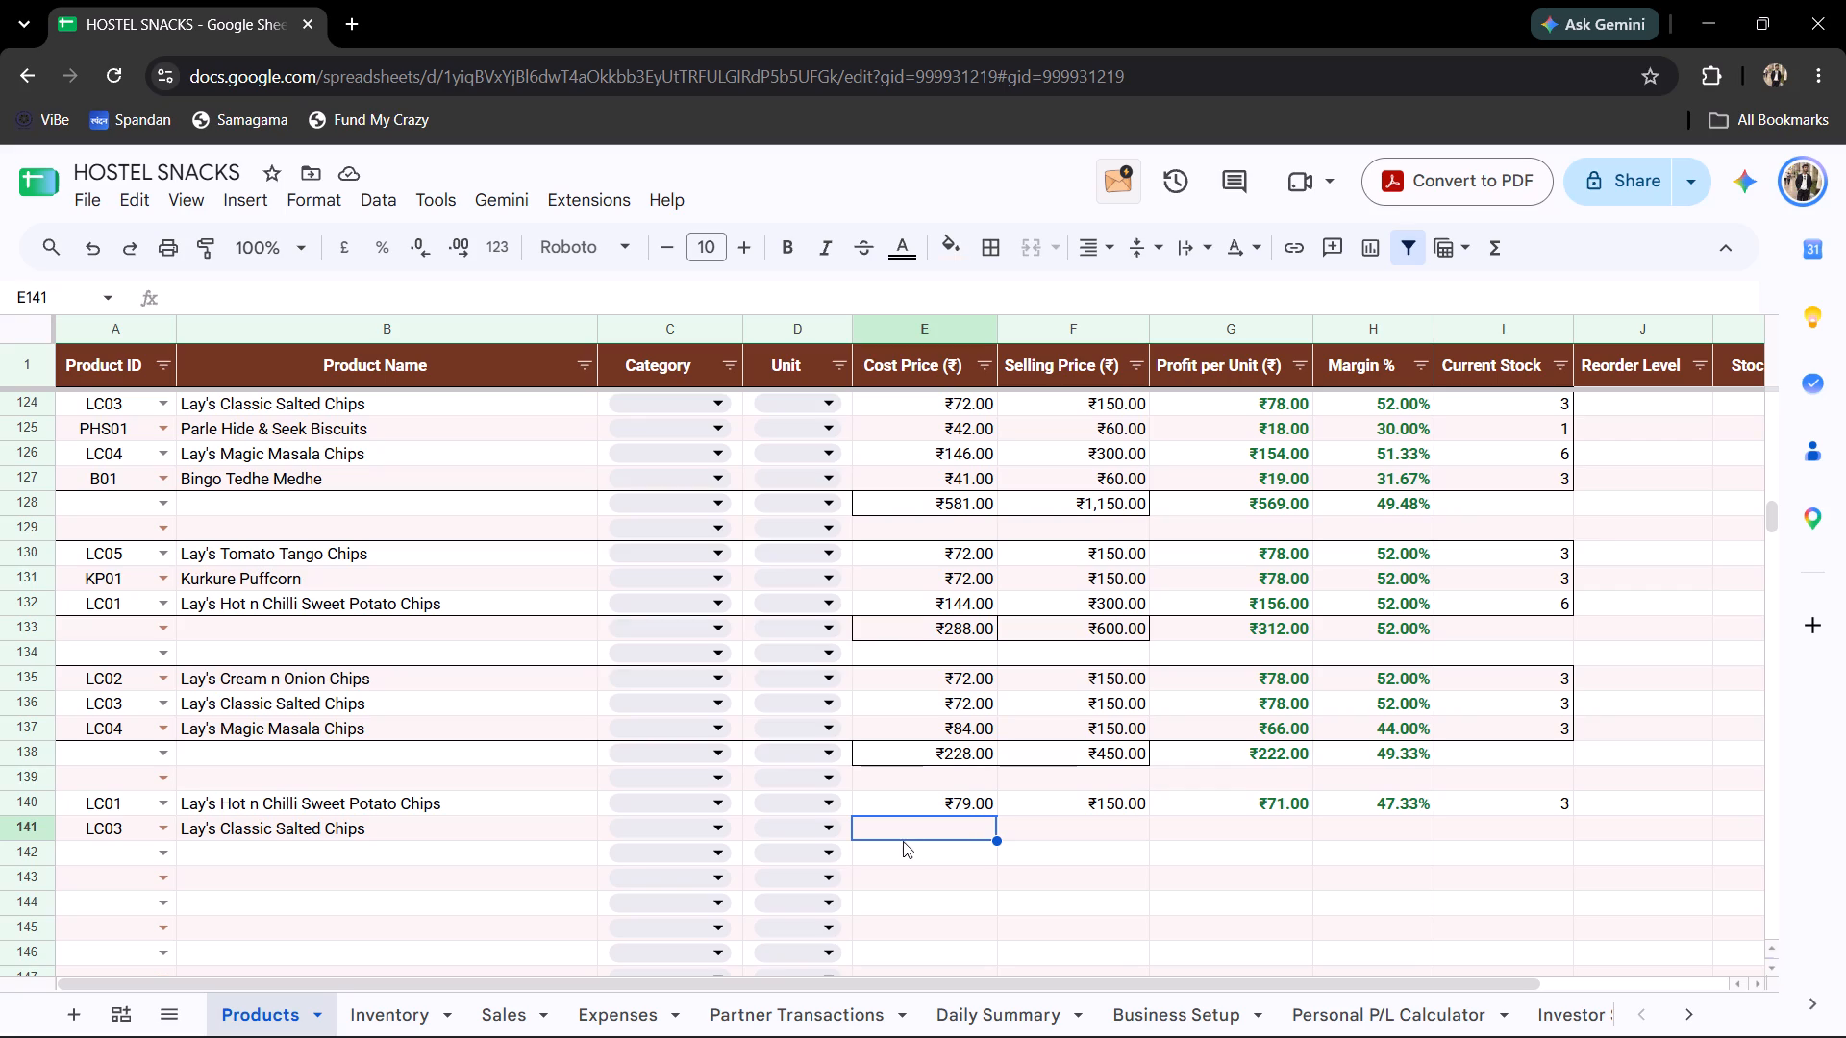
pyautogui.click(921, 862)
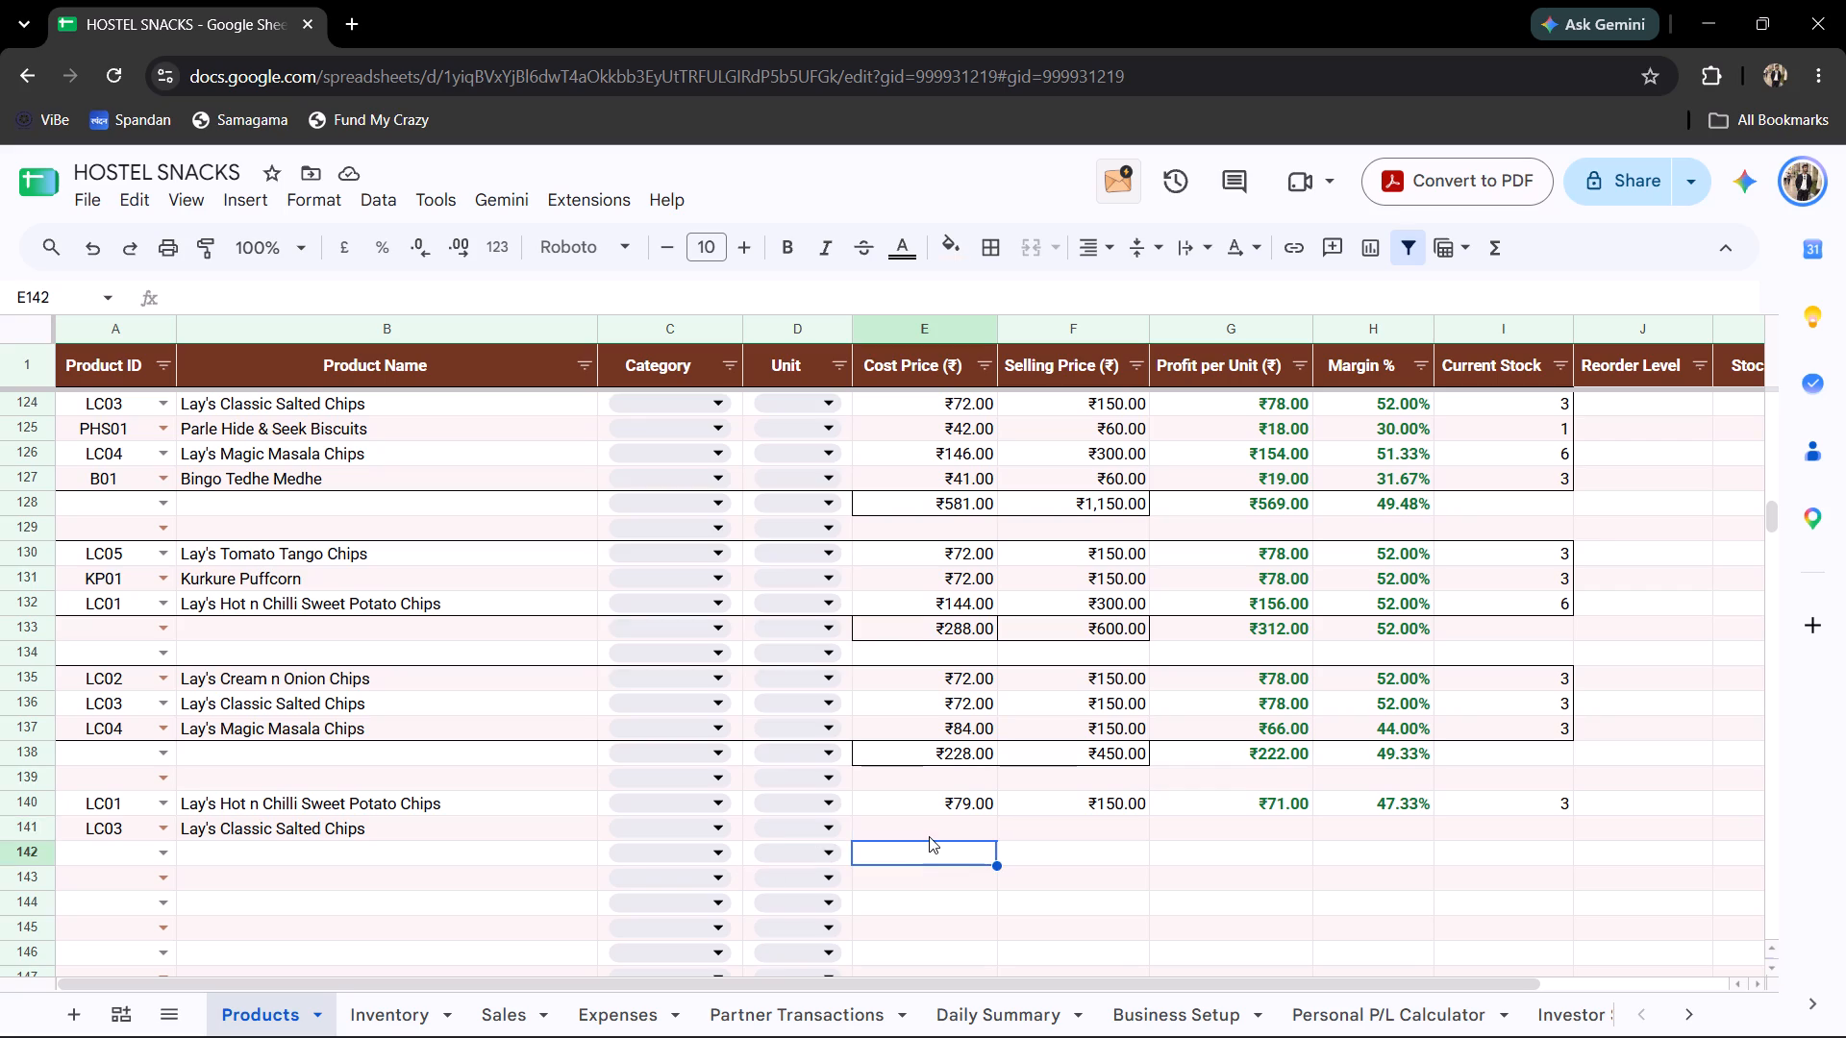
pyautogui.click(932, 830)
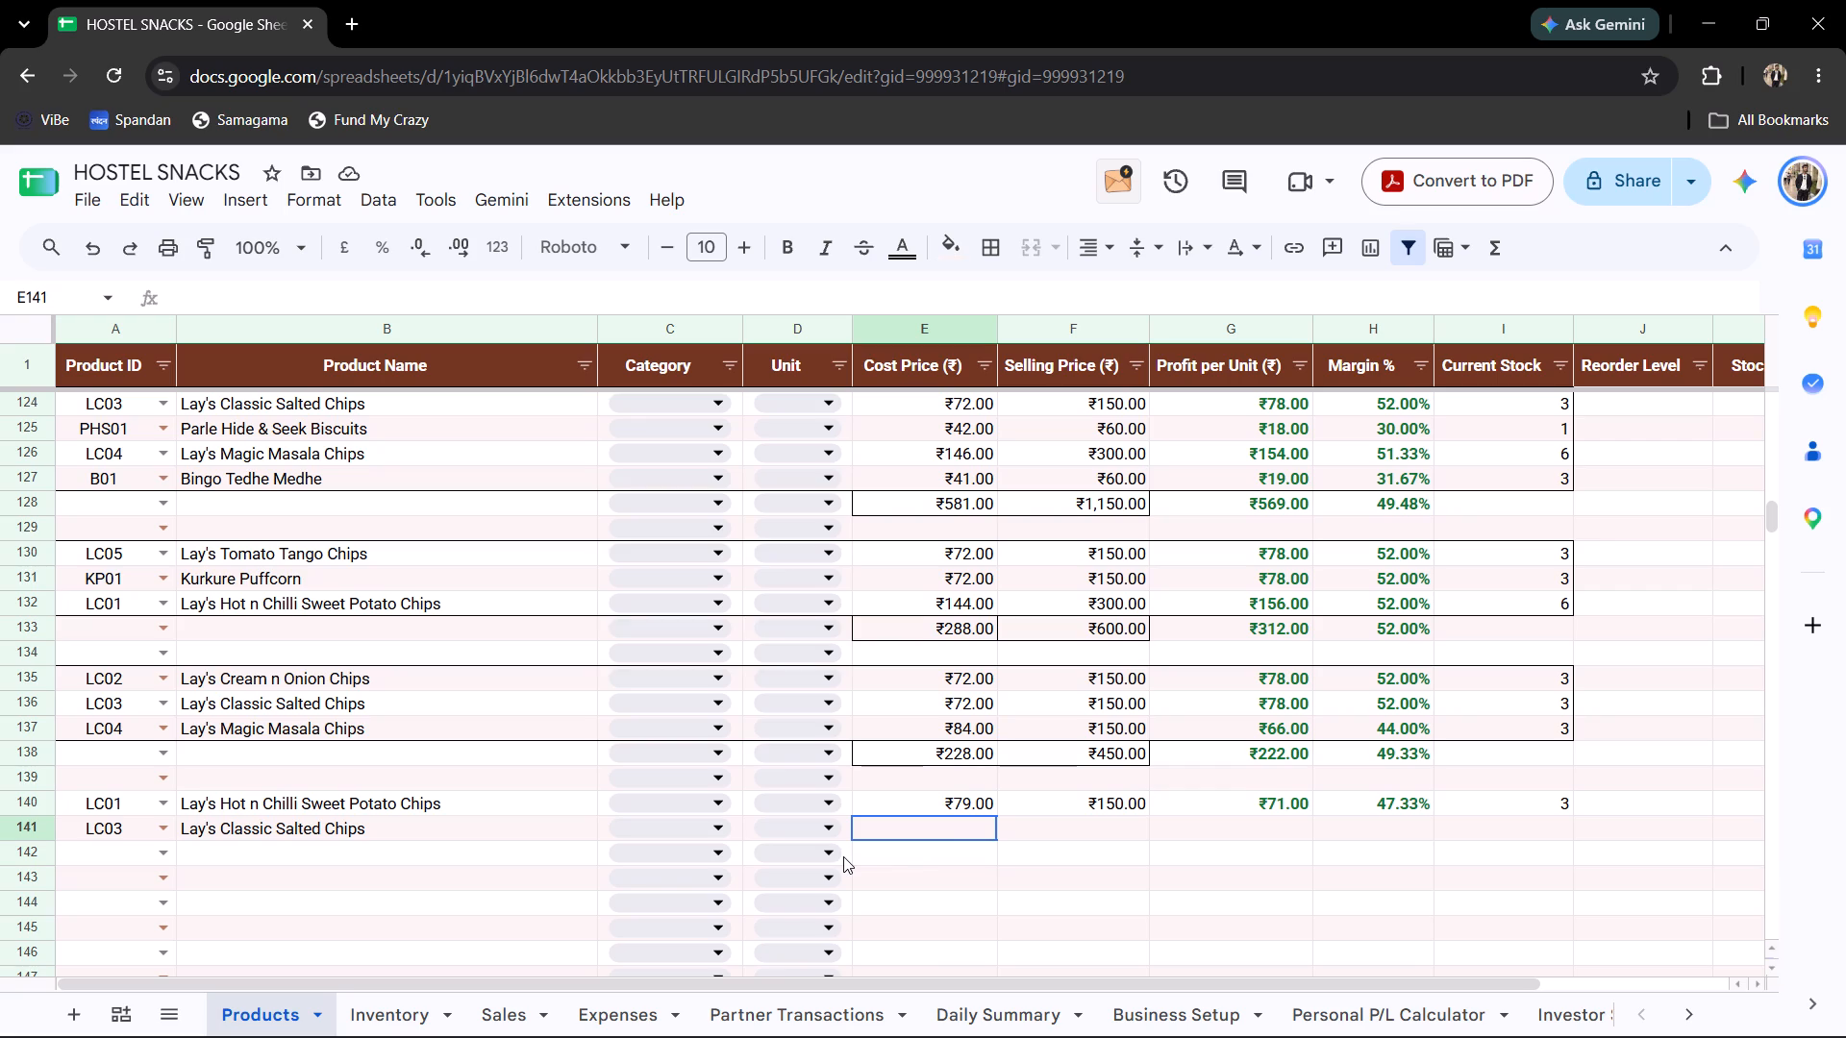
pyautogui.write('79')
pyautogui.press('Tab')
pyautogui.write('150')
pyautogui.press('Tab')
pyautogui.press('Tab')
pyautogui.press('Tab')
pyautogui.press('3')
pyautogui.press('Return')
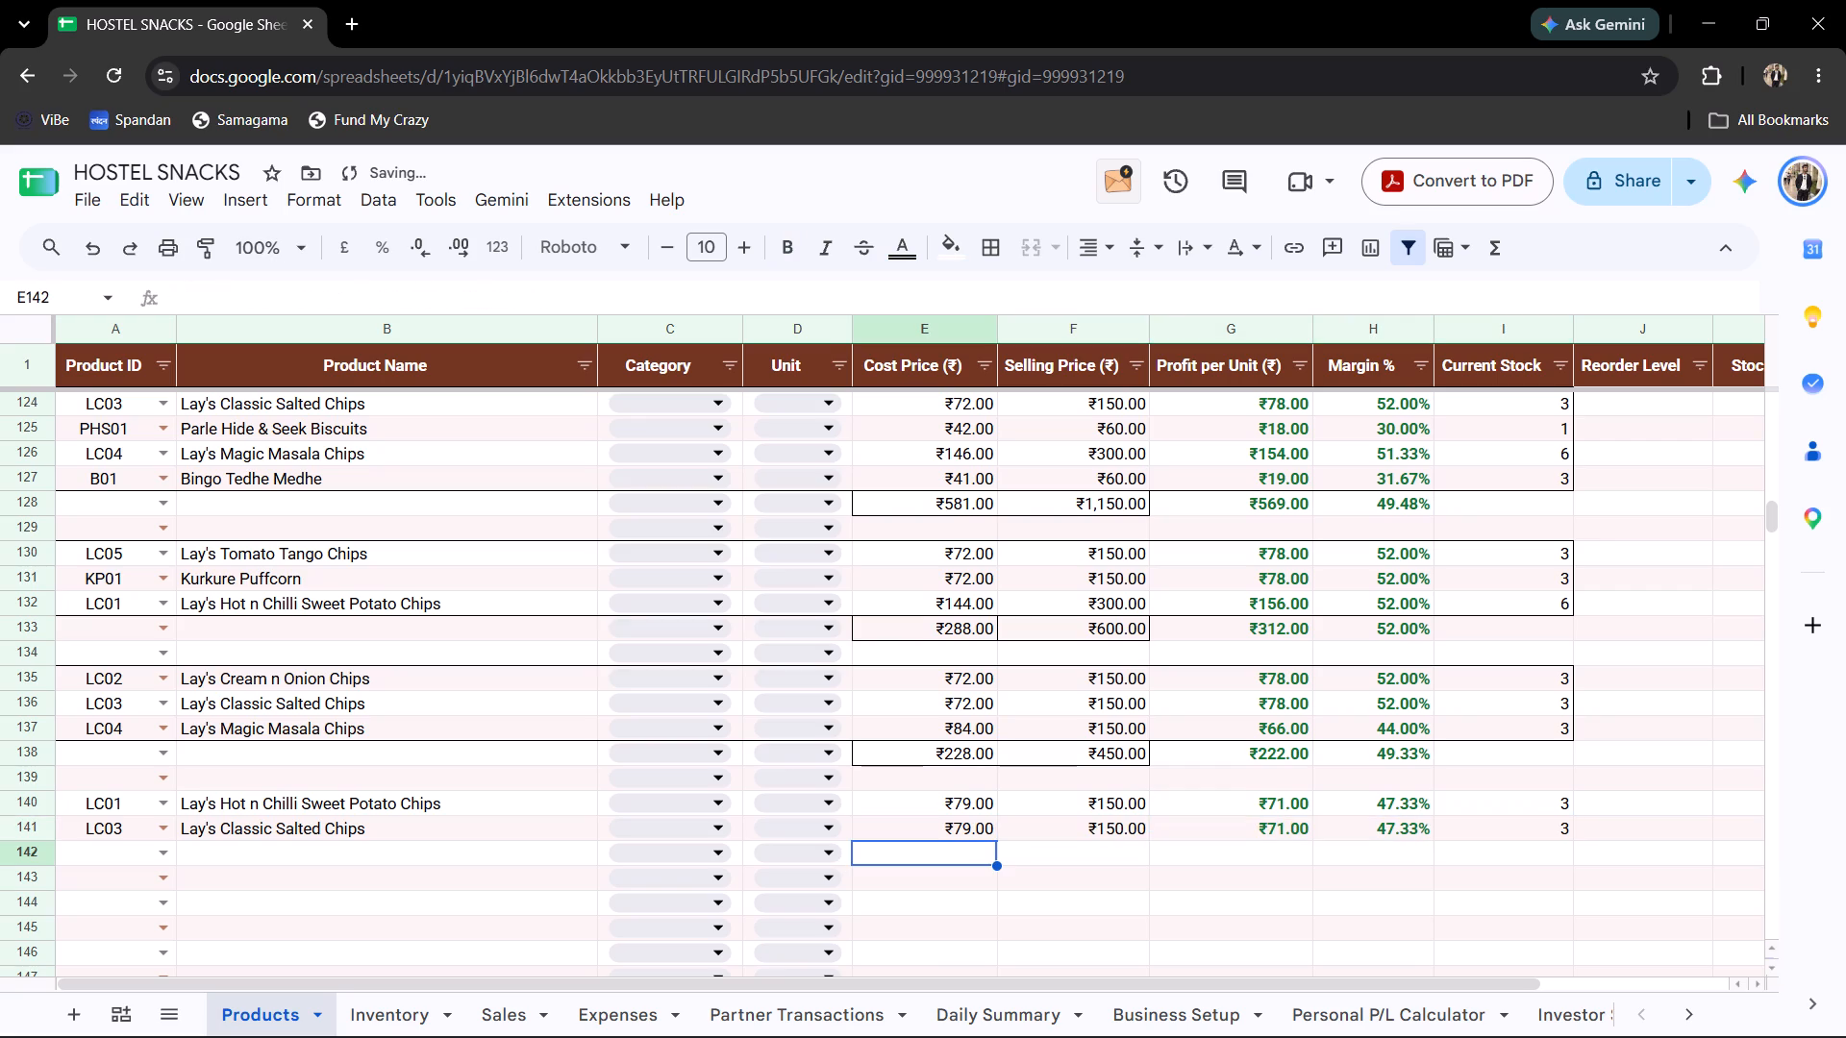
# Insert a row below Bingo Chilli Sprinkled Chips in the Inventory sheet's BINGO group.
pyautogui.click(173, 860)
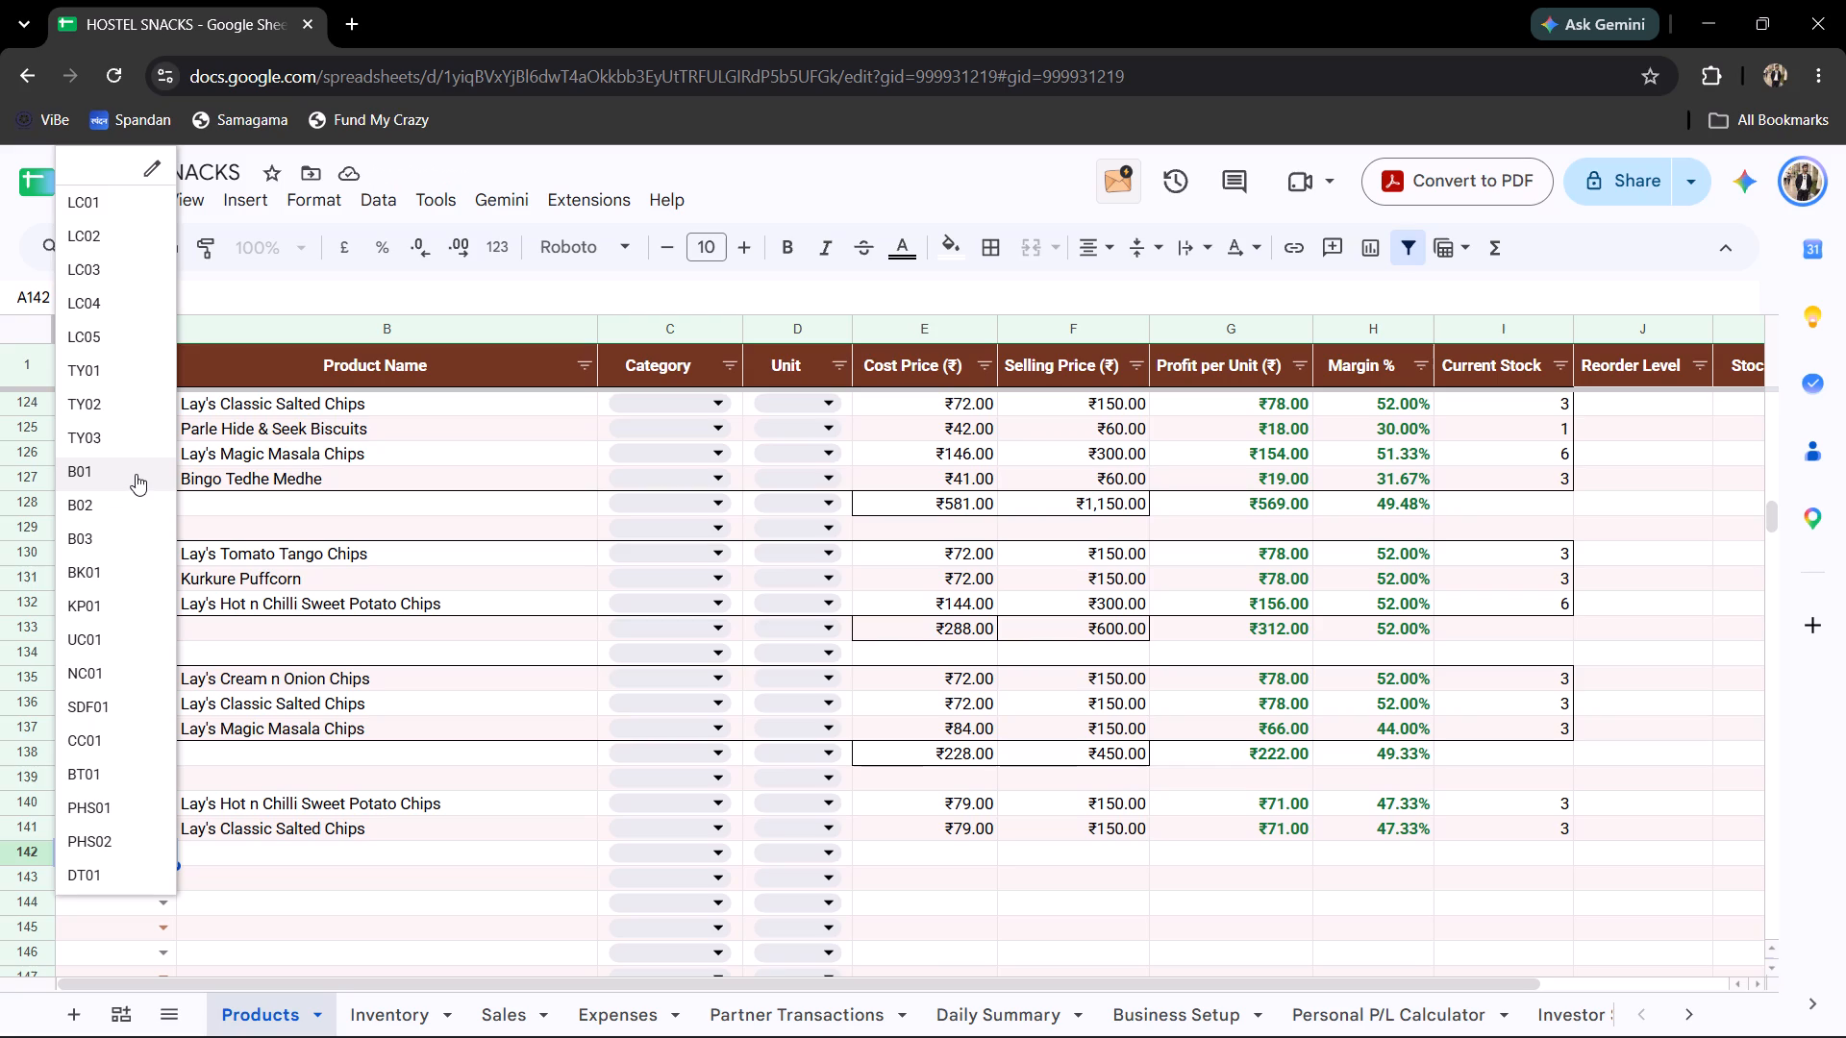
pyautogui.click(307, 850)
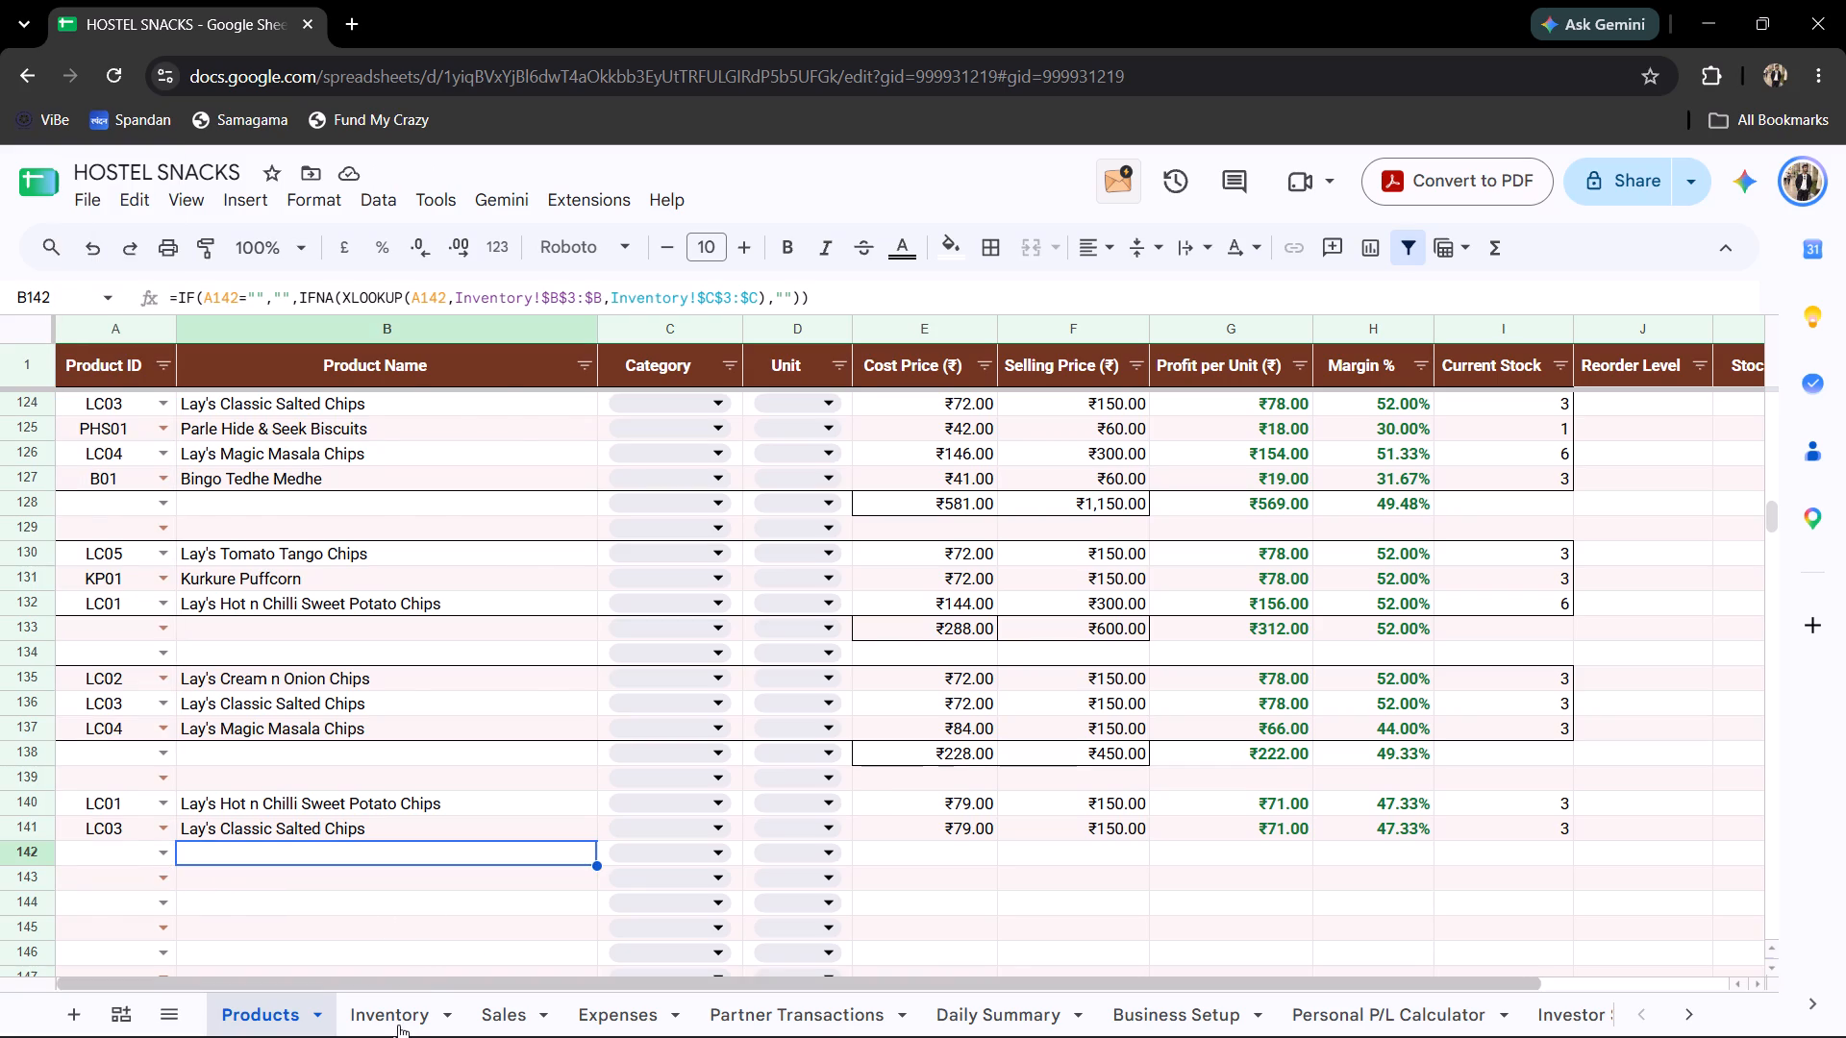
pyautogui.click(398, 1025)
pyautogui.scroll(-1, 337, 849)
pyautogui.scroll(-1, 222, 844)
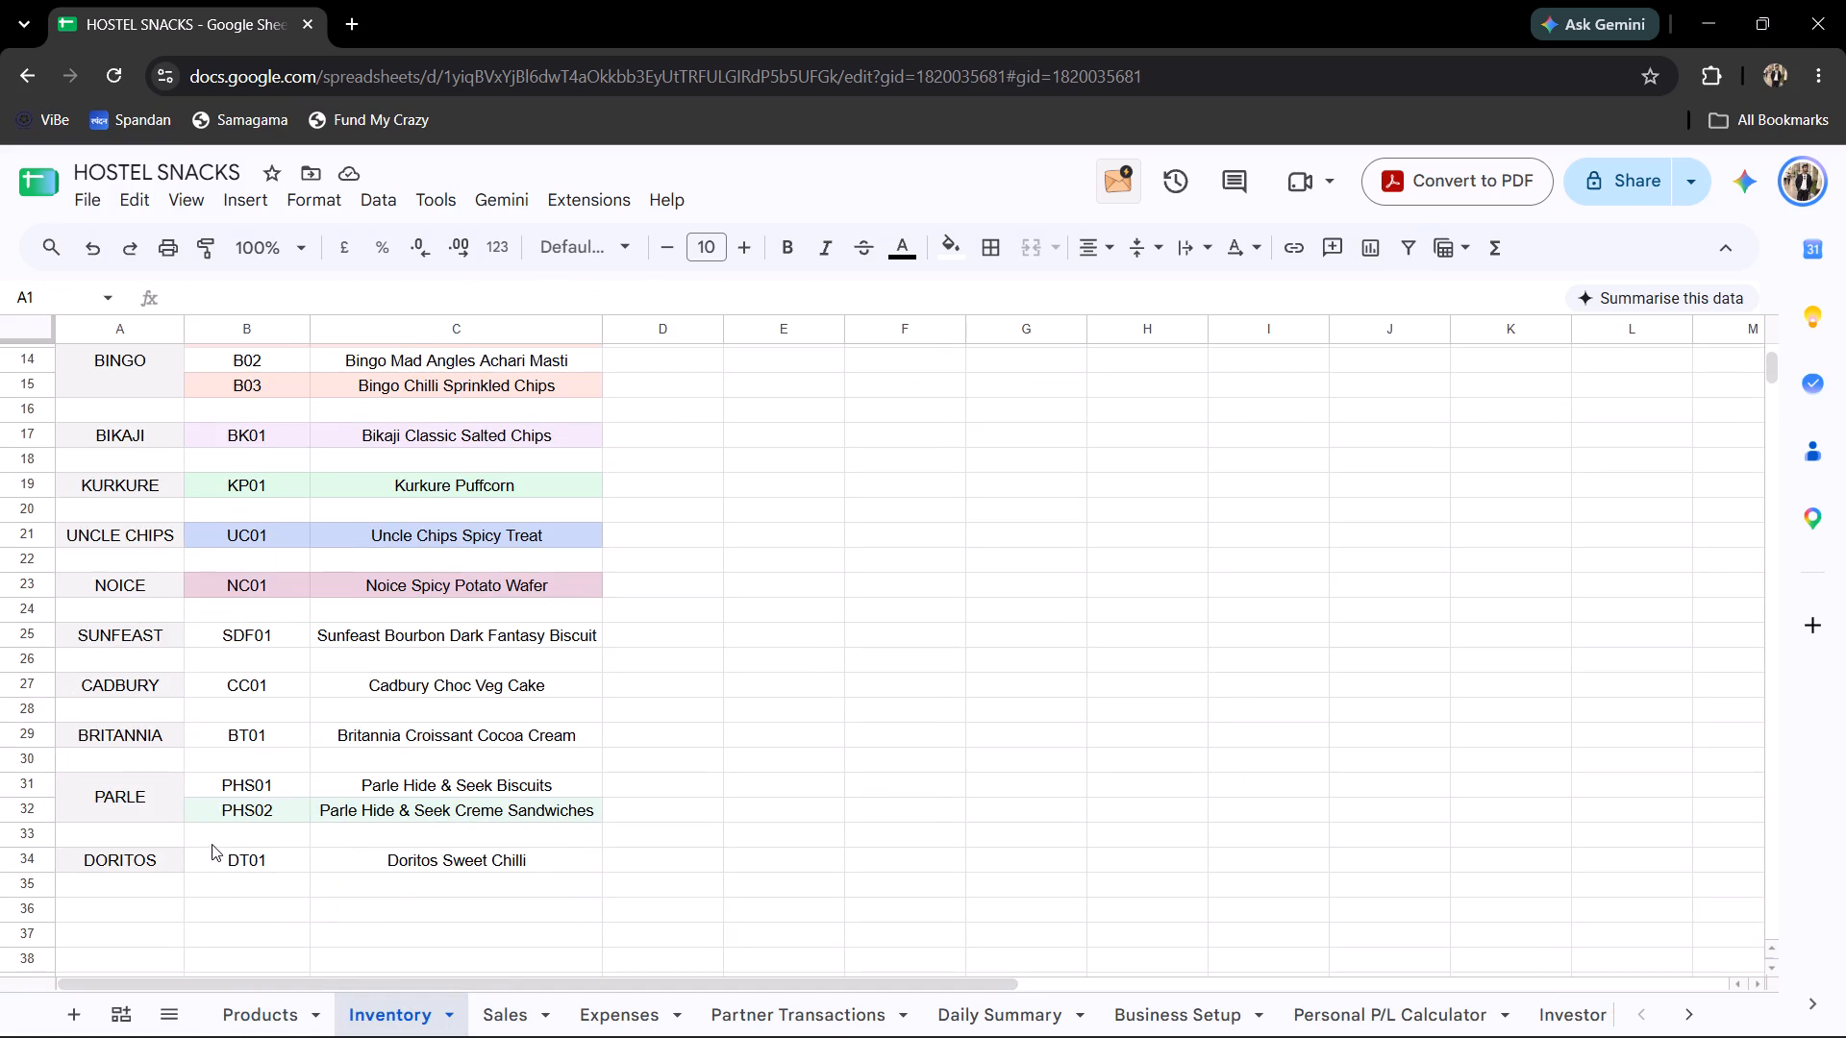
pyautogui.scroll(1, 189, 831)
pyautogui.scroll(1, 151, 618)
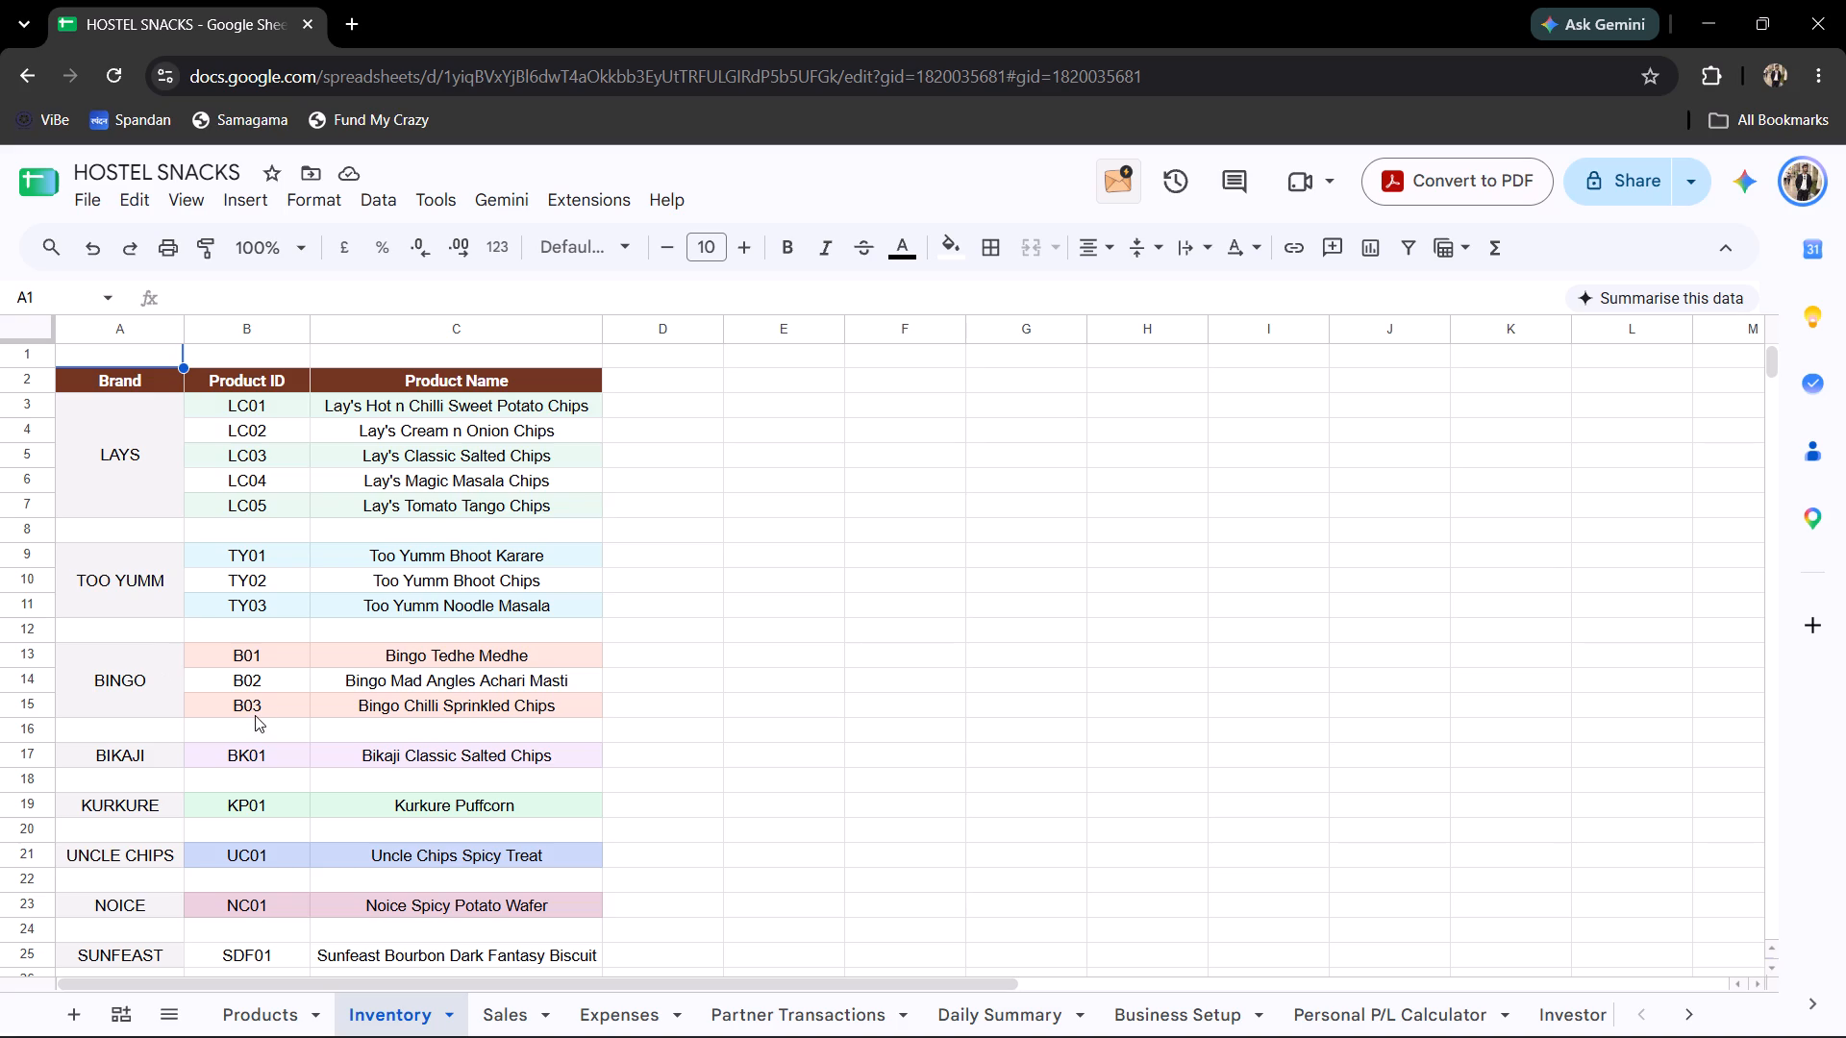
pyautogui.click(34, 708)
pyautogui.rightClick(34, 708)
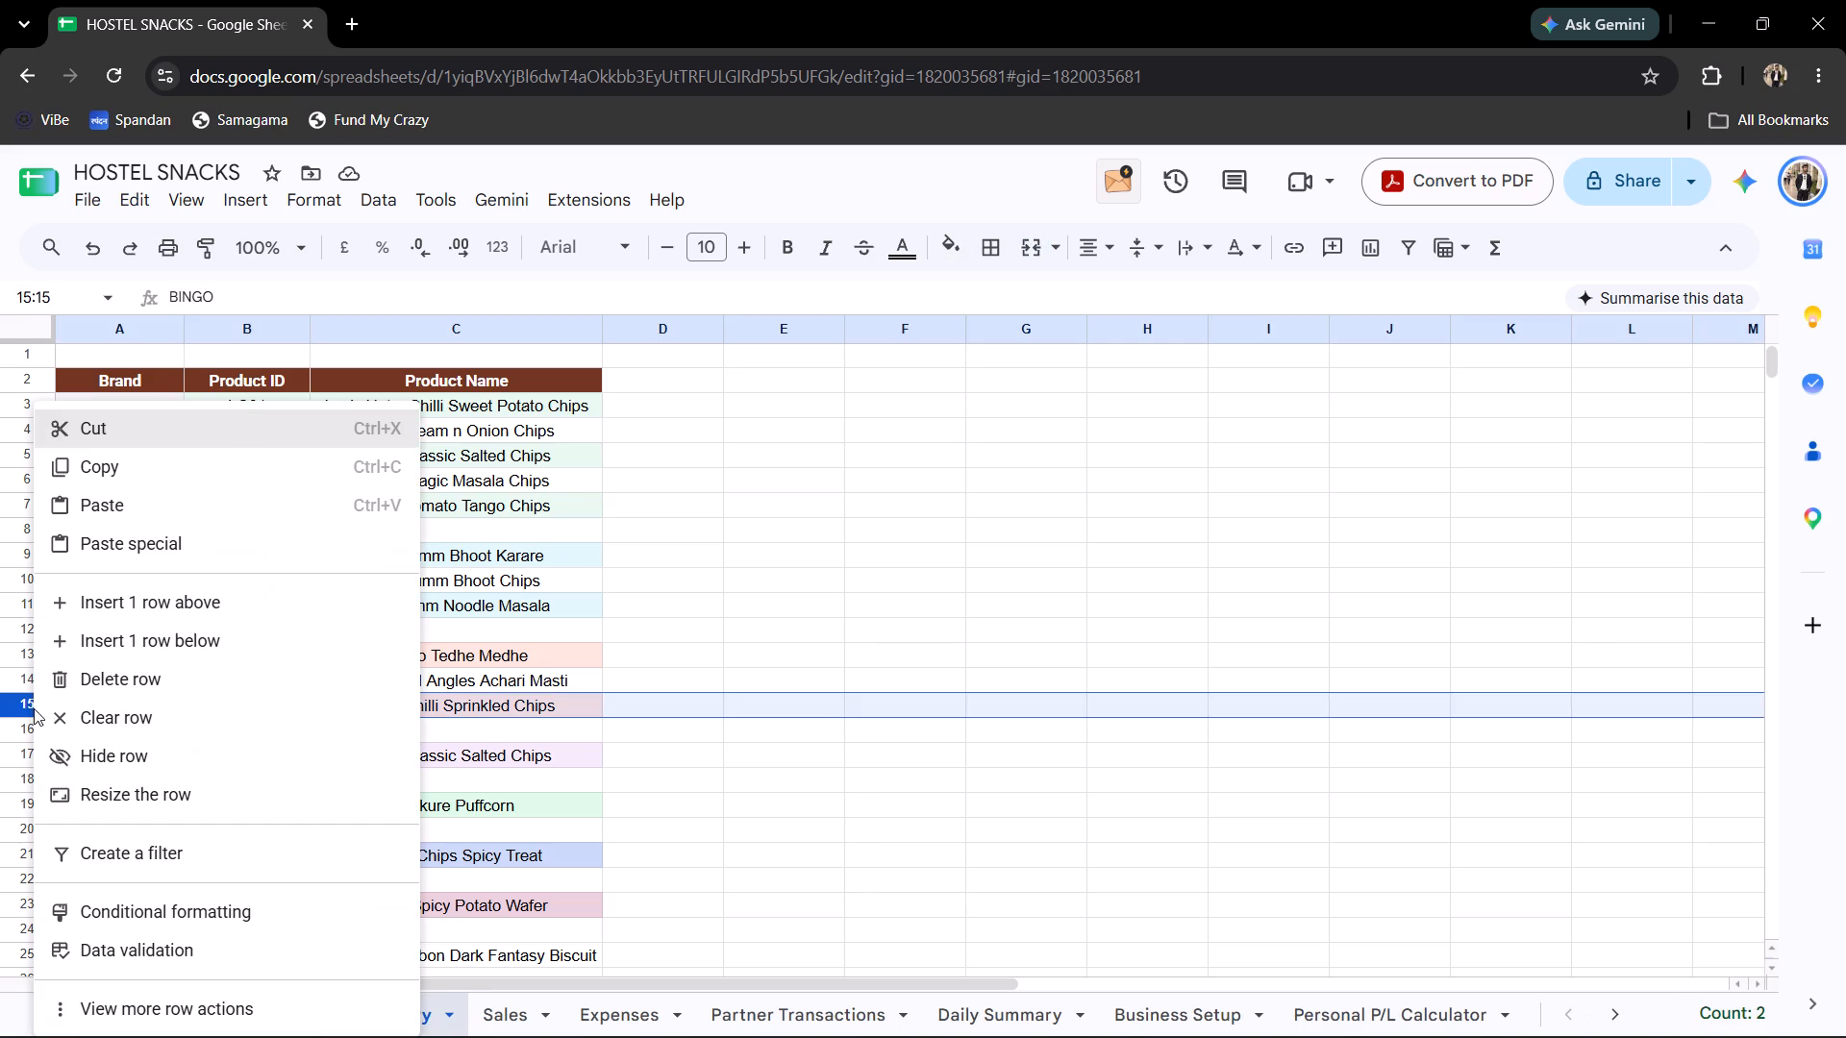
pyautogui.click(159, 653)
# Enter the product name Bingo Nachos Chilli Lemon in the new row 16 of the BINGO group.
pyautogui.click(214, 735)
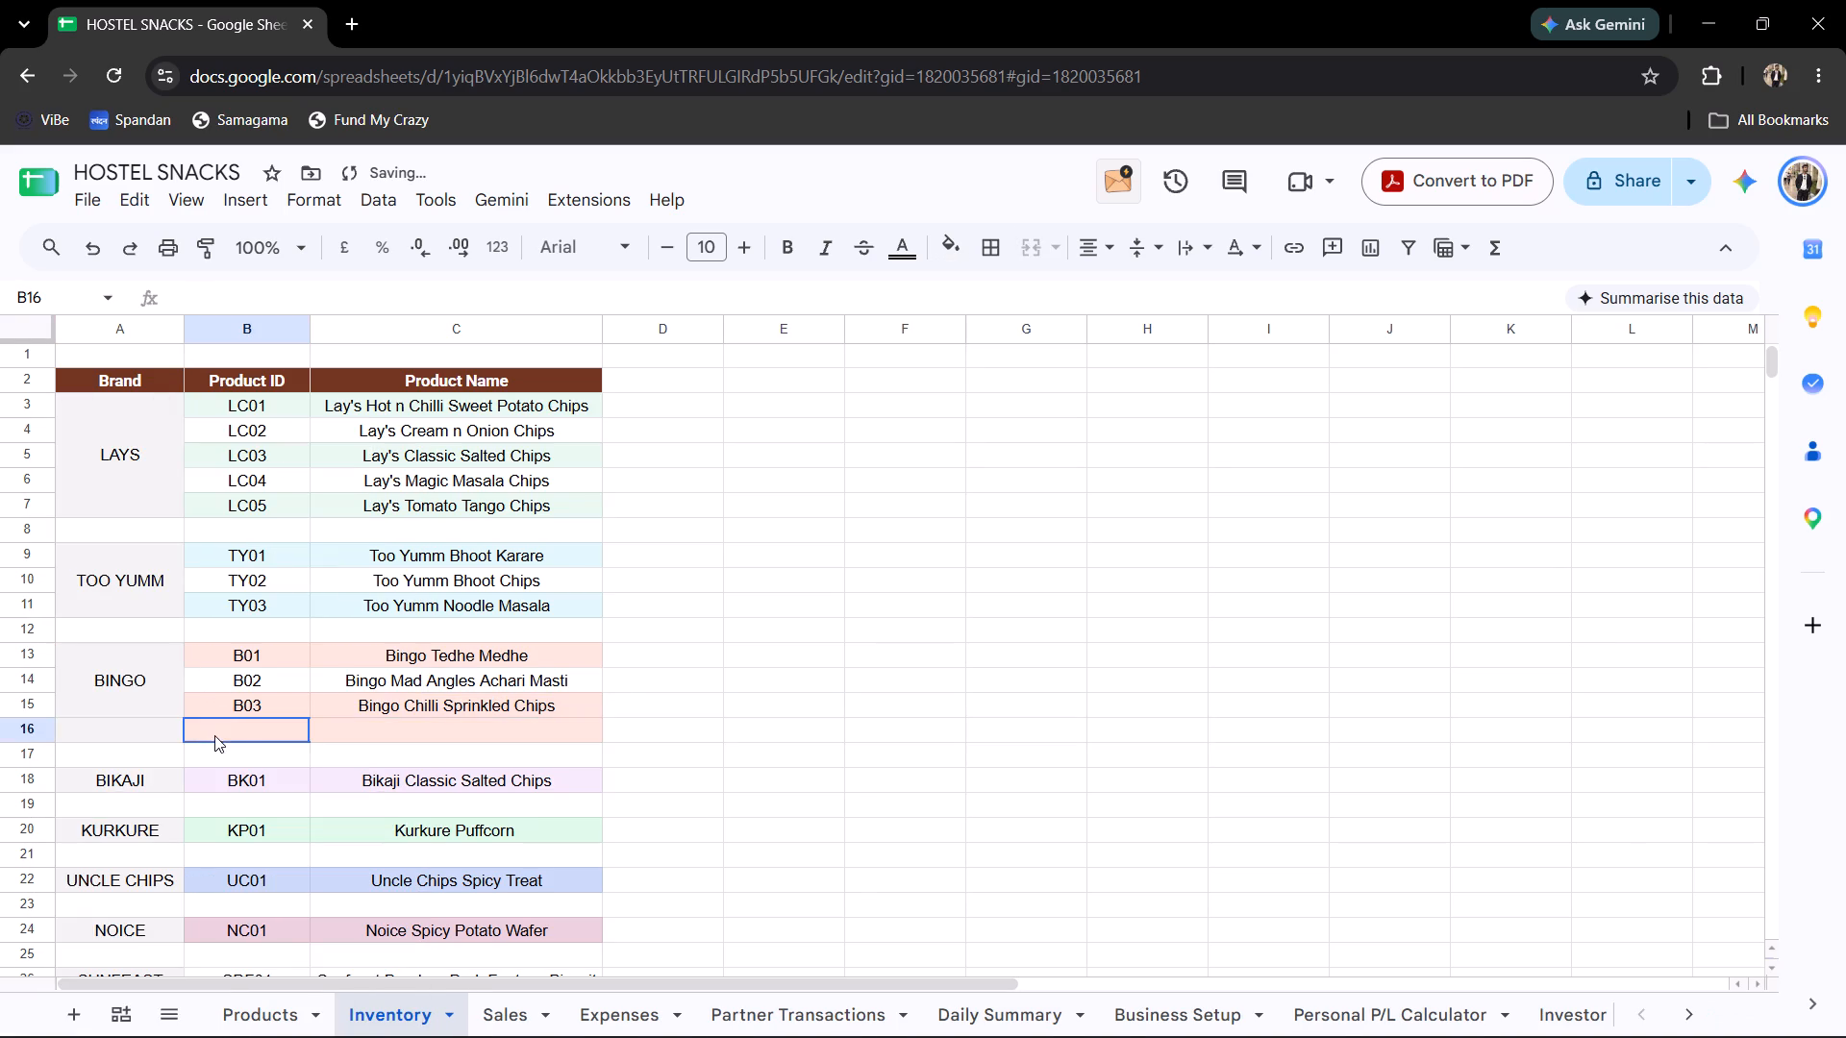
pyautogui.click(371, 723)
pyautogui.write('Bingo')
pyautogui.press('space')
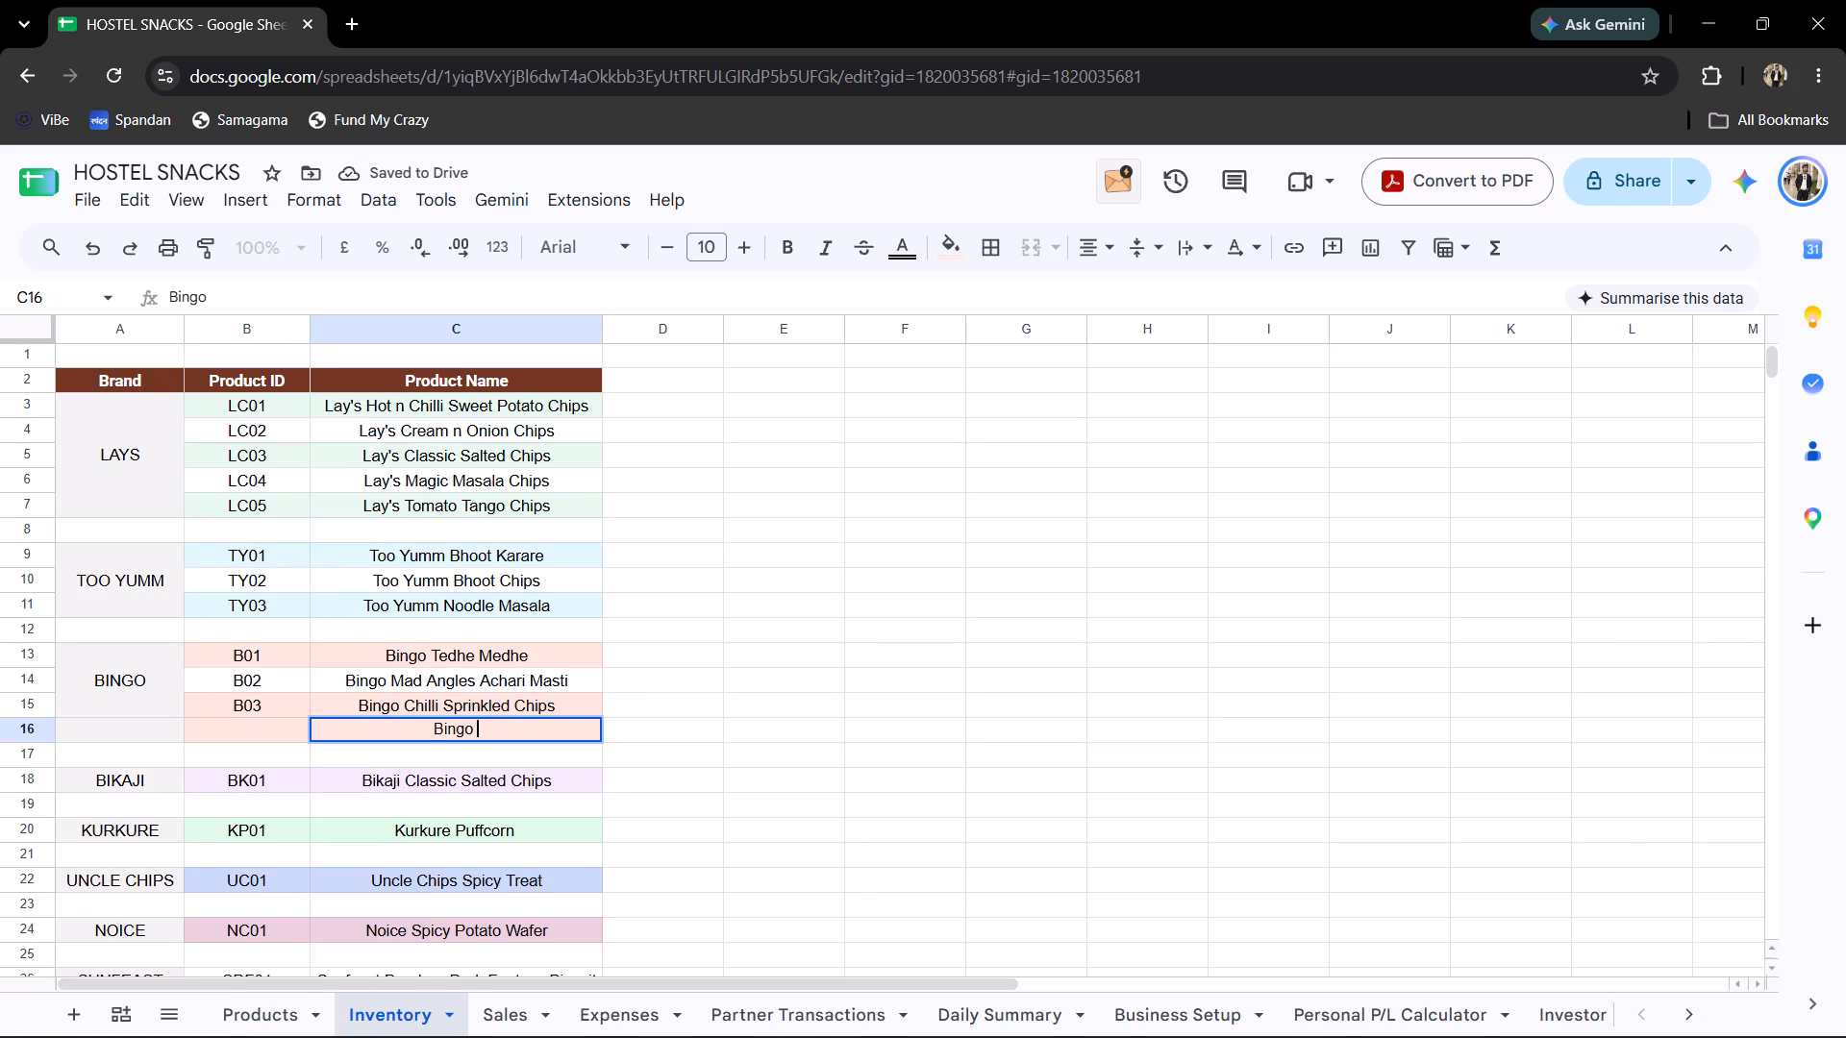
pyautogui.write('Chilli')
pyautogui.press('space')
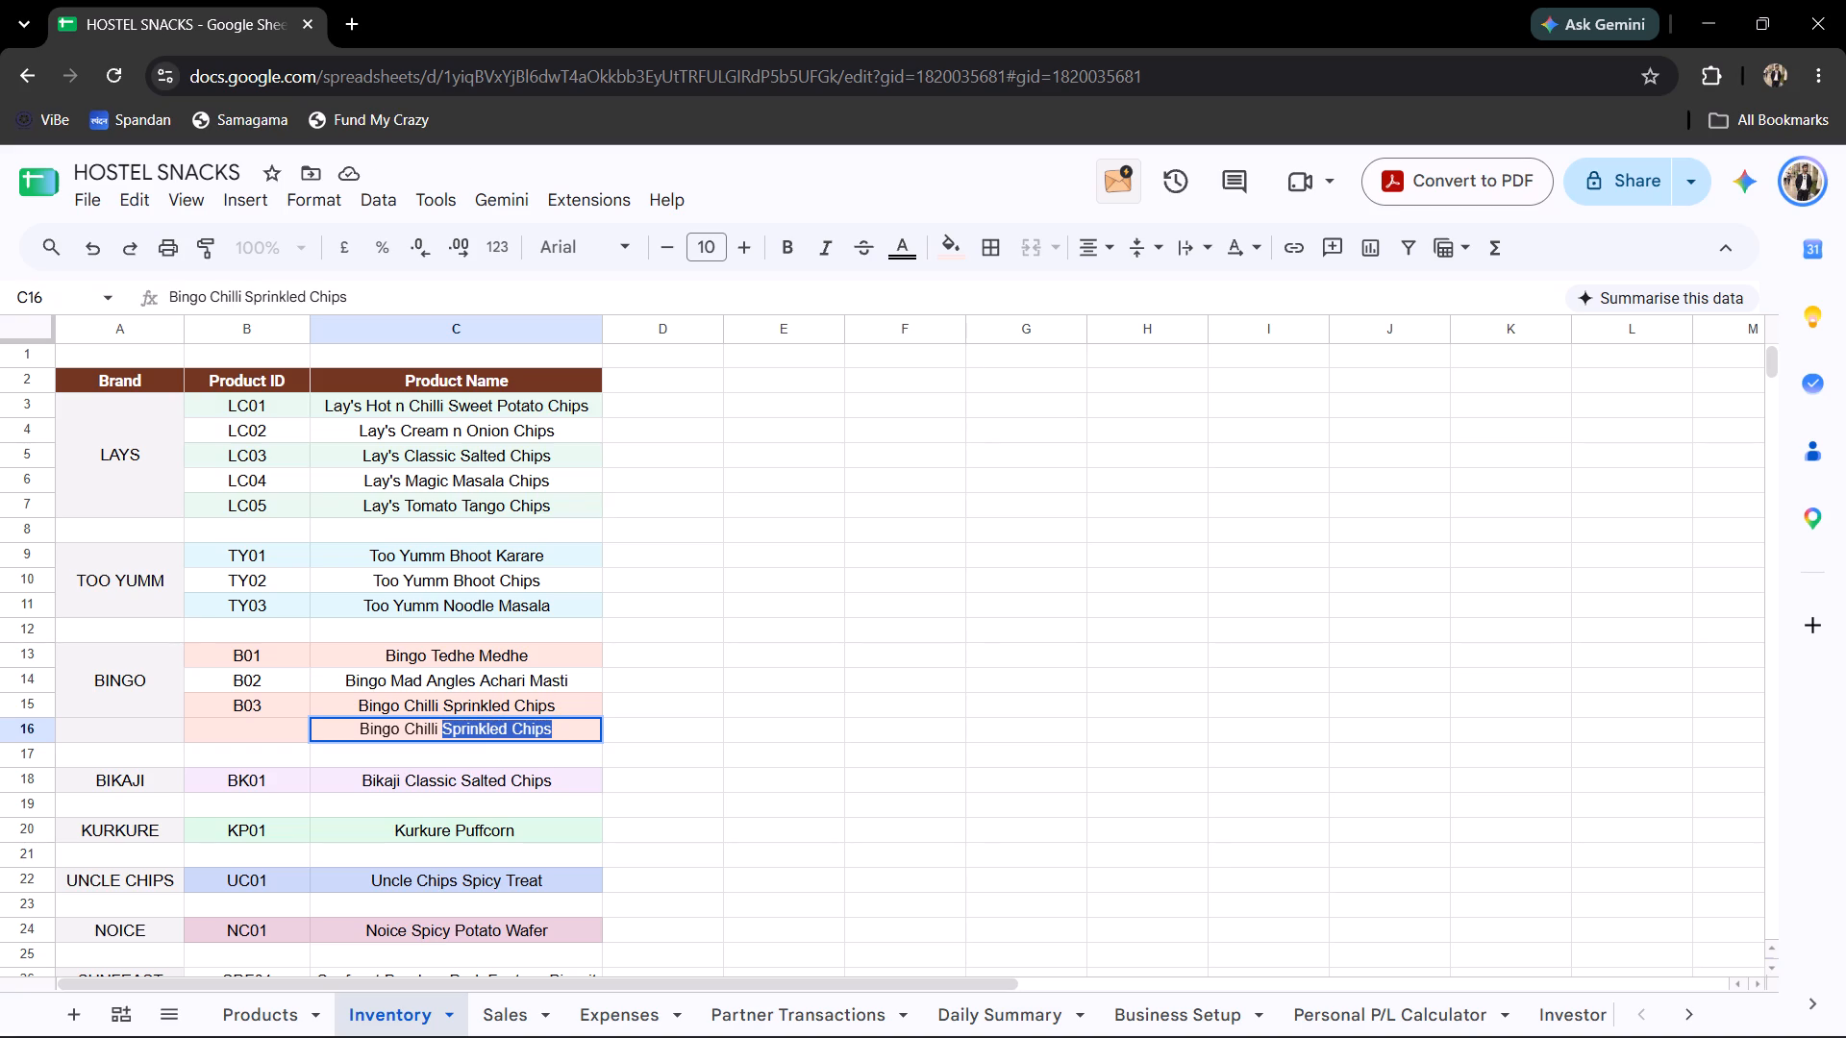
pyautogui.press('BackSpace')
pyautogui.press('BackSpace')
pyautogui.press('BackSpace')
pyautogui.press('BackSpace')
pyautogui.press('BackSpace')
pyautogui.press('BackSpace')
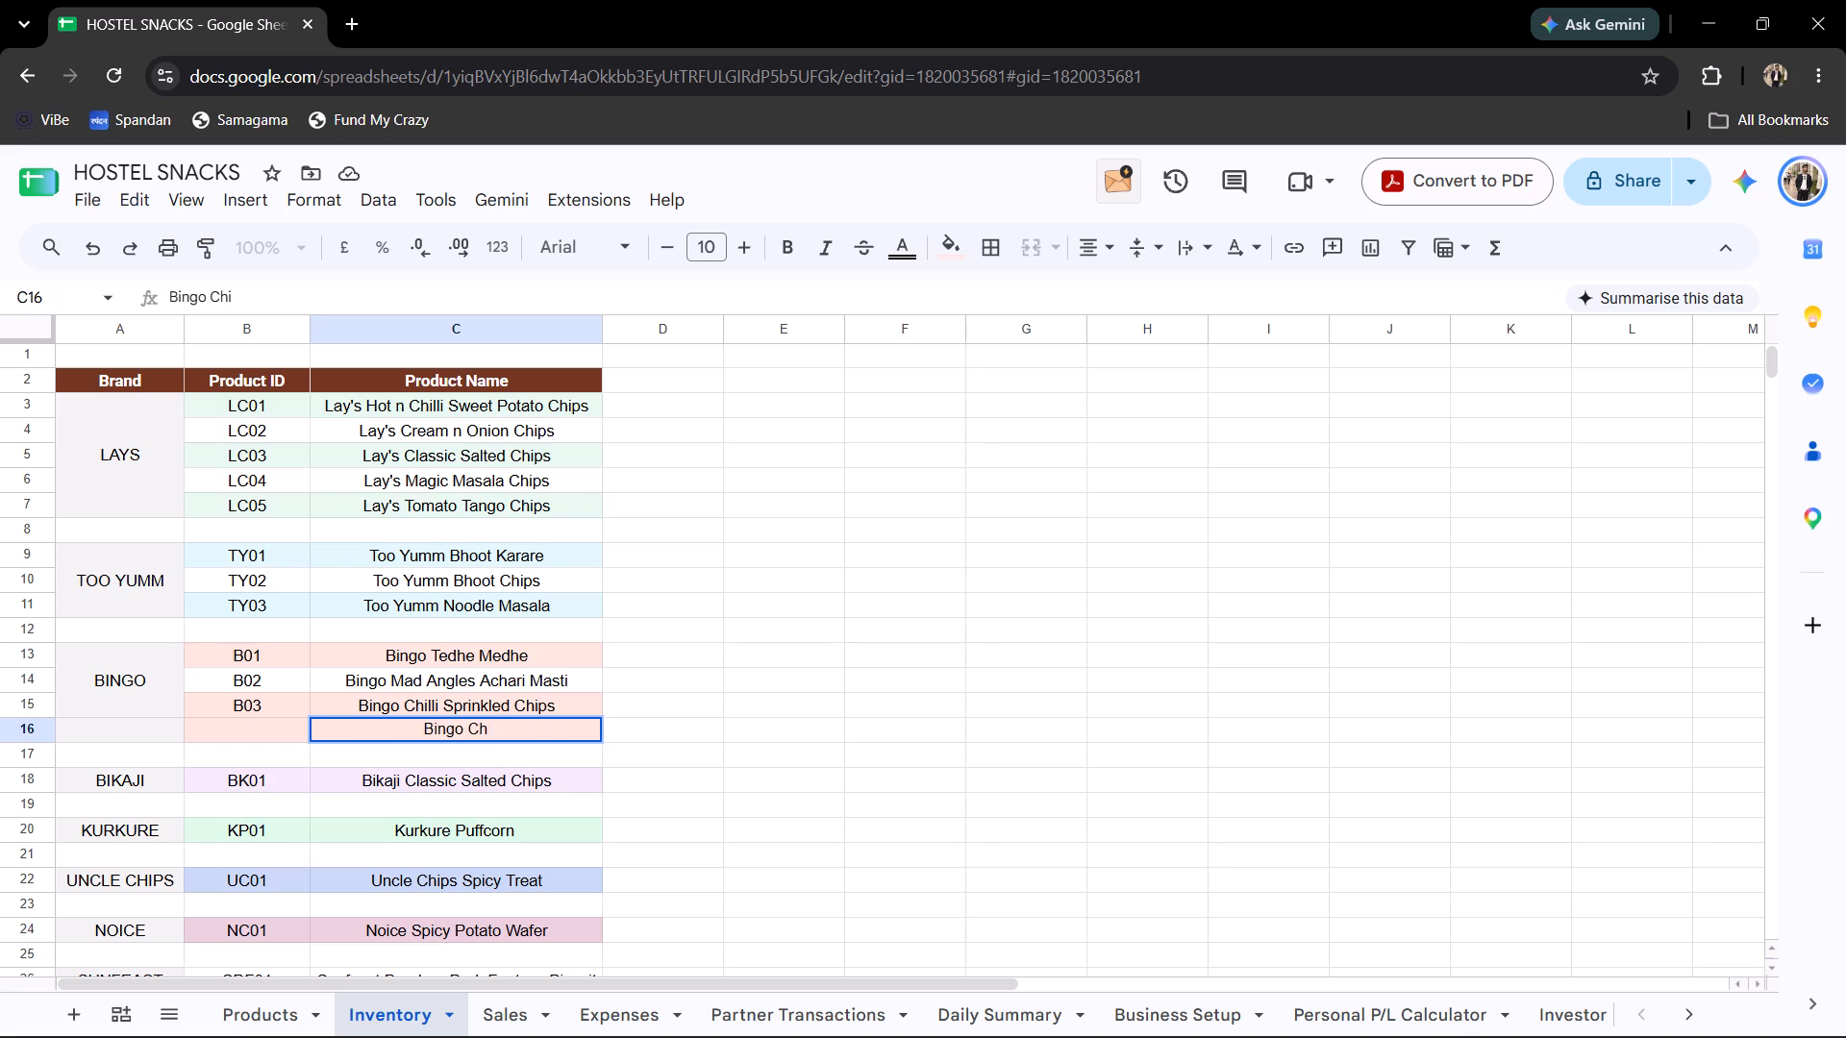
pyautogui.press('BackSpace')
pyautogui.press('BackSpace')
pyautogui.write('Nachos')
pyautogui.press('space')
pyautogui.write('Chilli Lemon')
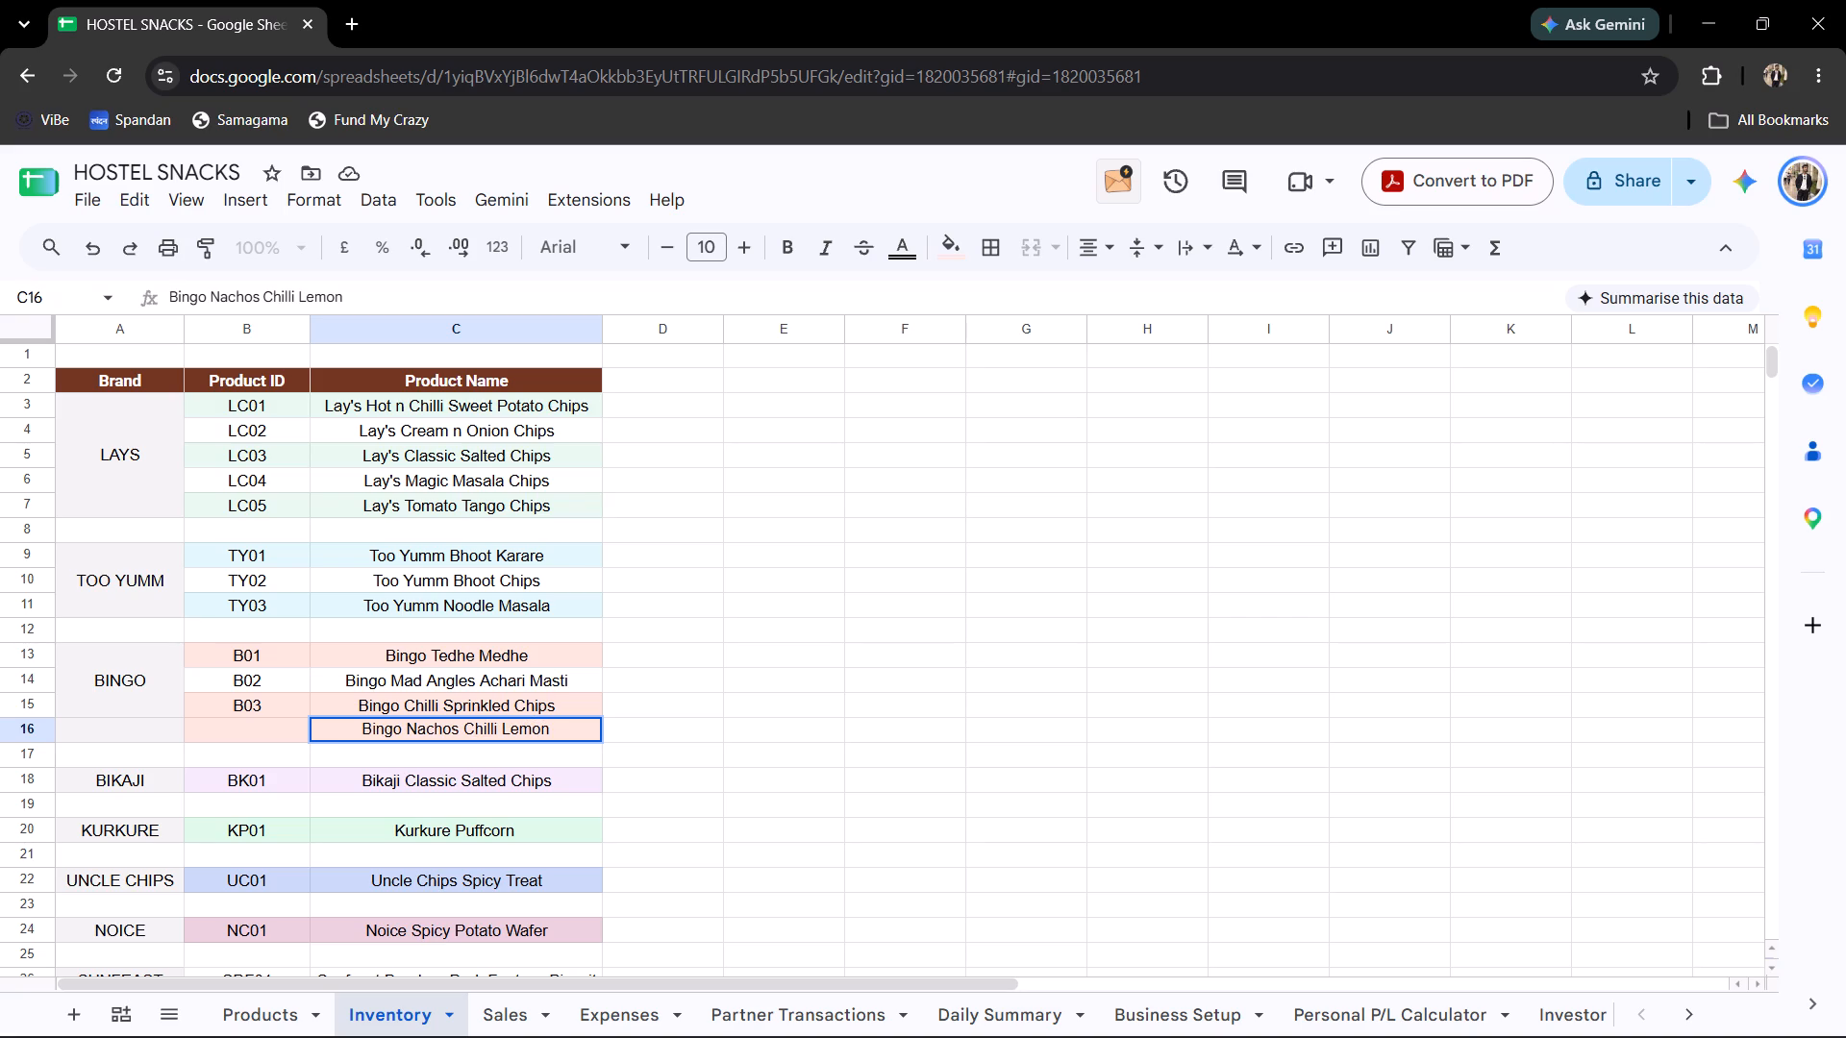
pyautogui.press('Return')
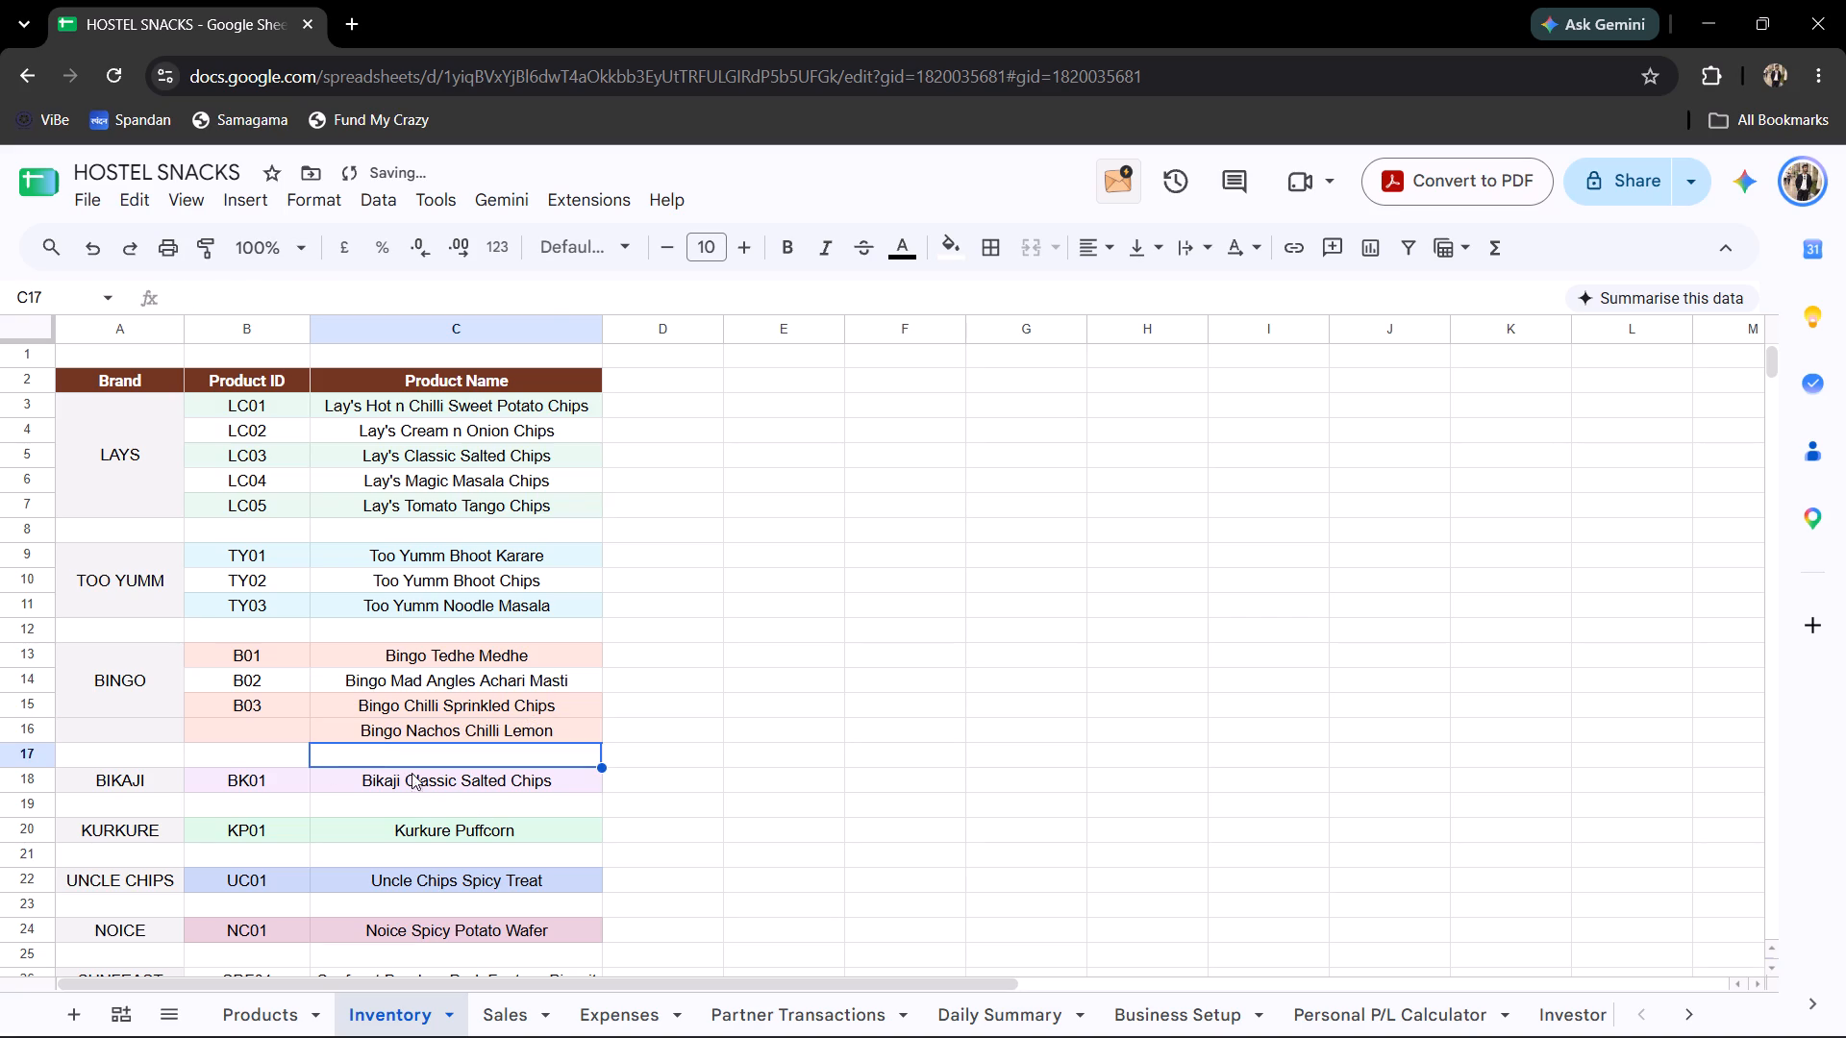
# Give Bingo Nachos Chilli Lemon the product ID B04.
pyautogui.moveTo(267, 724); pyautogui.dragTo(267, 739)
pyautogui.hotkey('shift', 'b')
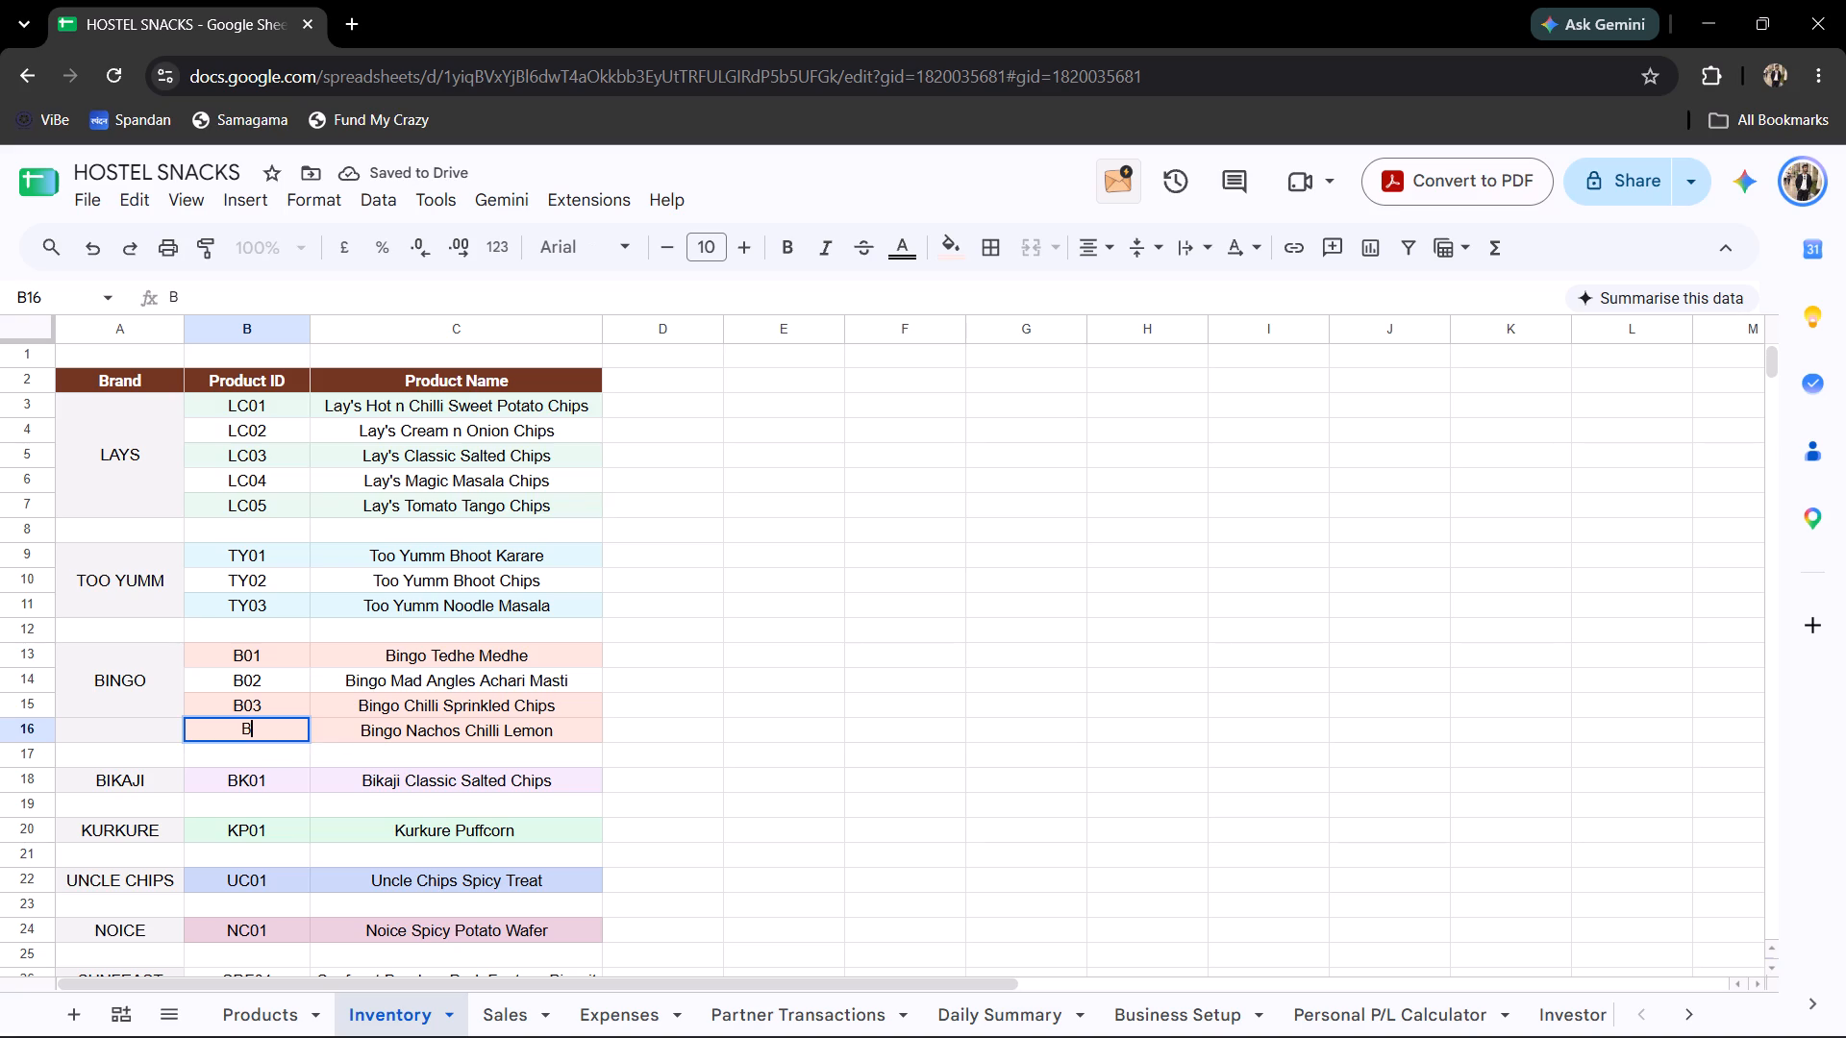
pyautogui.write('04')
pyautogui.press('Return')
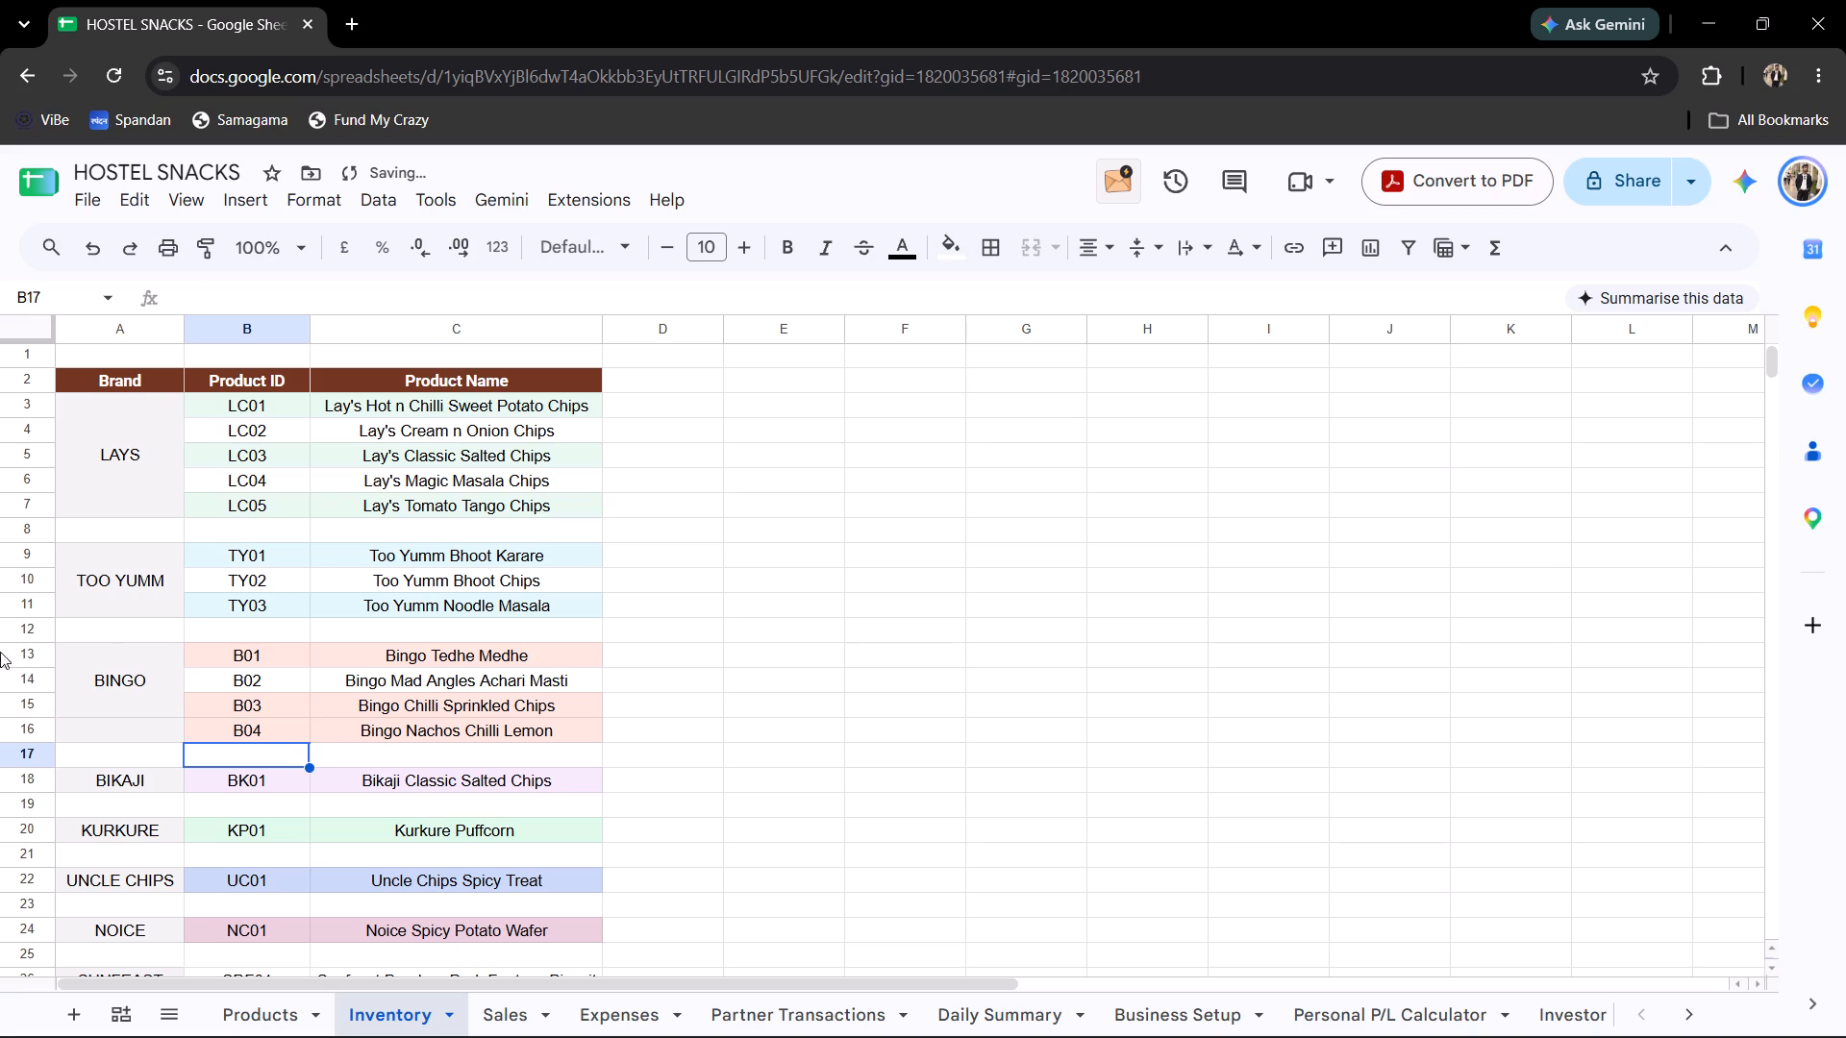
# Add product B04 in row 142 of the Products sheet with cost price 85, selling price 150 and current stock 3.
pyautogui.click(249, 1012)
pyautogui.click(165, 849)
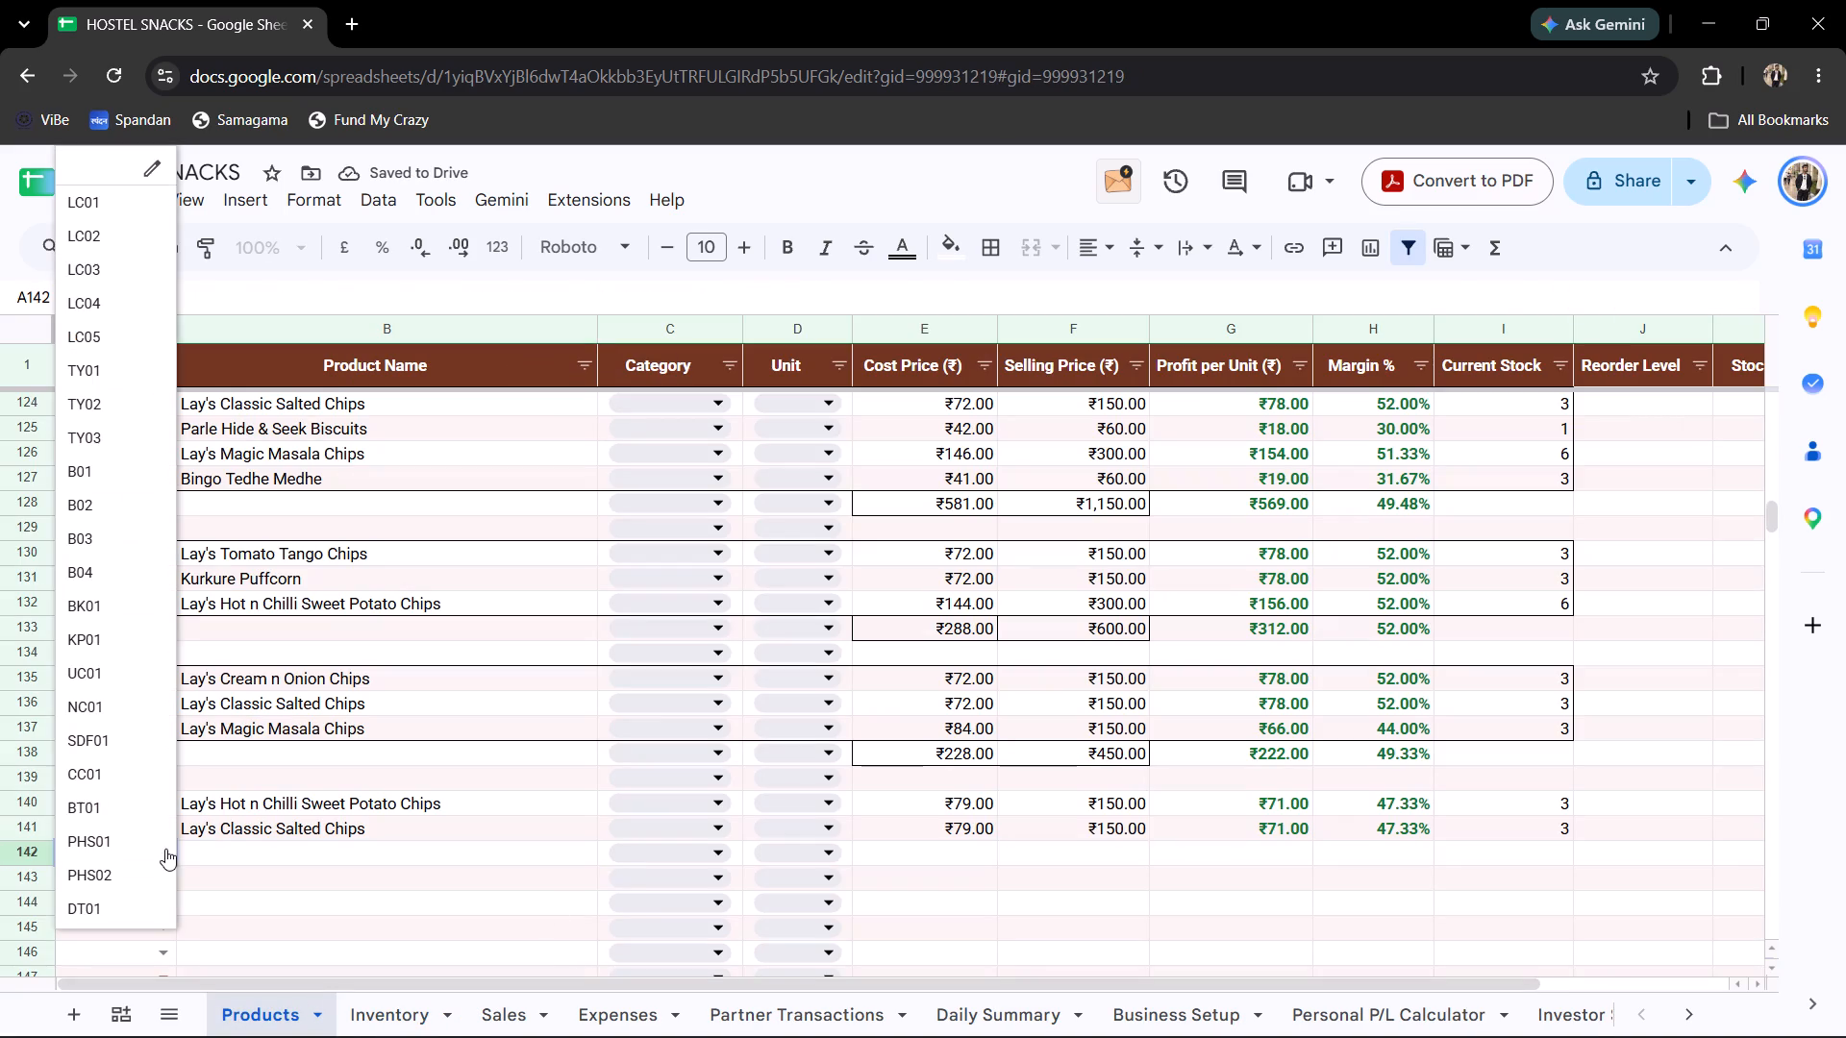
pyautogui.click(89, 564)
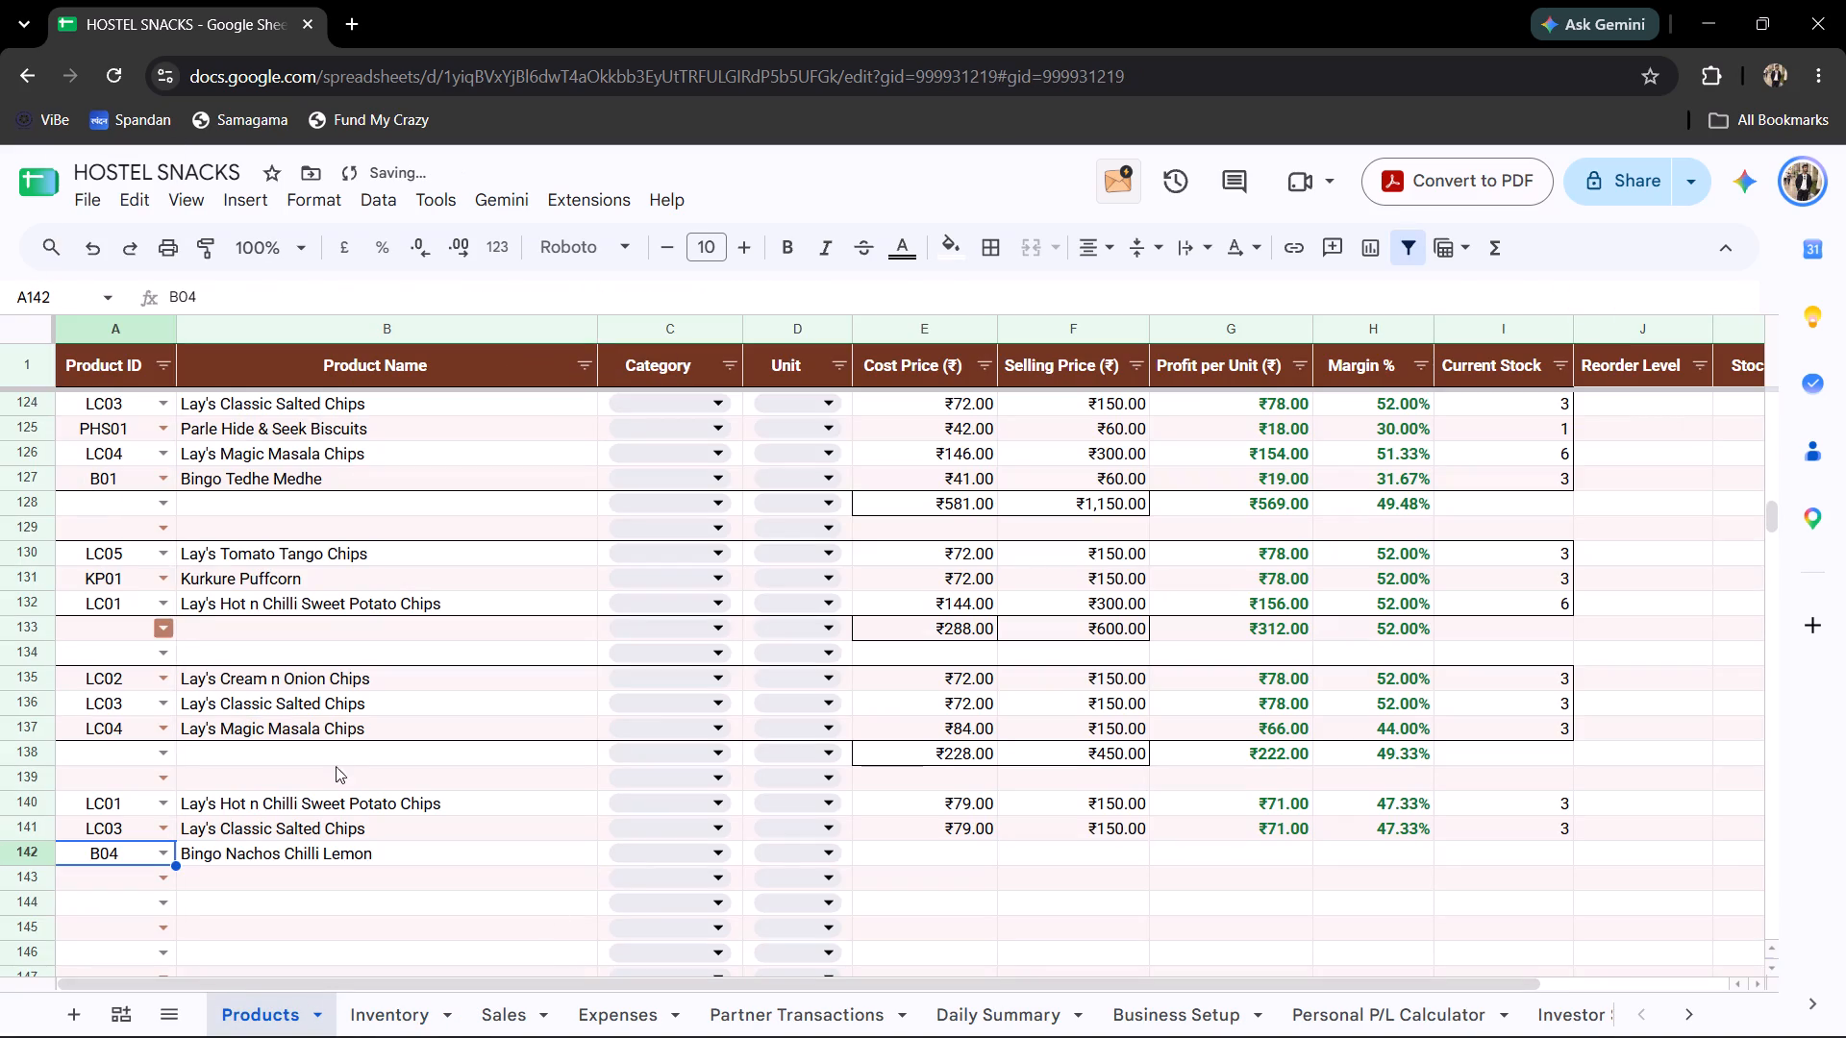
pyautogui.click(954, 850)
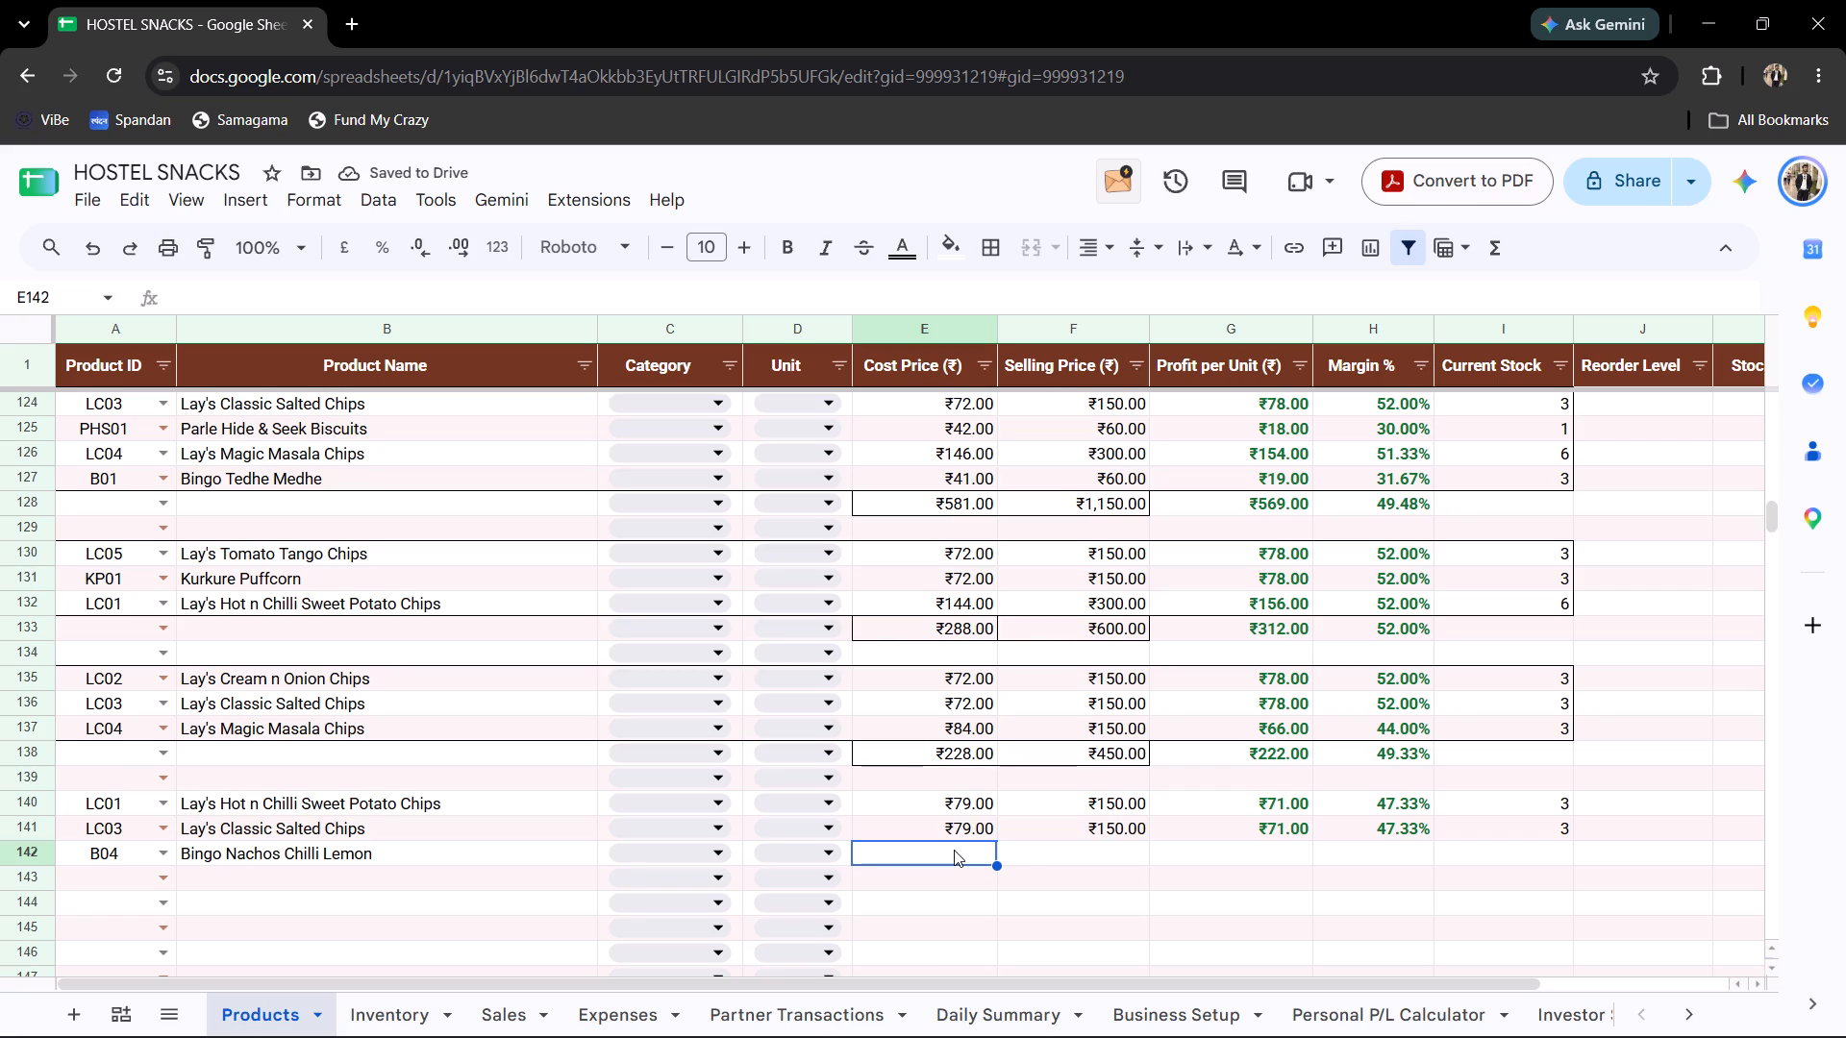
pyautogui.press('8')
pyautogui.press('5')
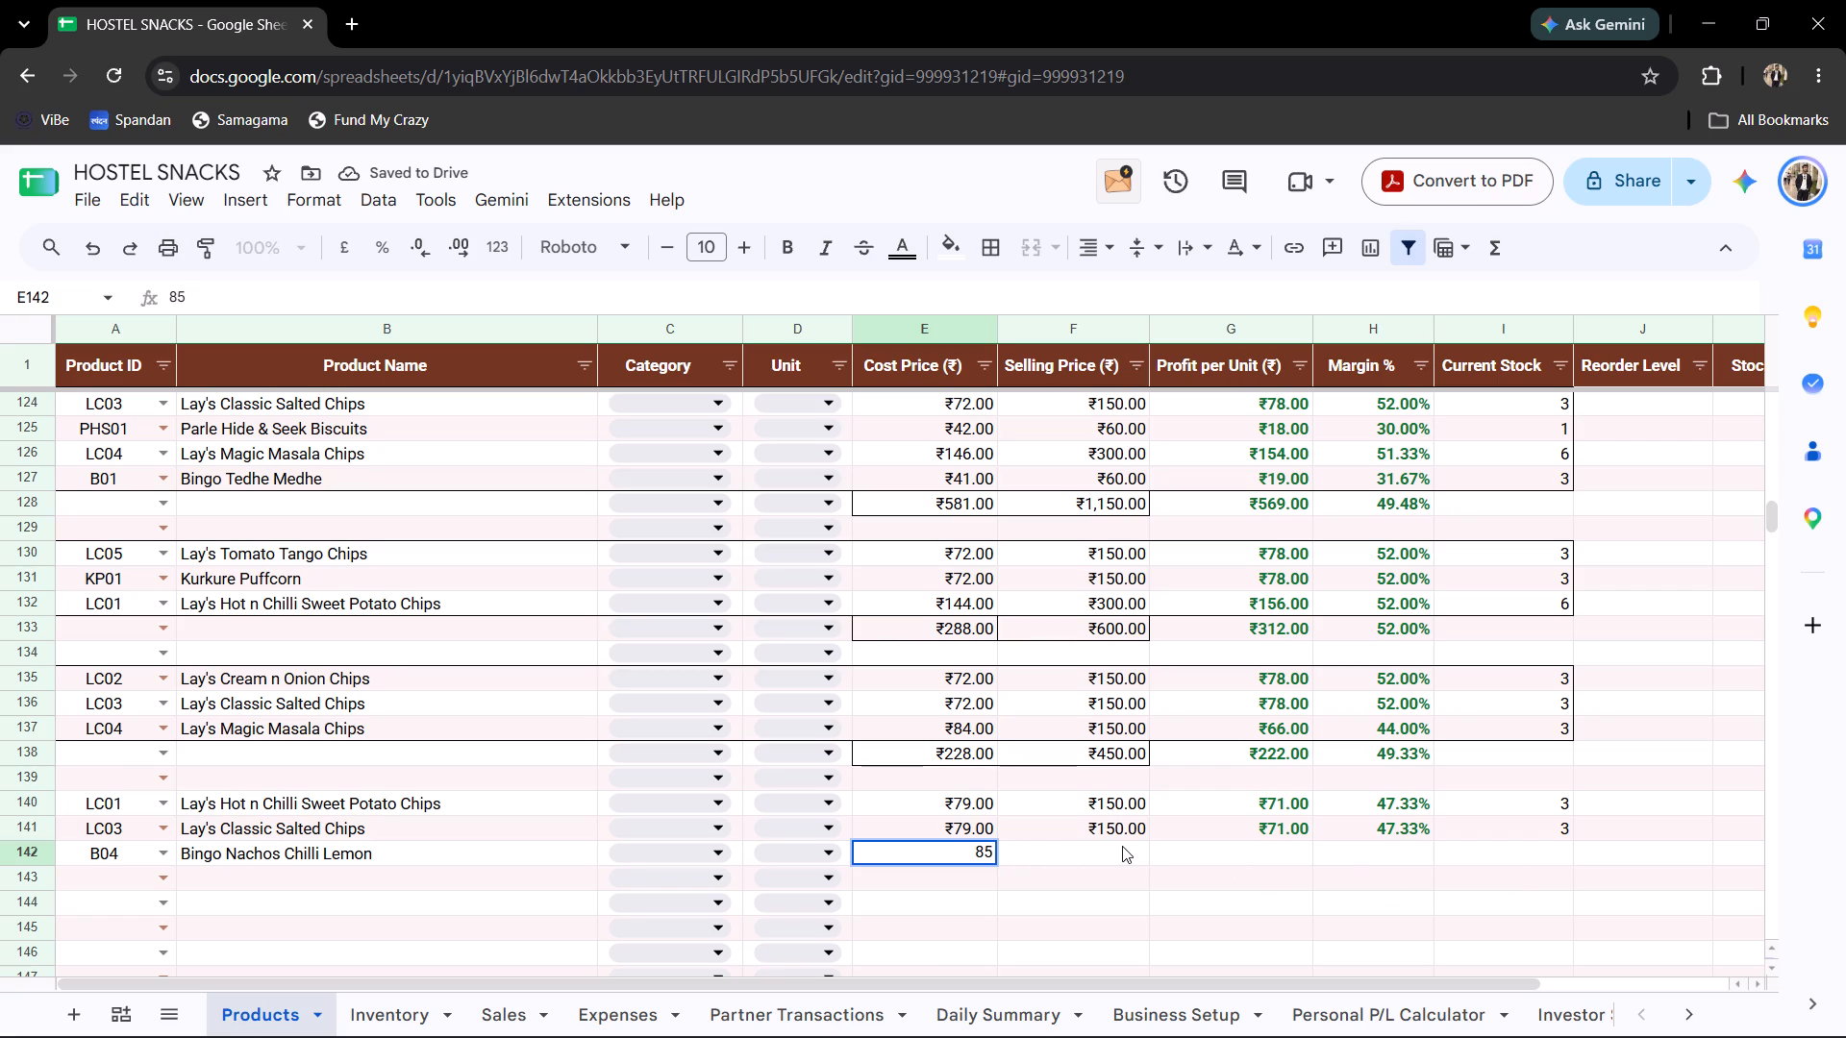
pyautogui.click(1122, 846)
pyautogui.write('15')
pyautogui.press('0')
pyautogui.click(1518, 858)
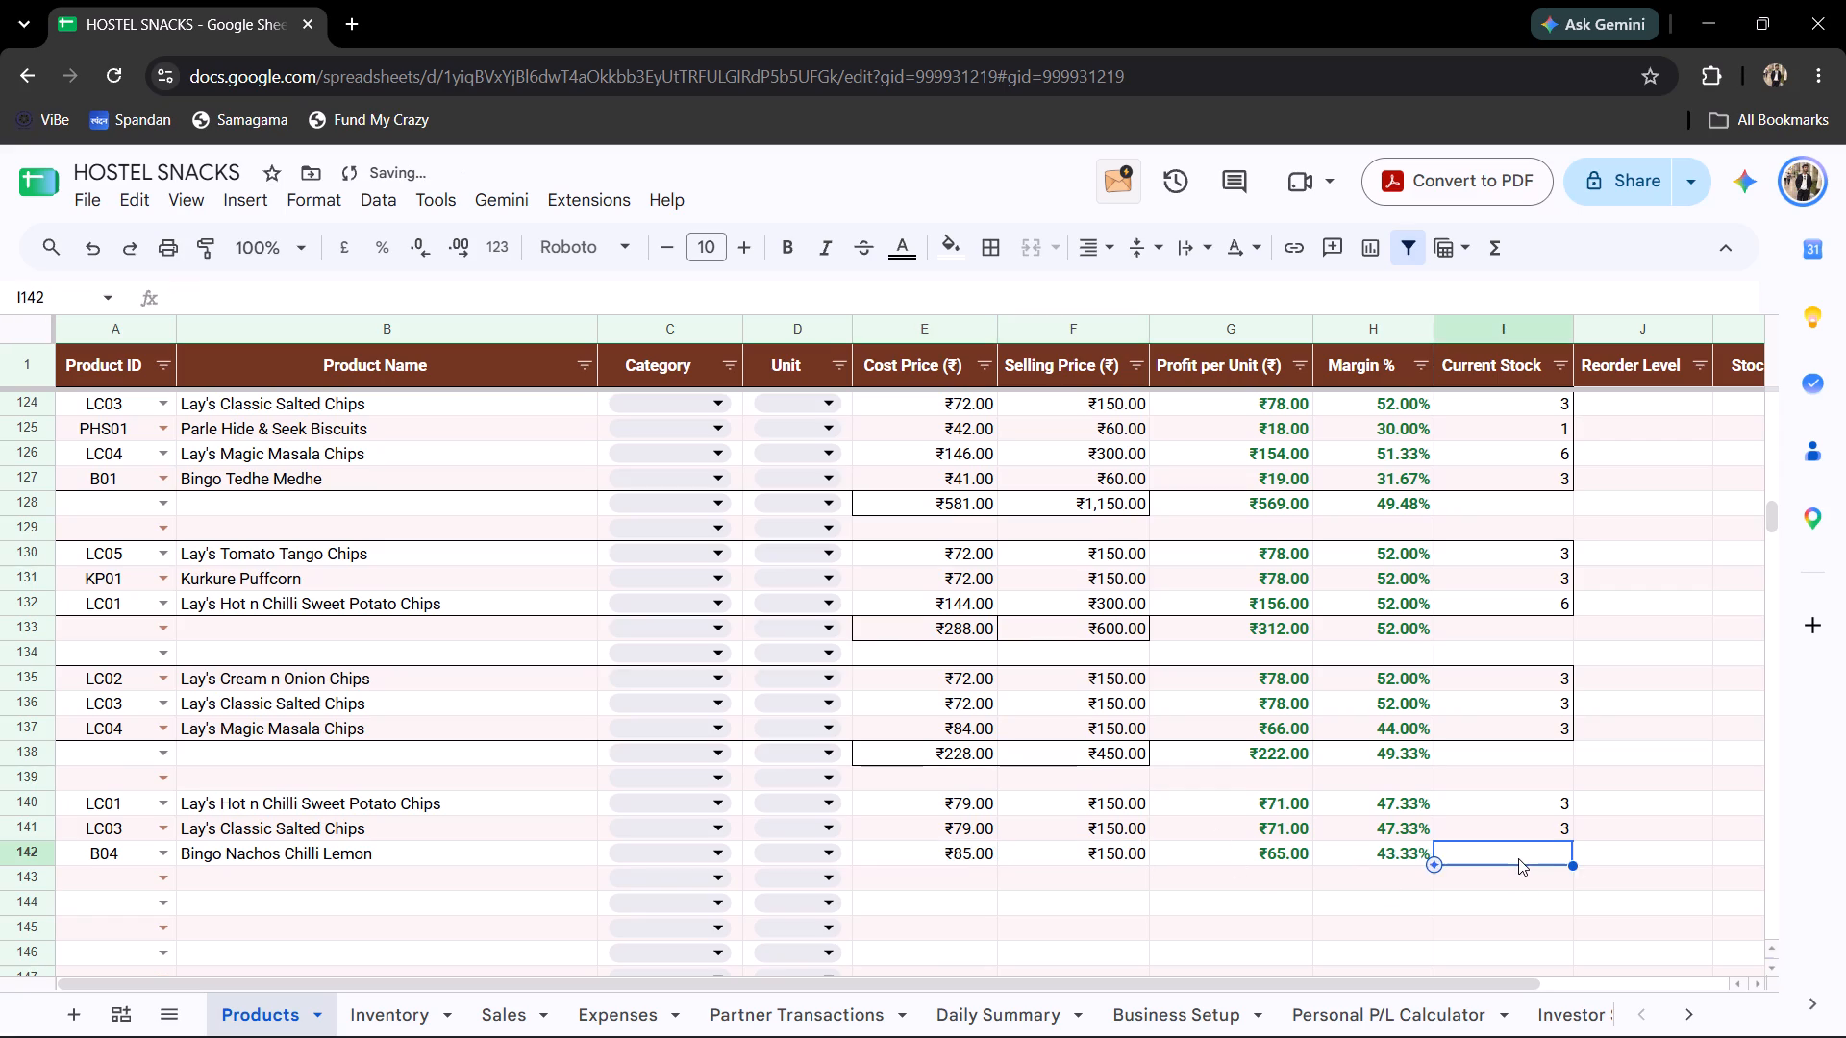
pyautogui.press('3')
pyautogui.press('Return')
# Add product LC03 in row 143 with cost price 158, selling price 300 and current stock 6.
pyautogui.click(112, 868)
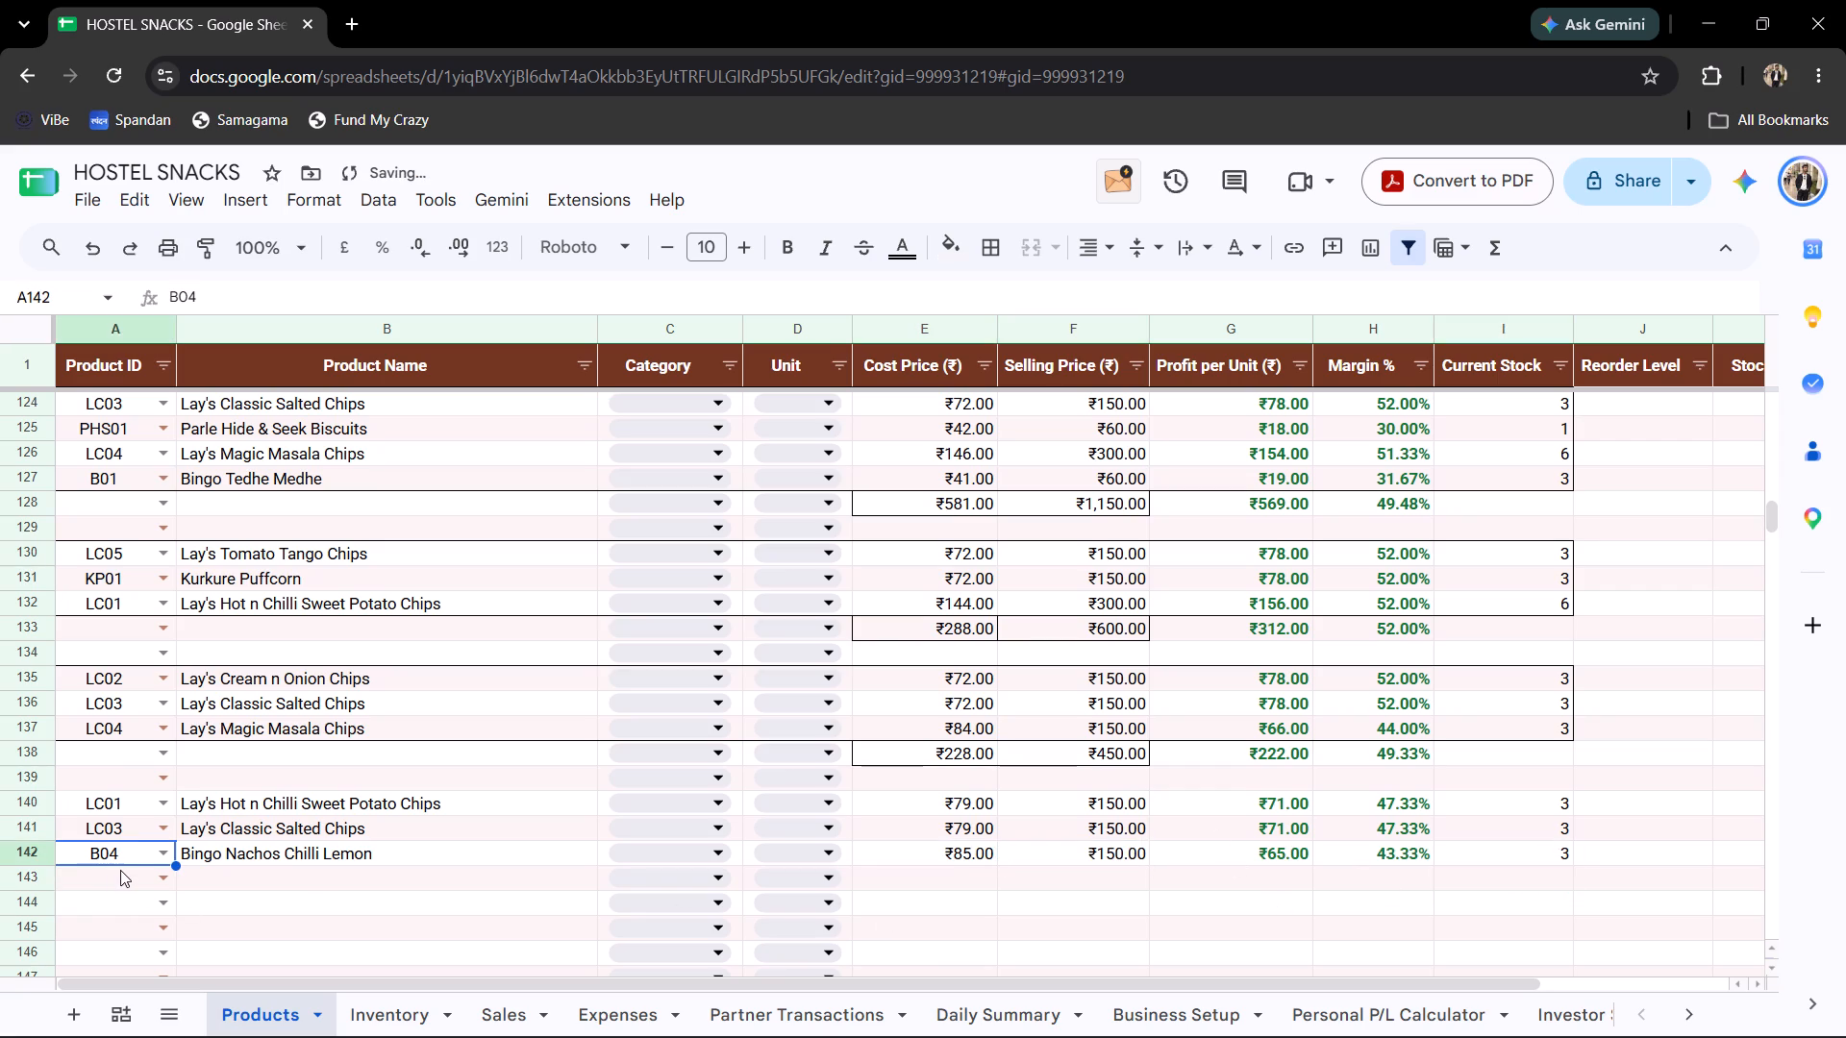
pyautogui.click(118, 873)
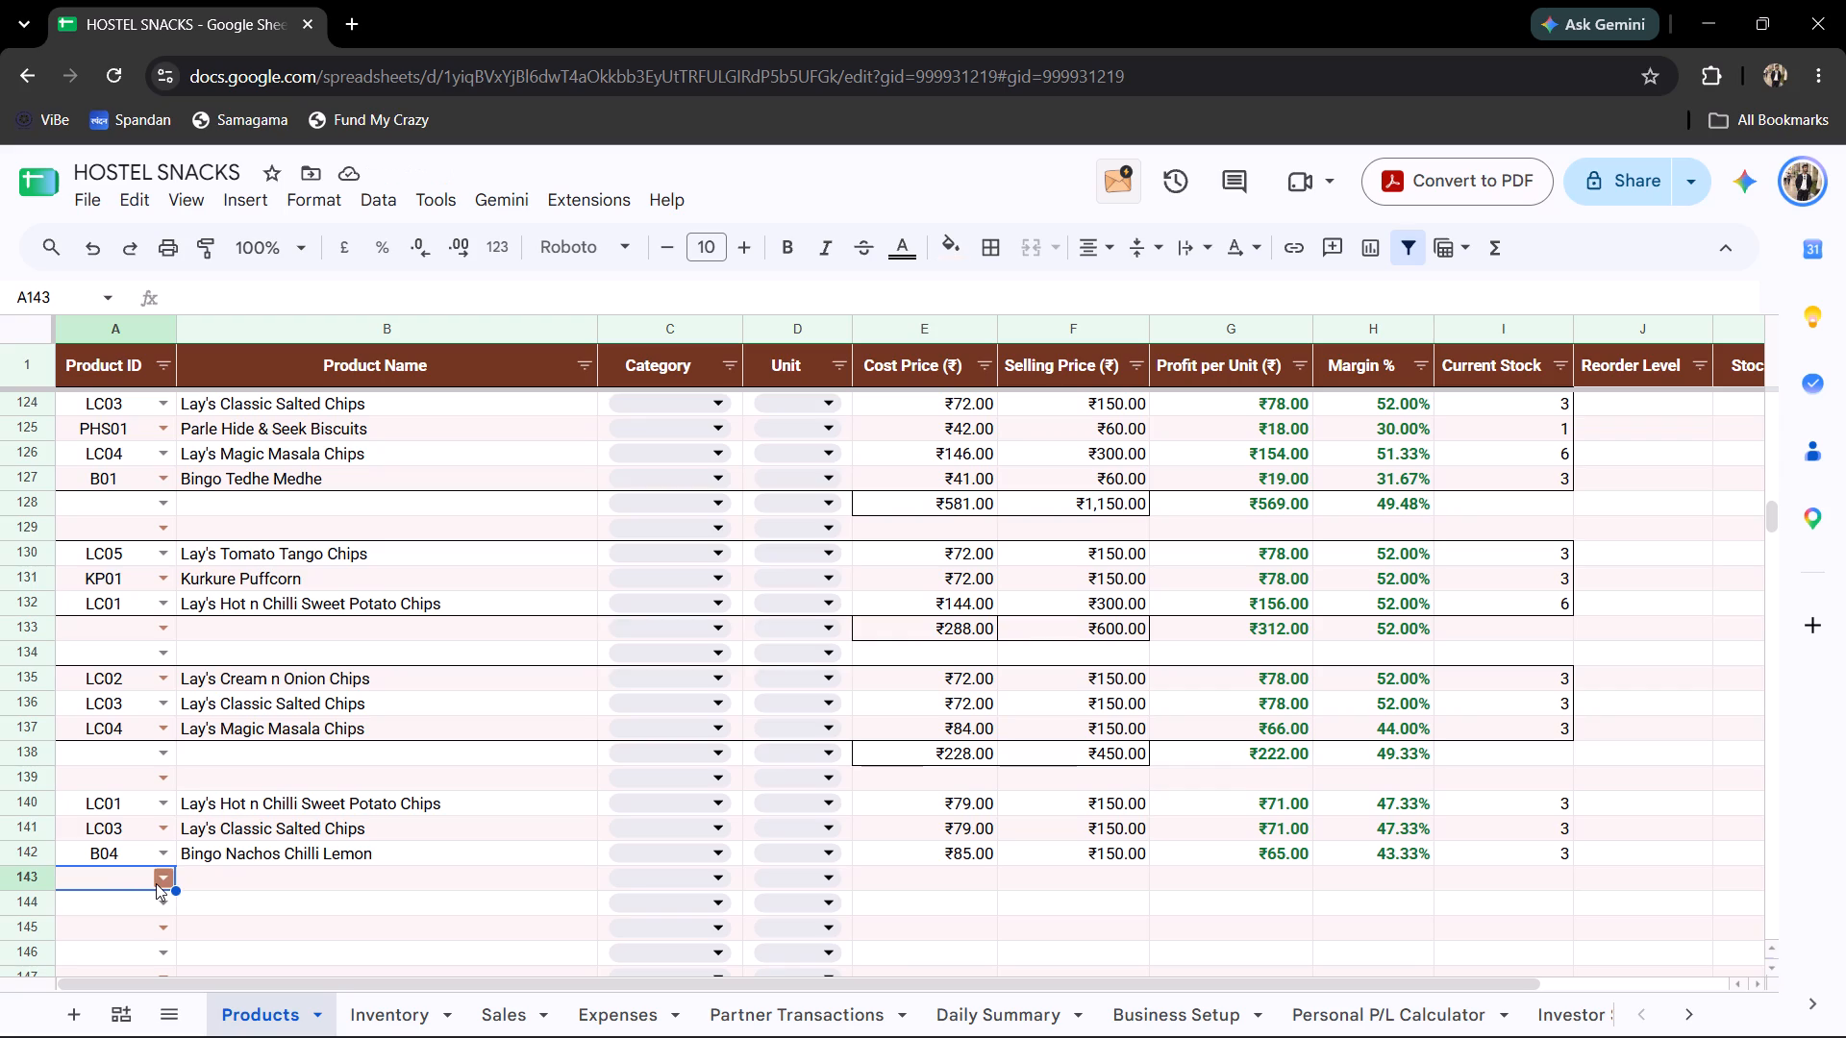
pyautogui.click(156, 883)
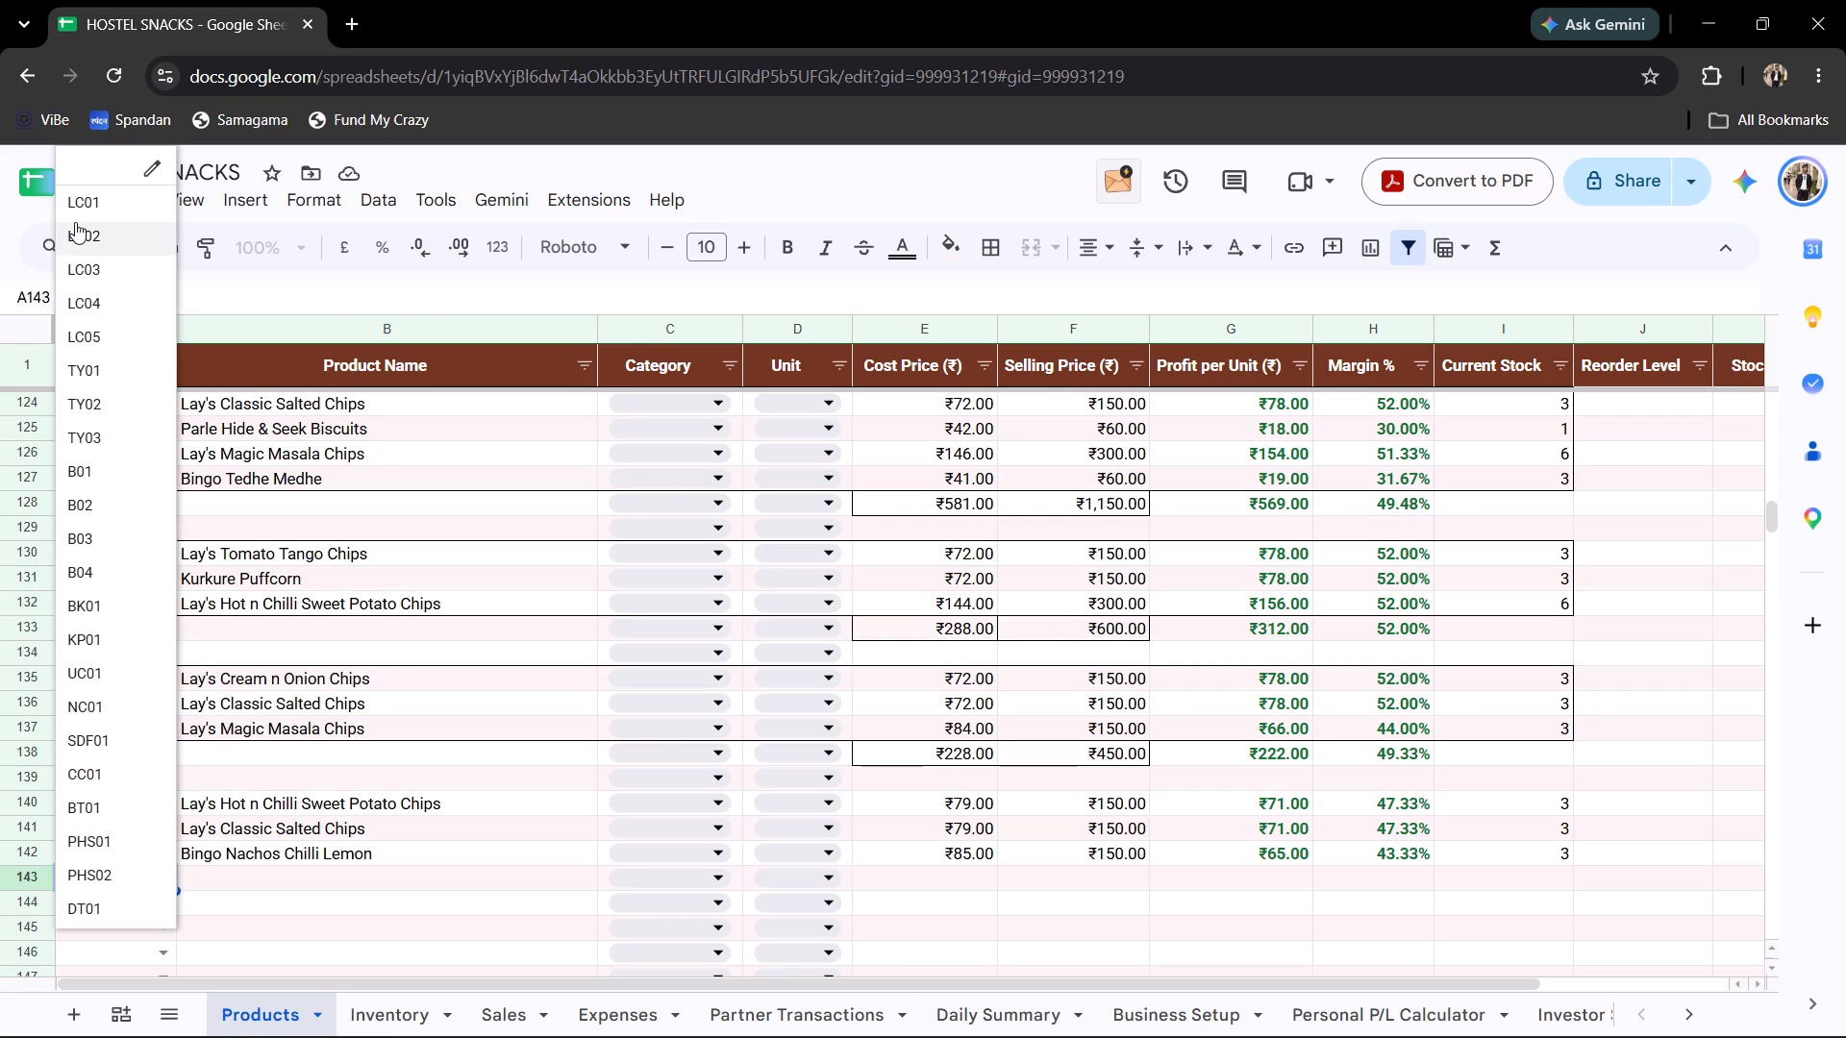
pyautogui.click(79, 233)
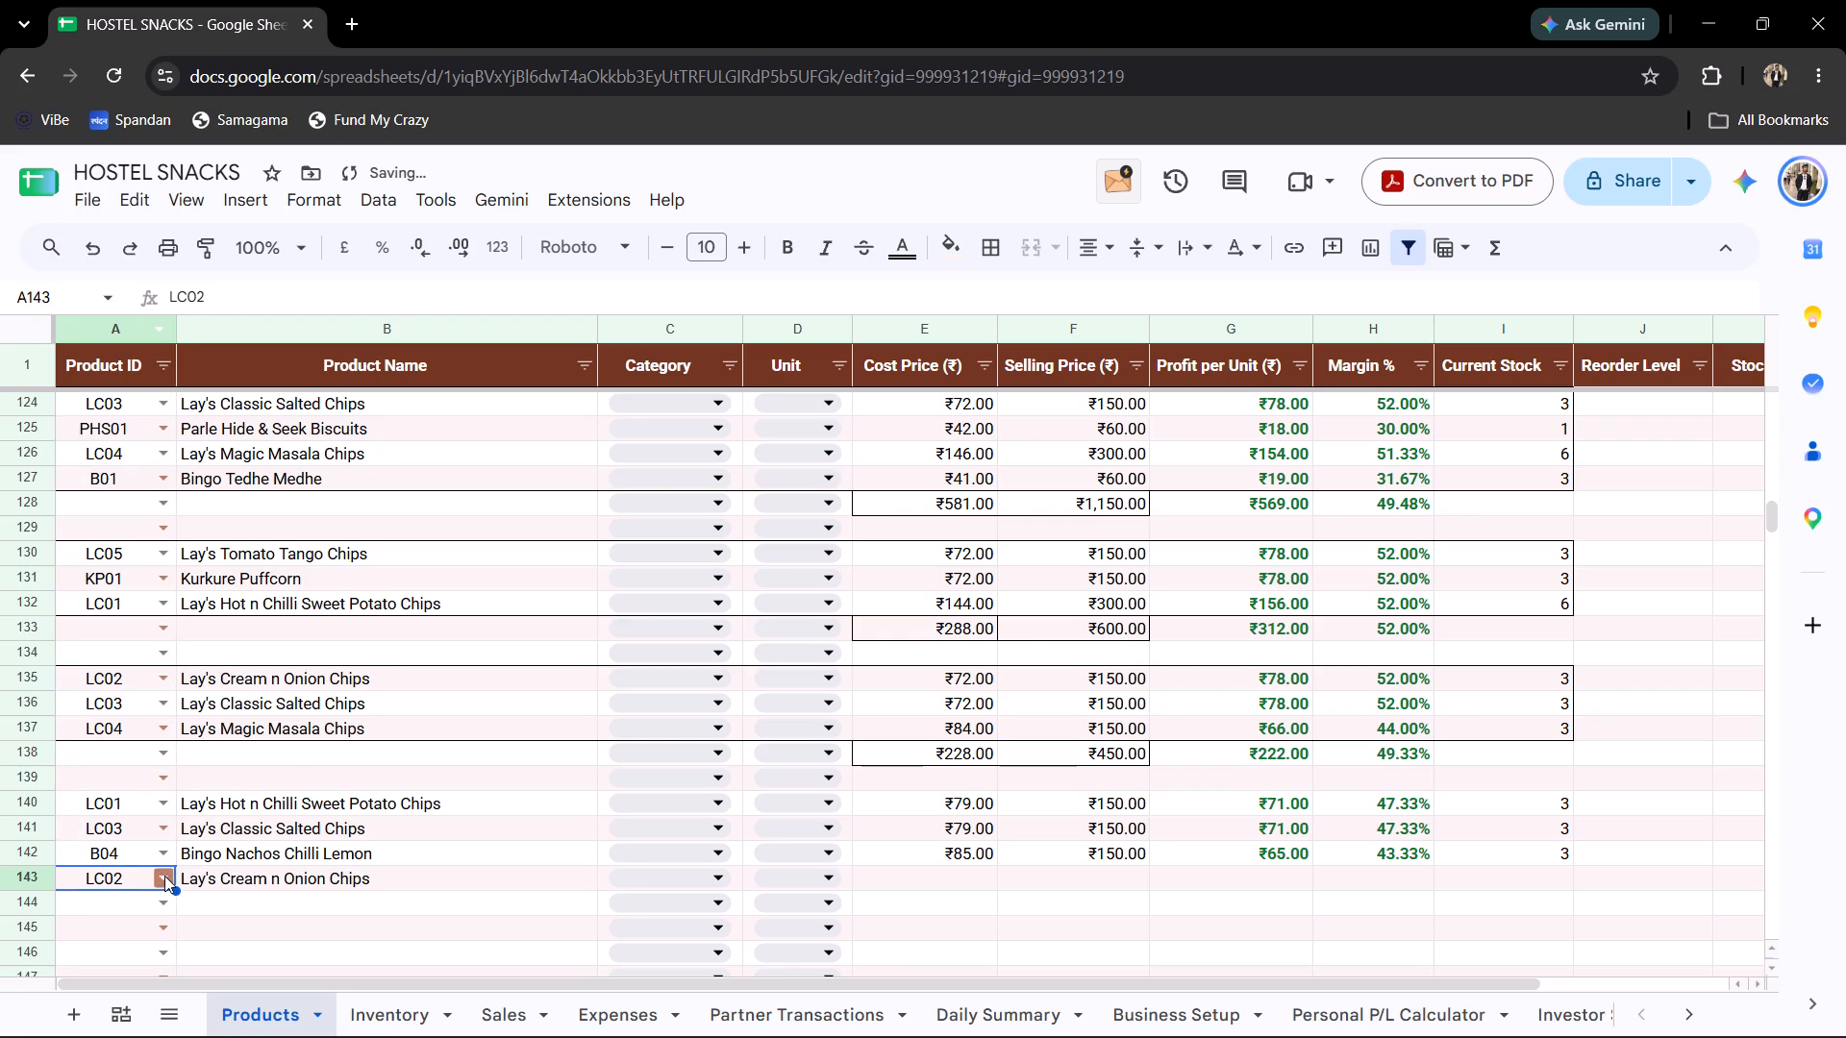
pyautogui.click(164, 876)
pyautogui.click(124, 265)
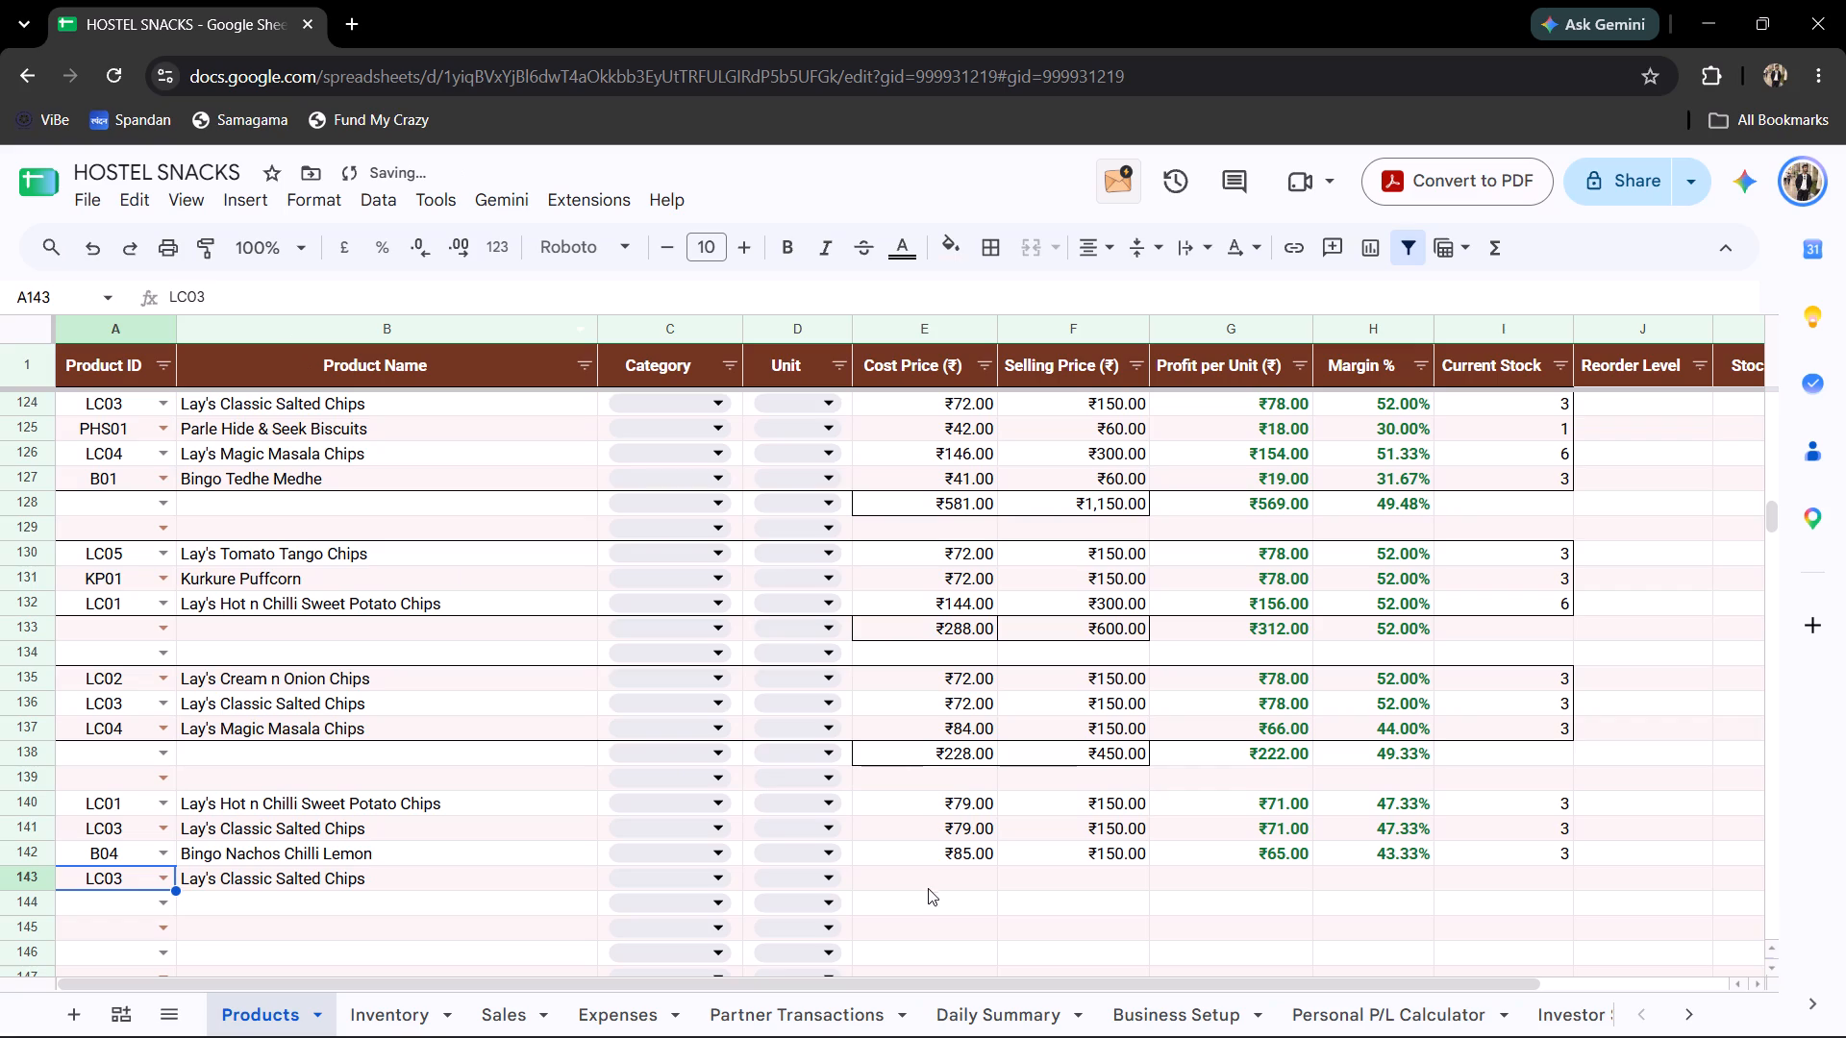
pyautogui.click(928, 877)
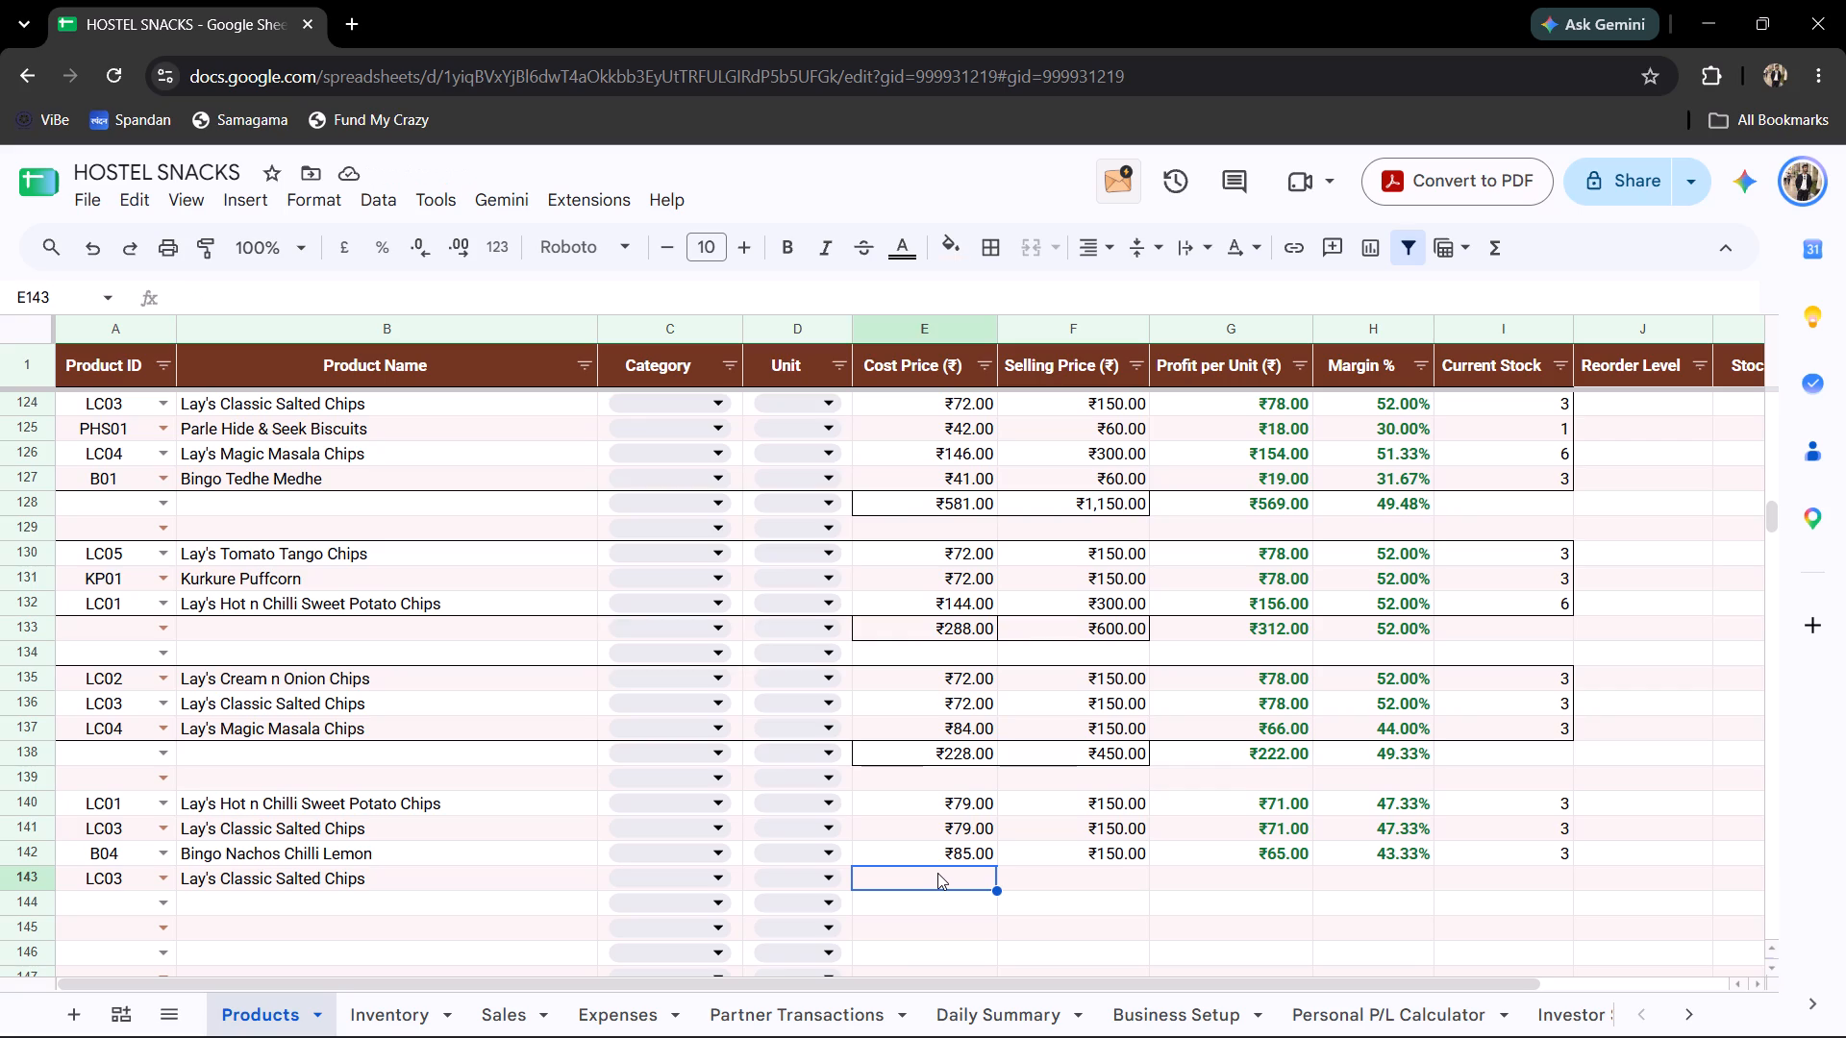
pyautogui.write('158')
pyautogui.press('Tab')
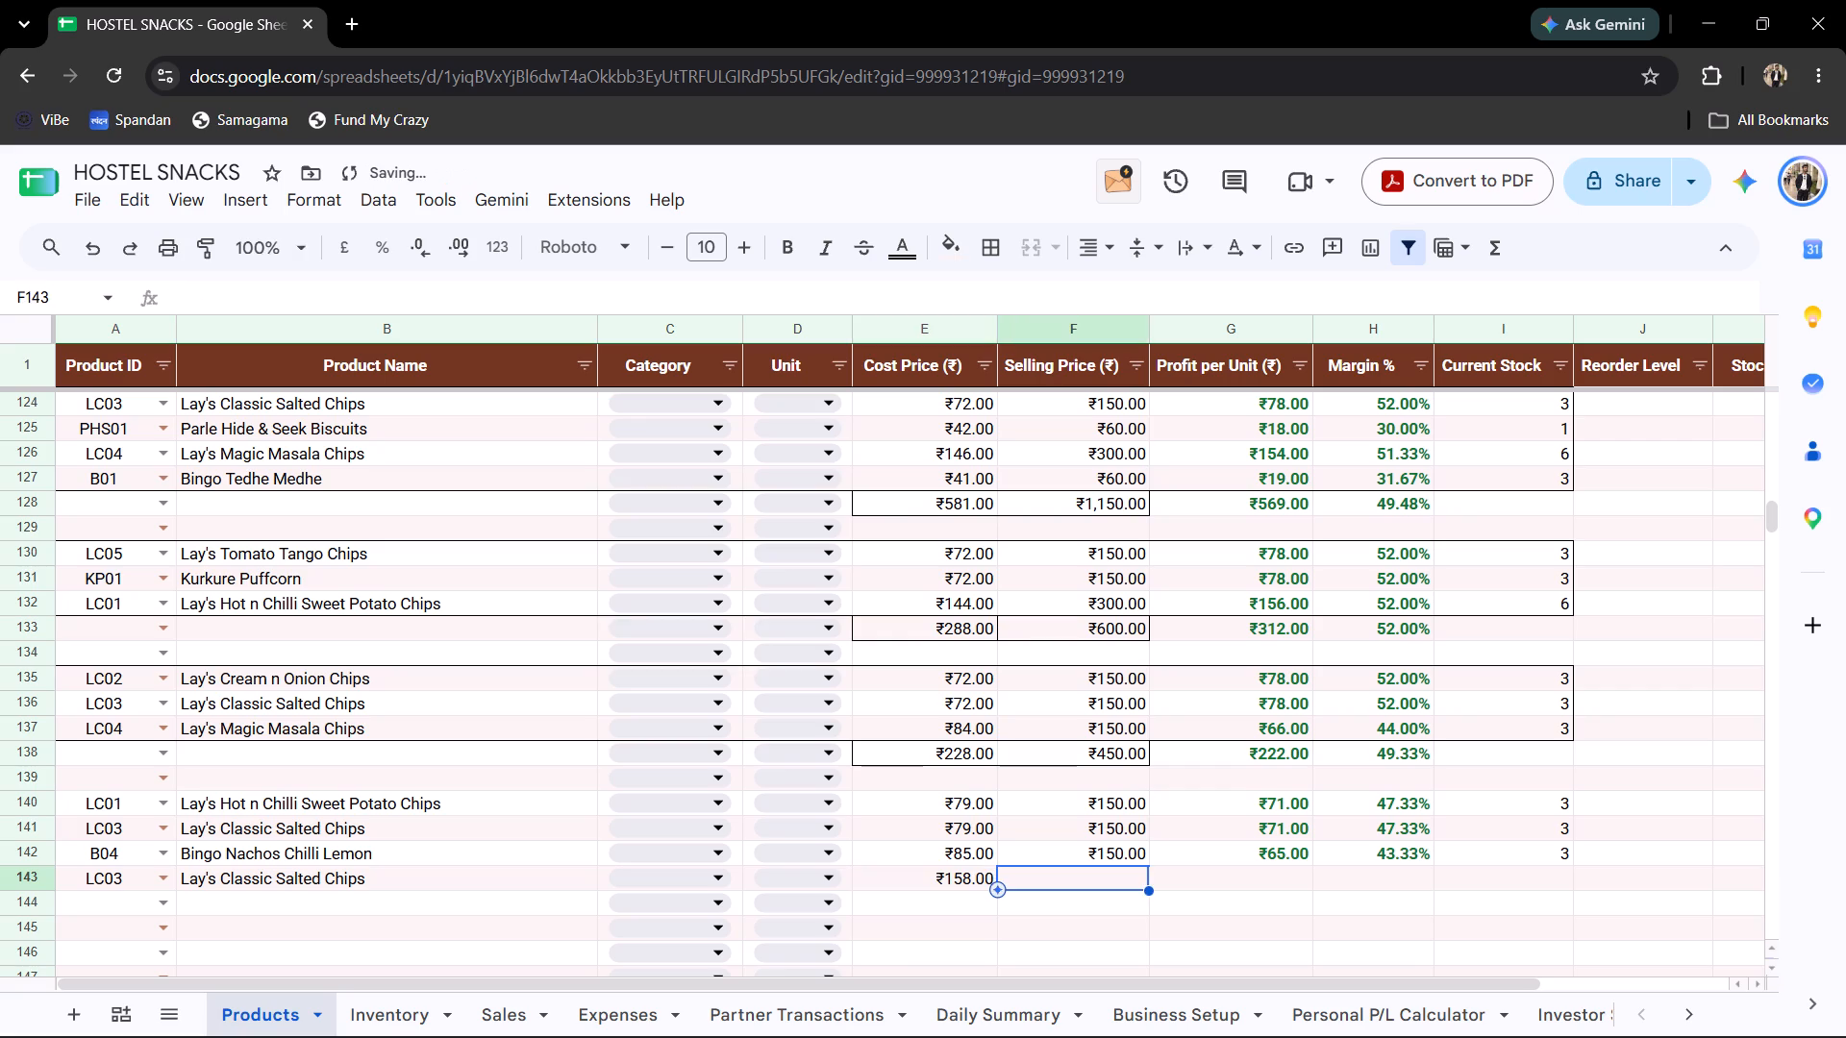
pyautogui.write('300')
pyautogui.press('Tab')
pyautogui.press('Tab')
pyautogui.press('Tab')
pyautogui.press('6')
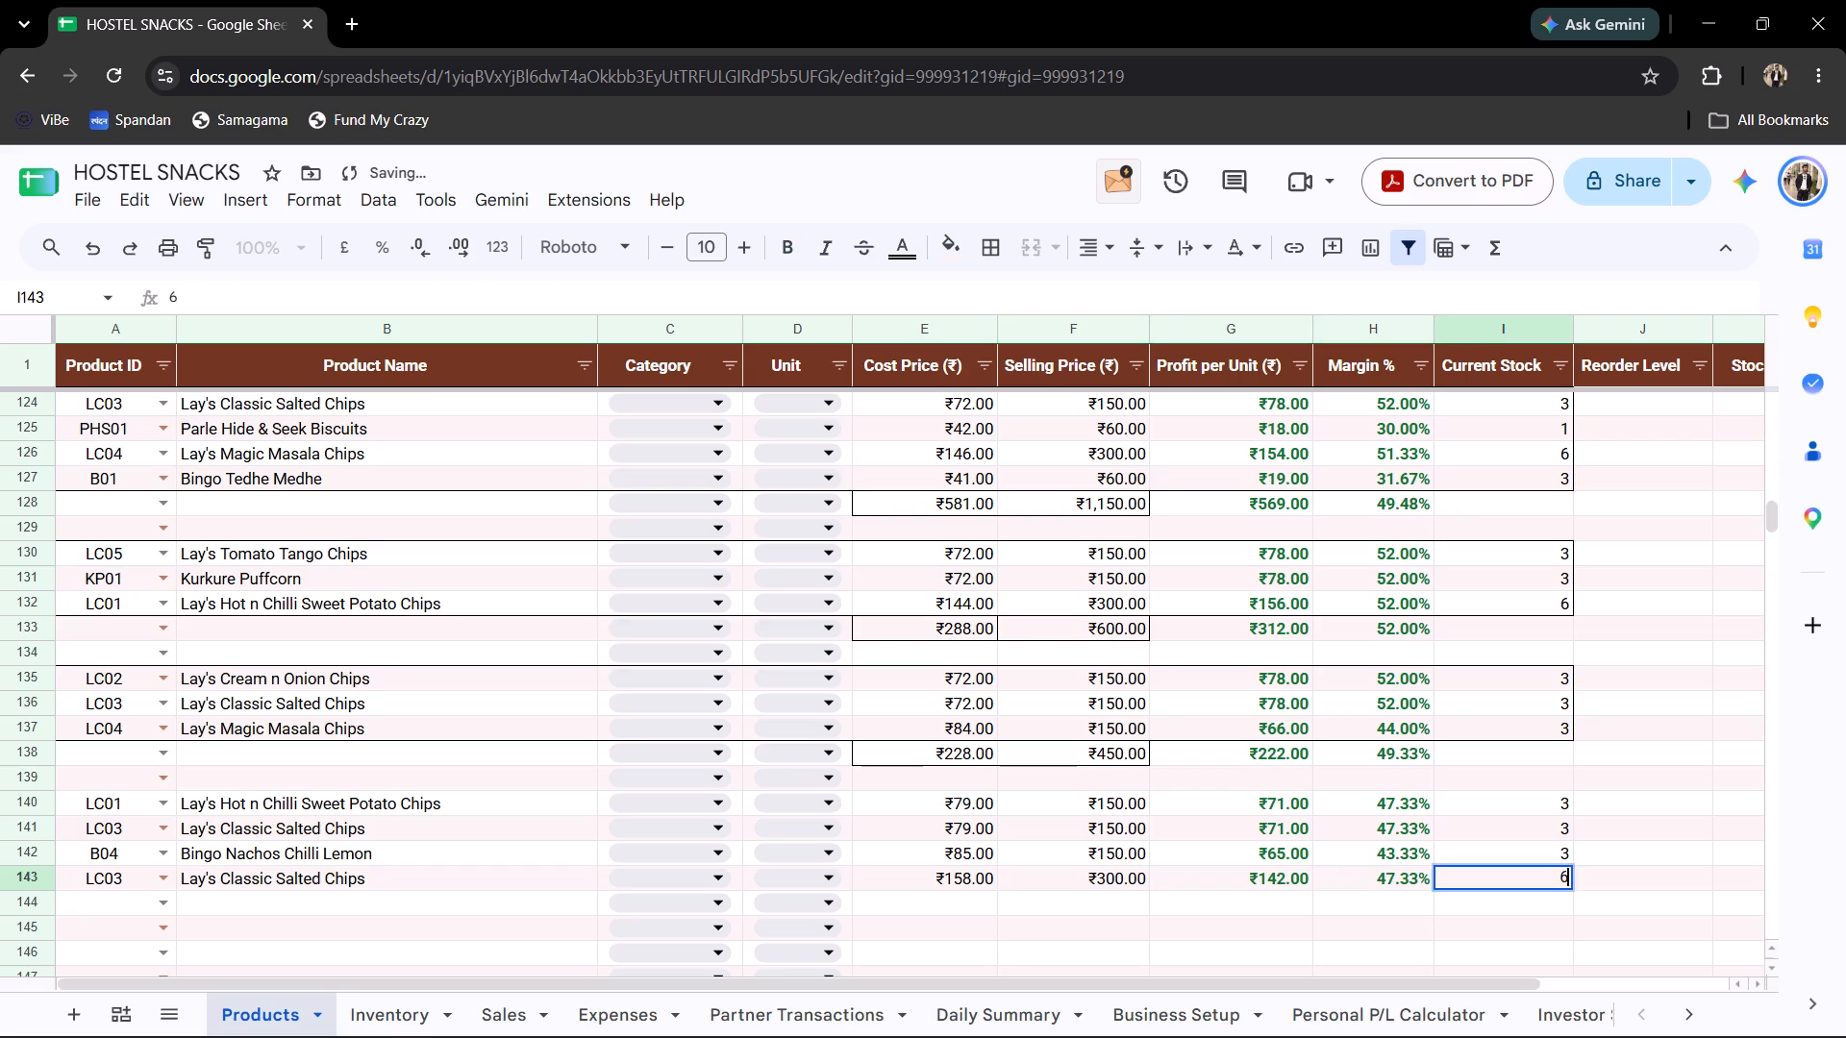
pyautogui.press('Return')
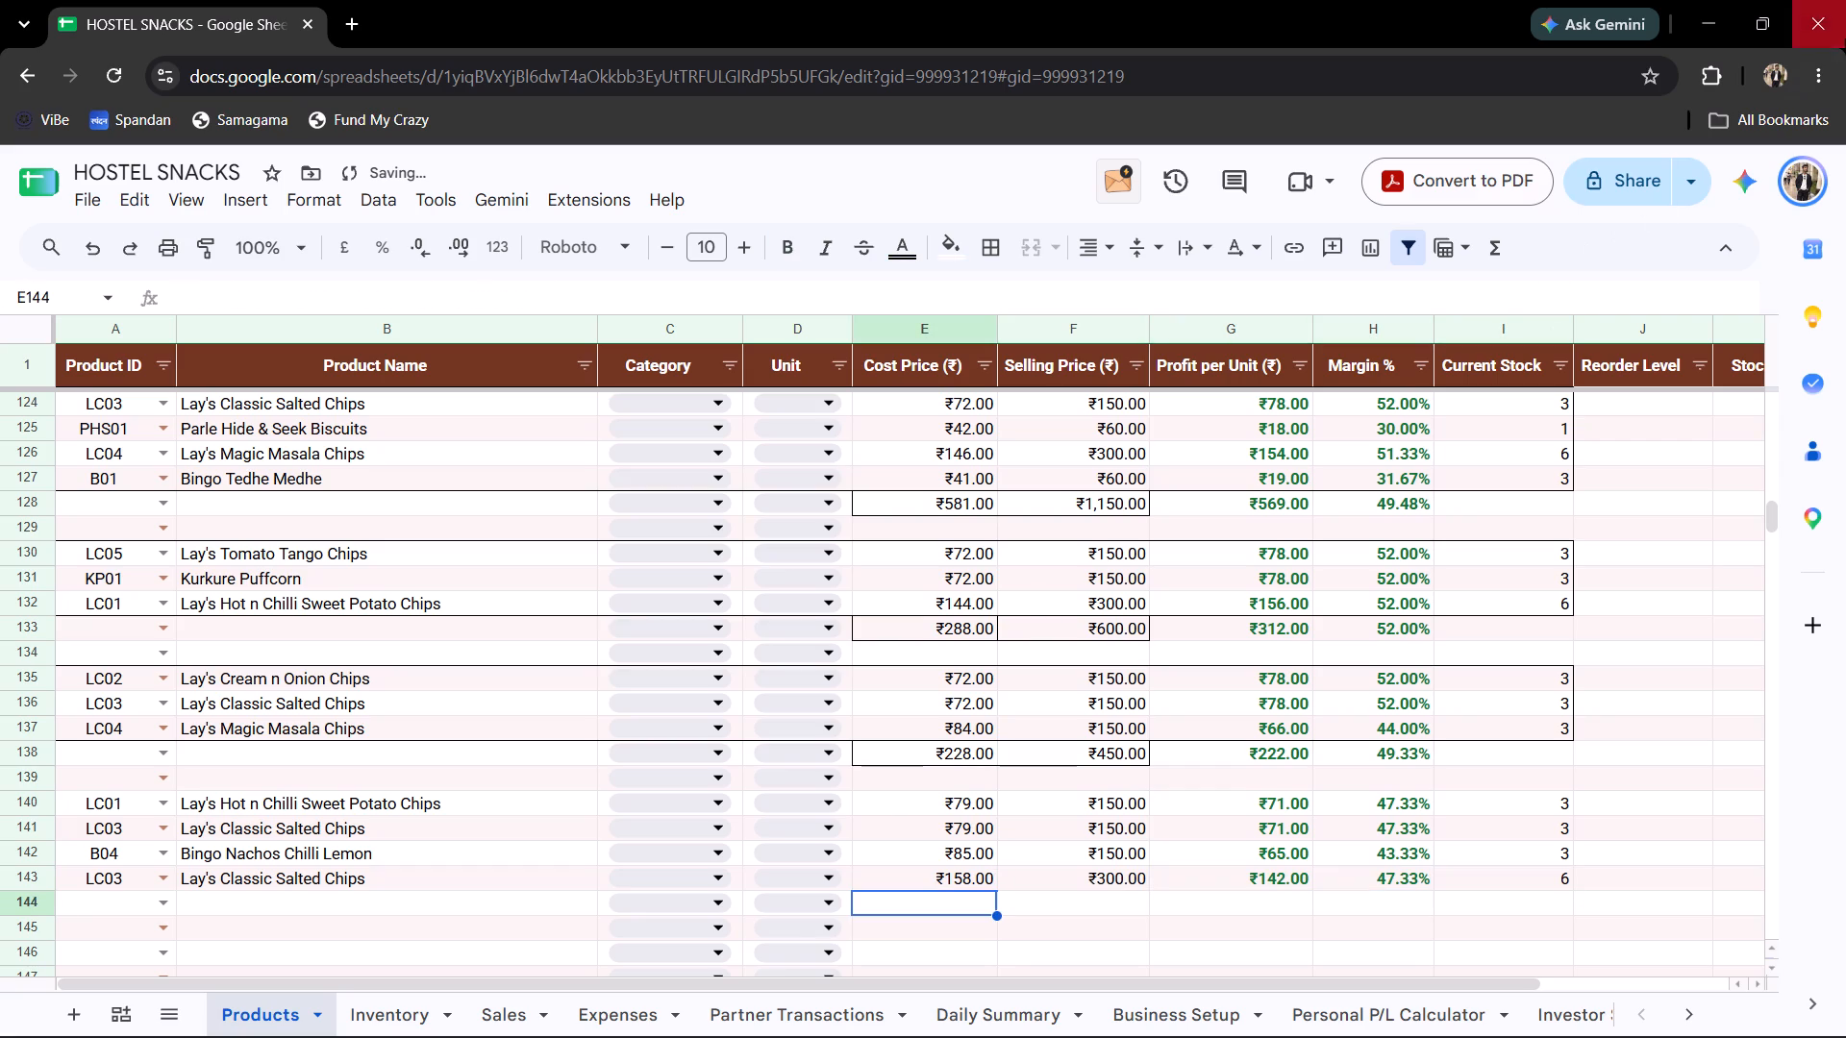
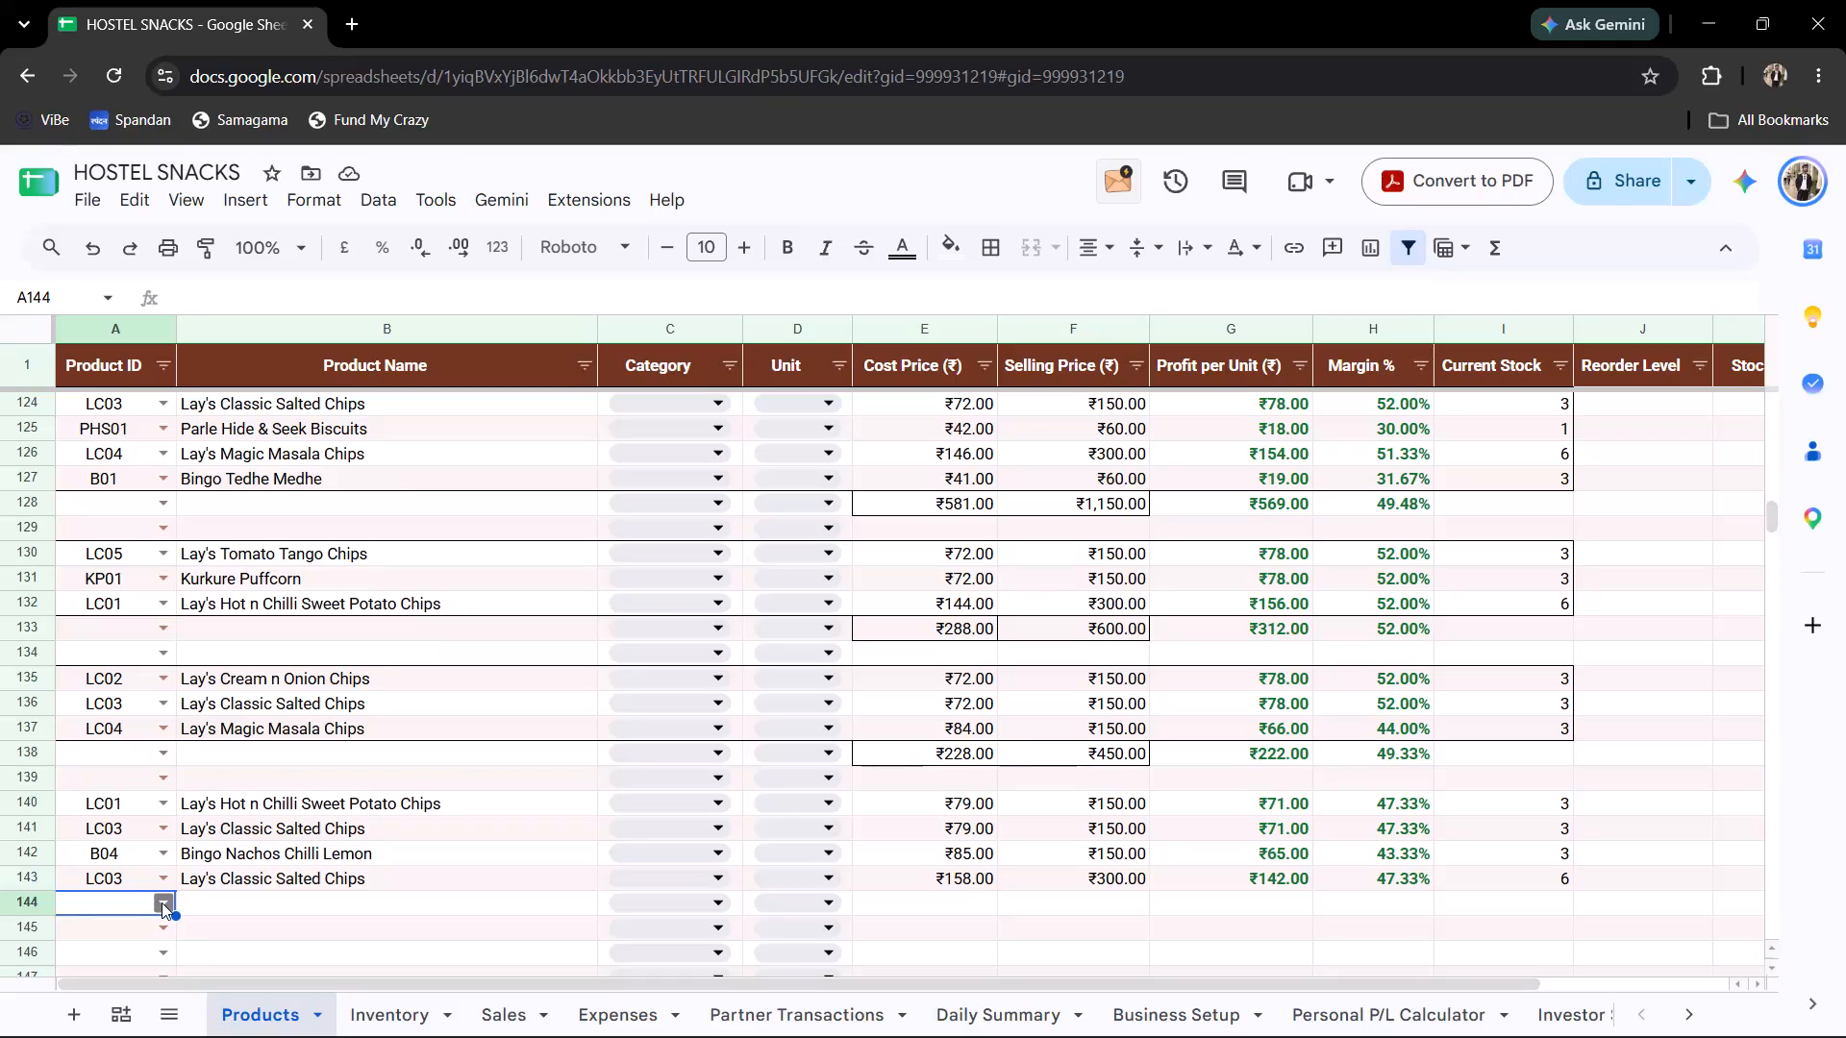
# Add product LC05 in row 144 with cost price 79, selling price 150 and current stock 3.
pyautogui.click(162, 902)
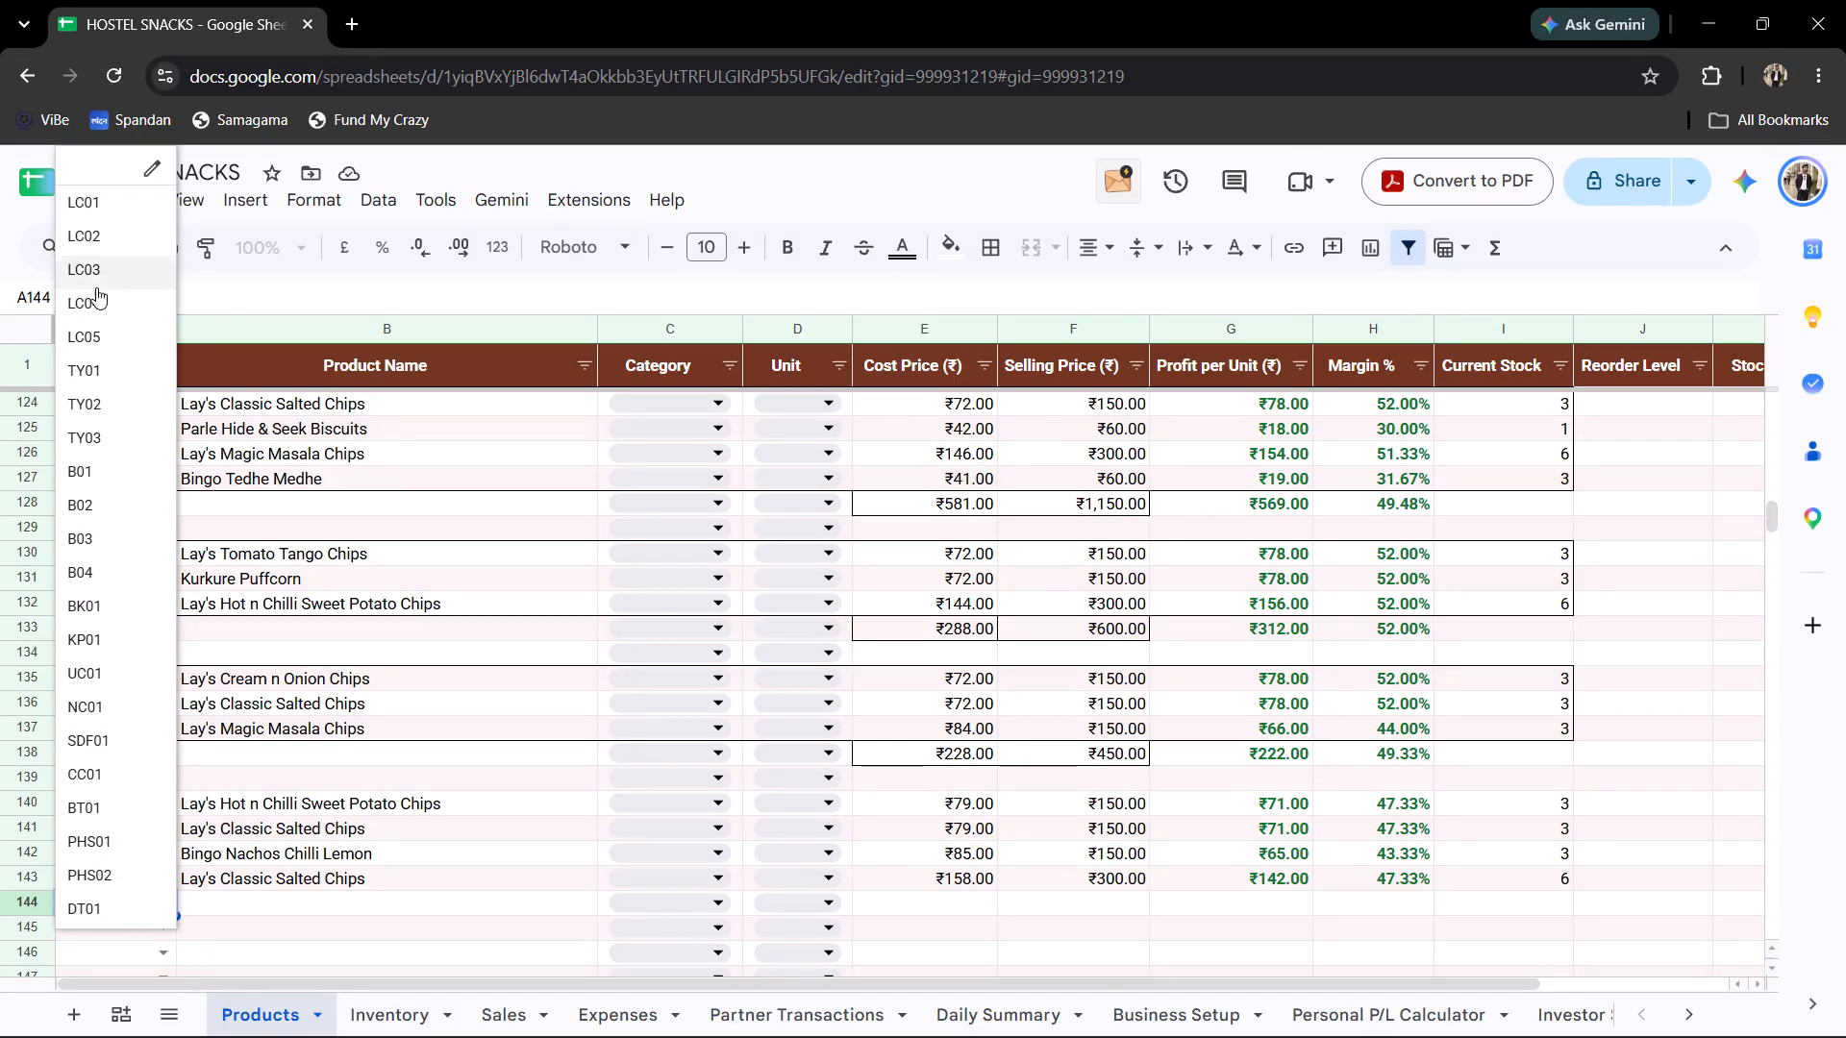
pyautogui.click(105, 332)
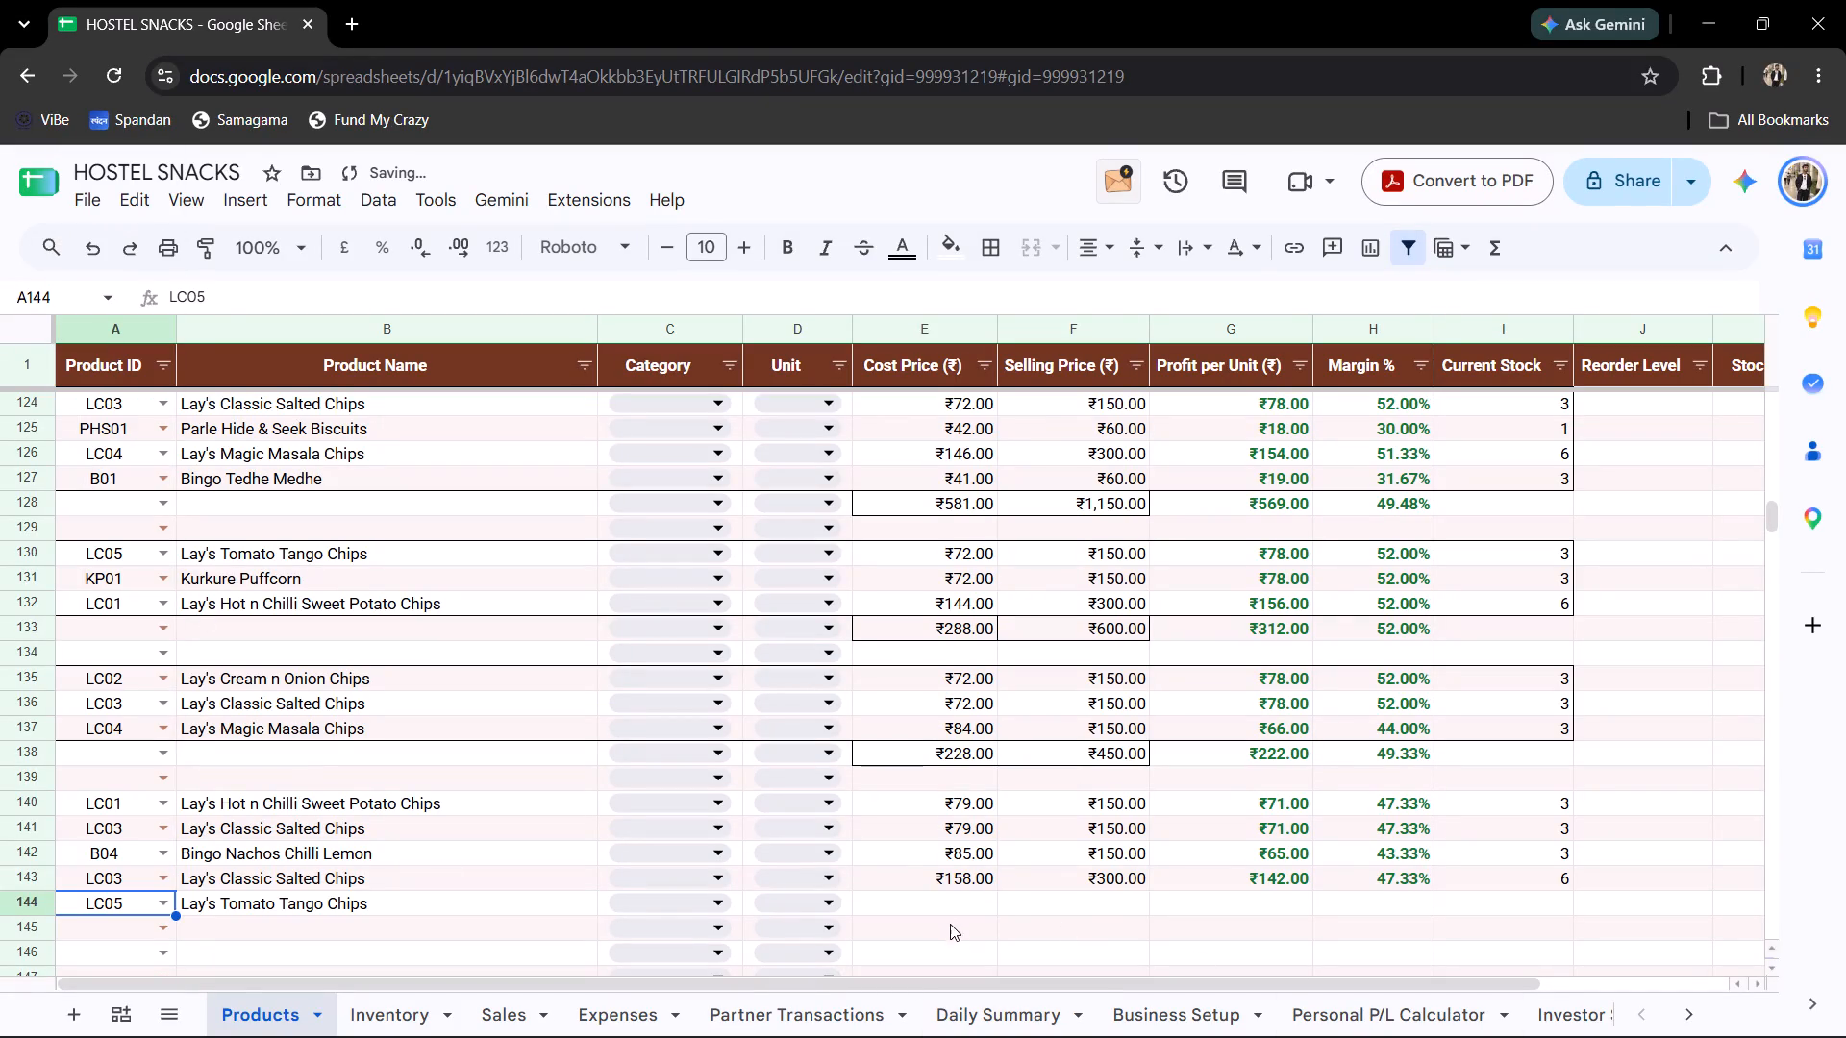
pyautogui.click(943, 911)
pyautogui.press('7')
pyautogui.press('9')
pyautogui.click(1035, 911)
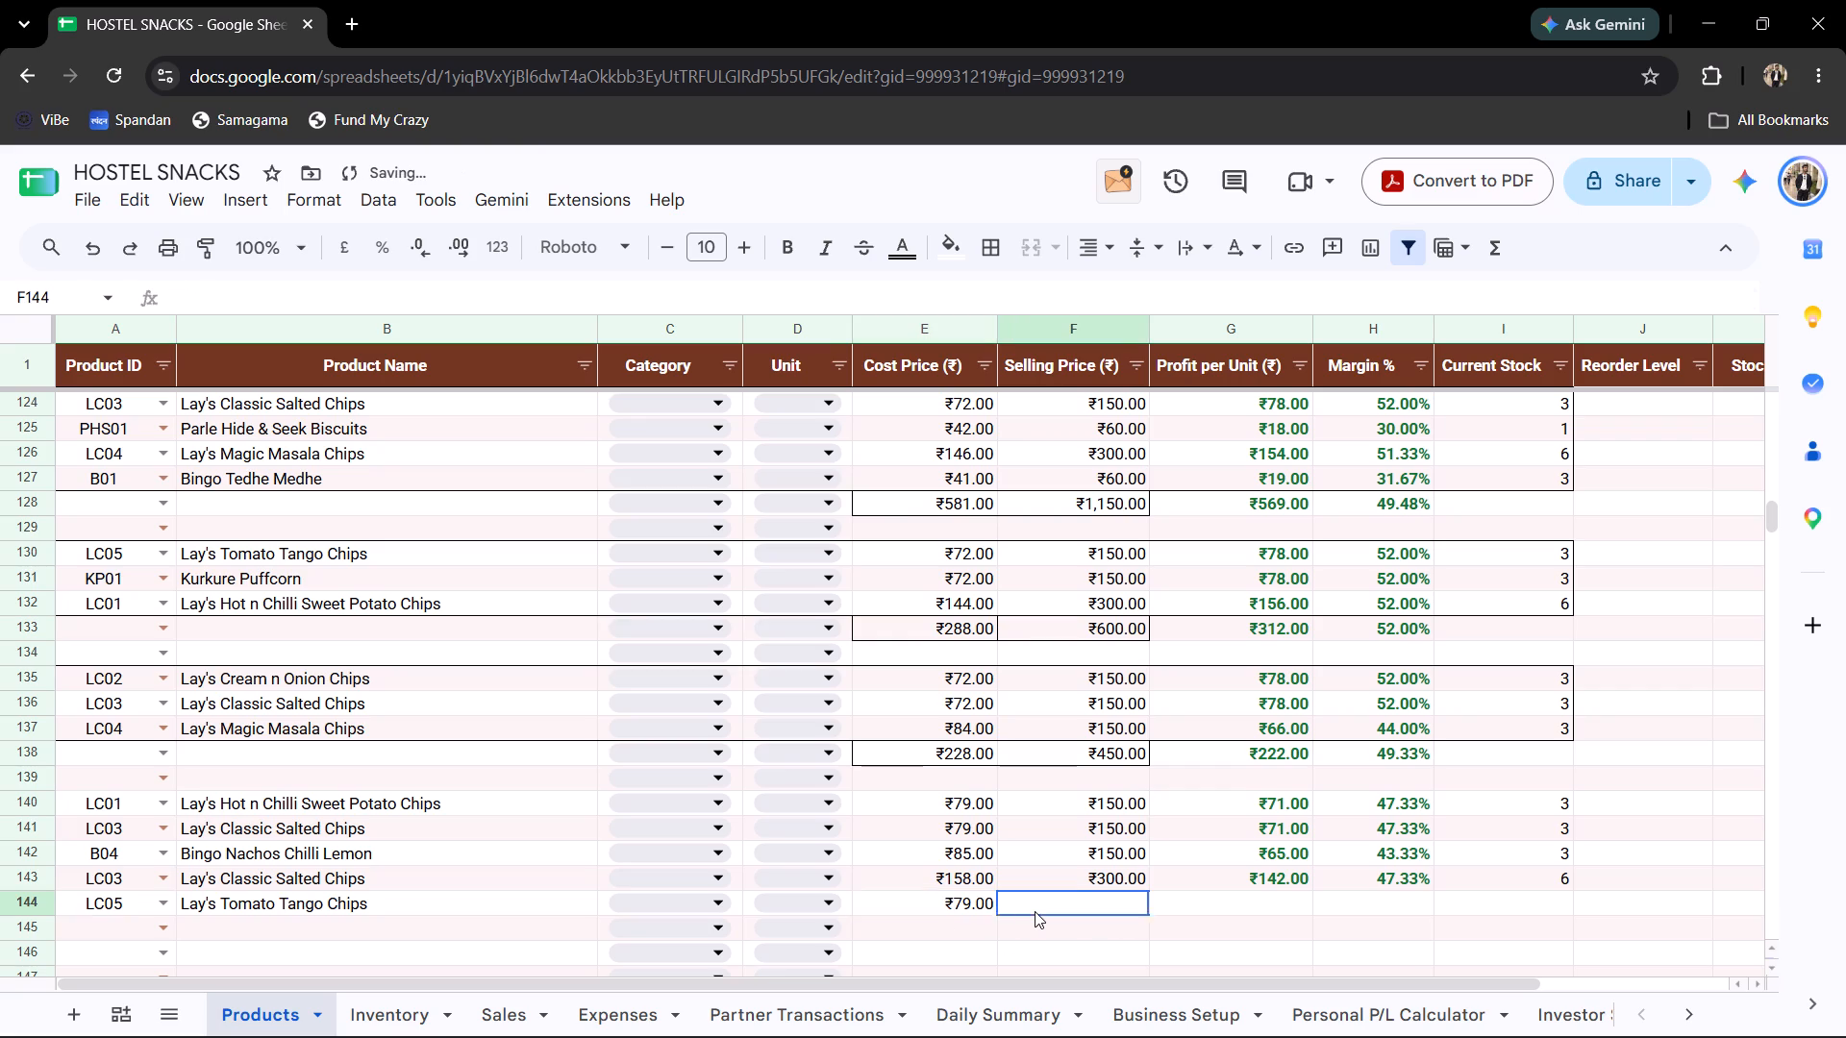
pyautogui.write('15')
pyautogui.press('0')
pyautogui.click(1508, 915)
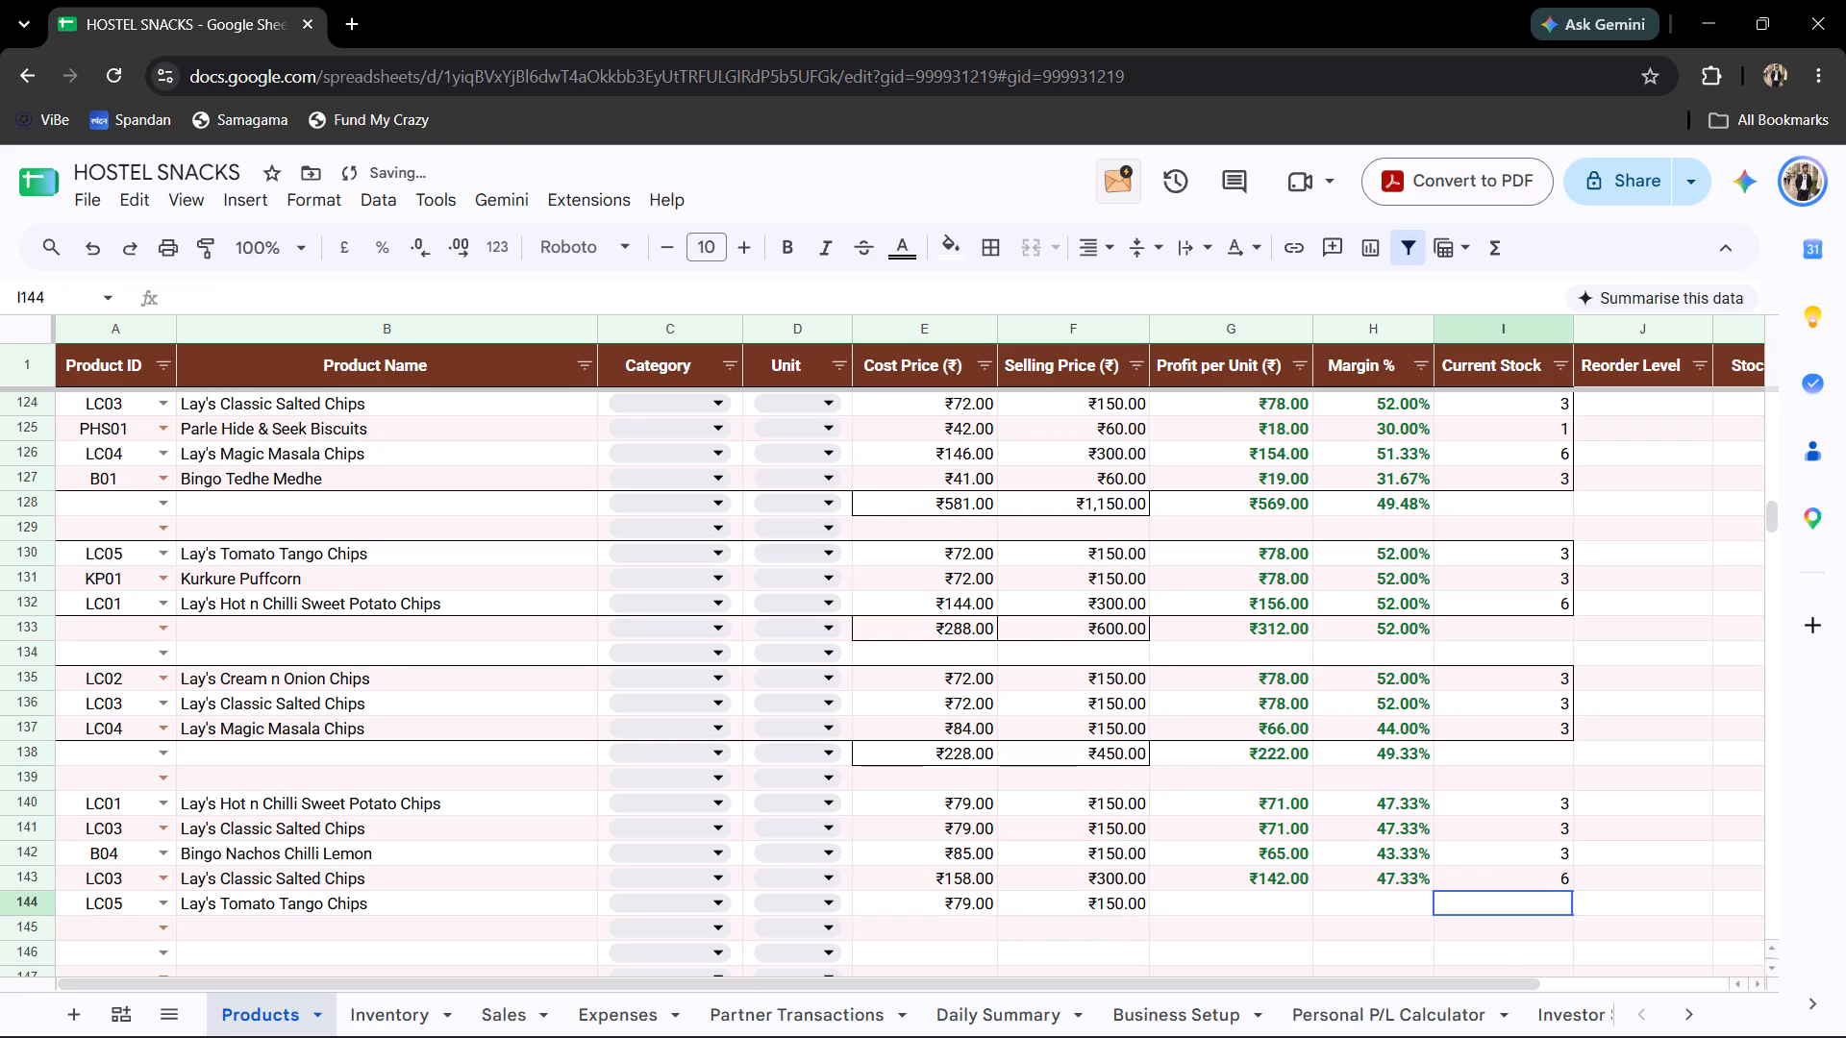
pyautogui.press('3')
pyautogui.press('Return')
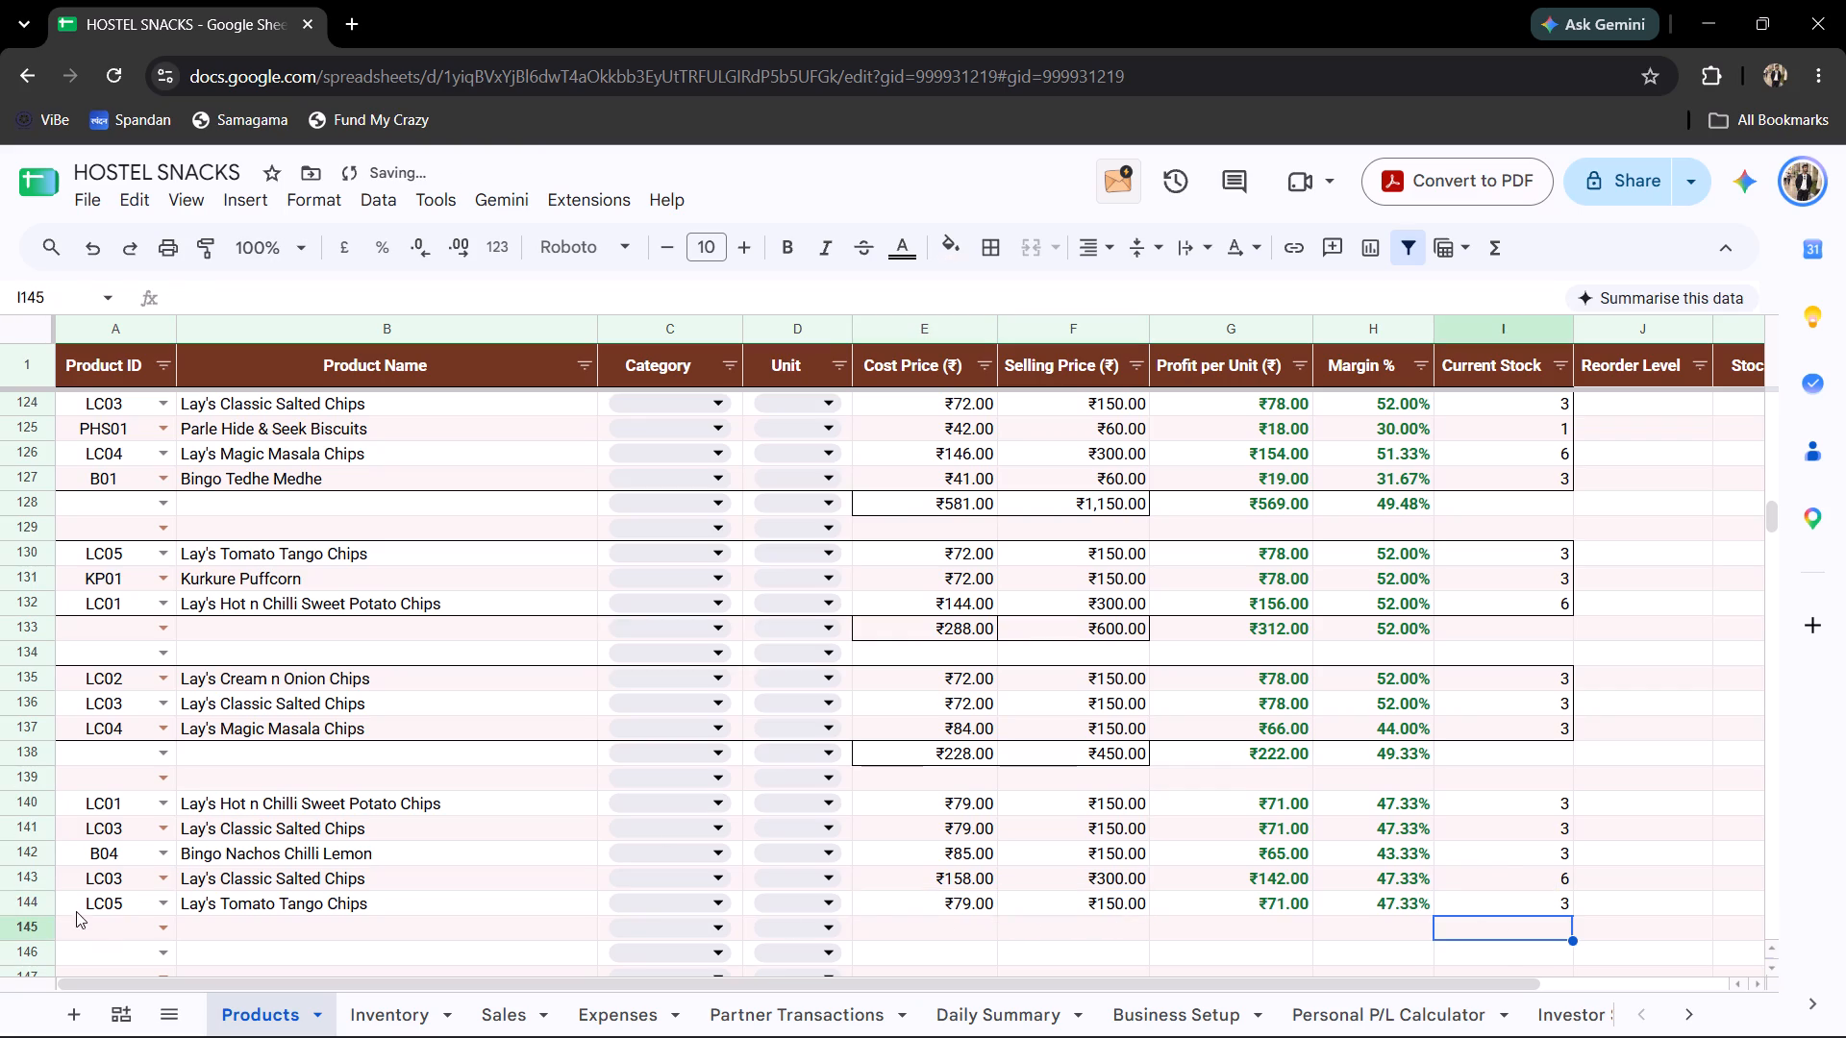
# Add product LC04 in row 145 of the Products sheet.
pyautogui.click(98, 927)
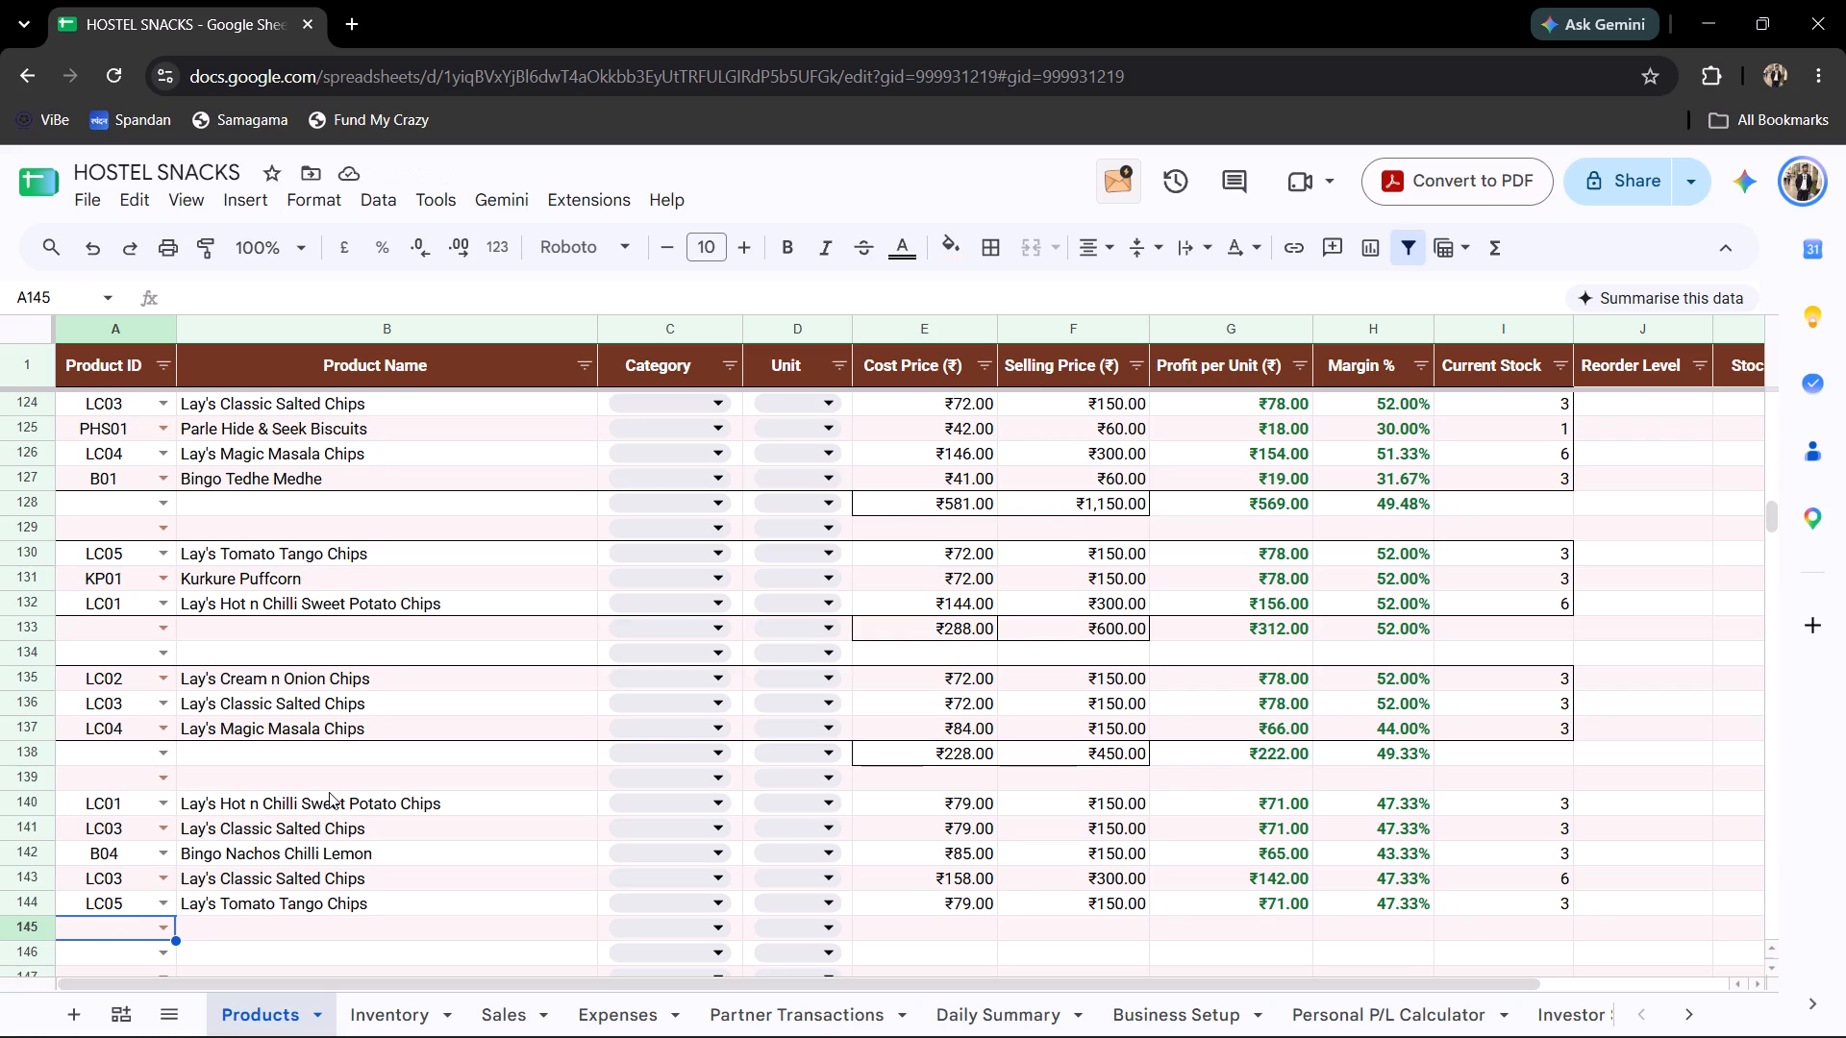
pyautogui.scroll(-1, 329, 798)
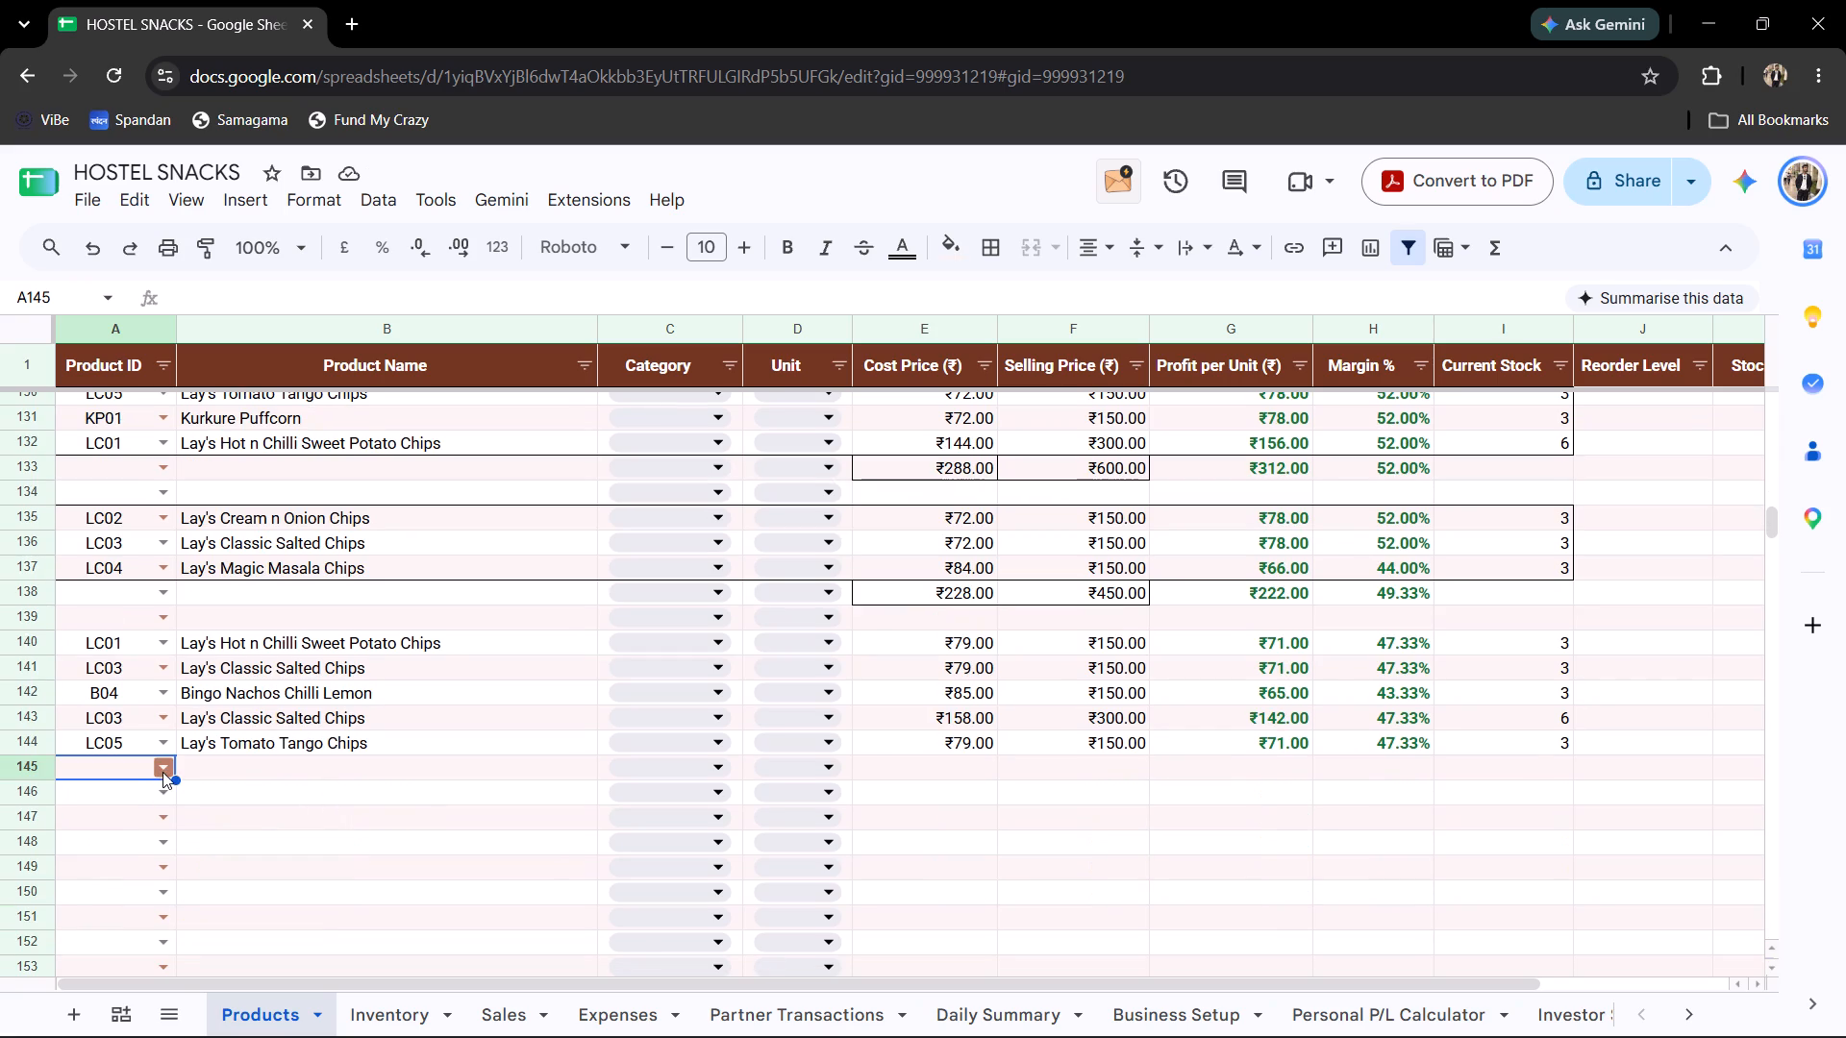
pyautogui.click(162, 772)
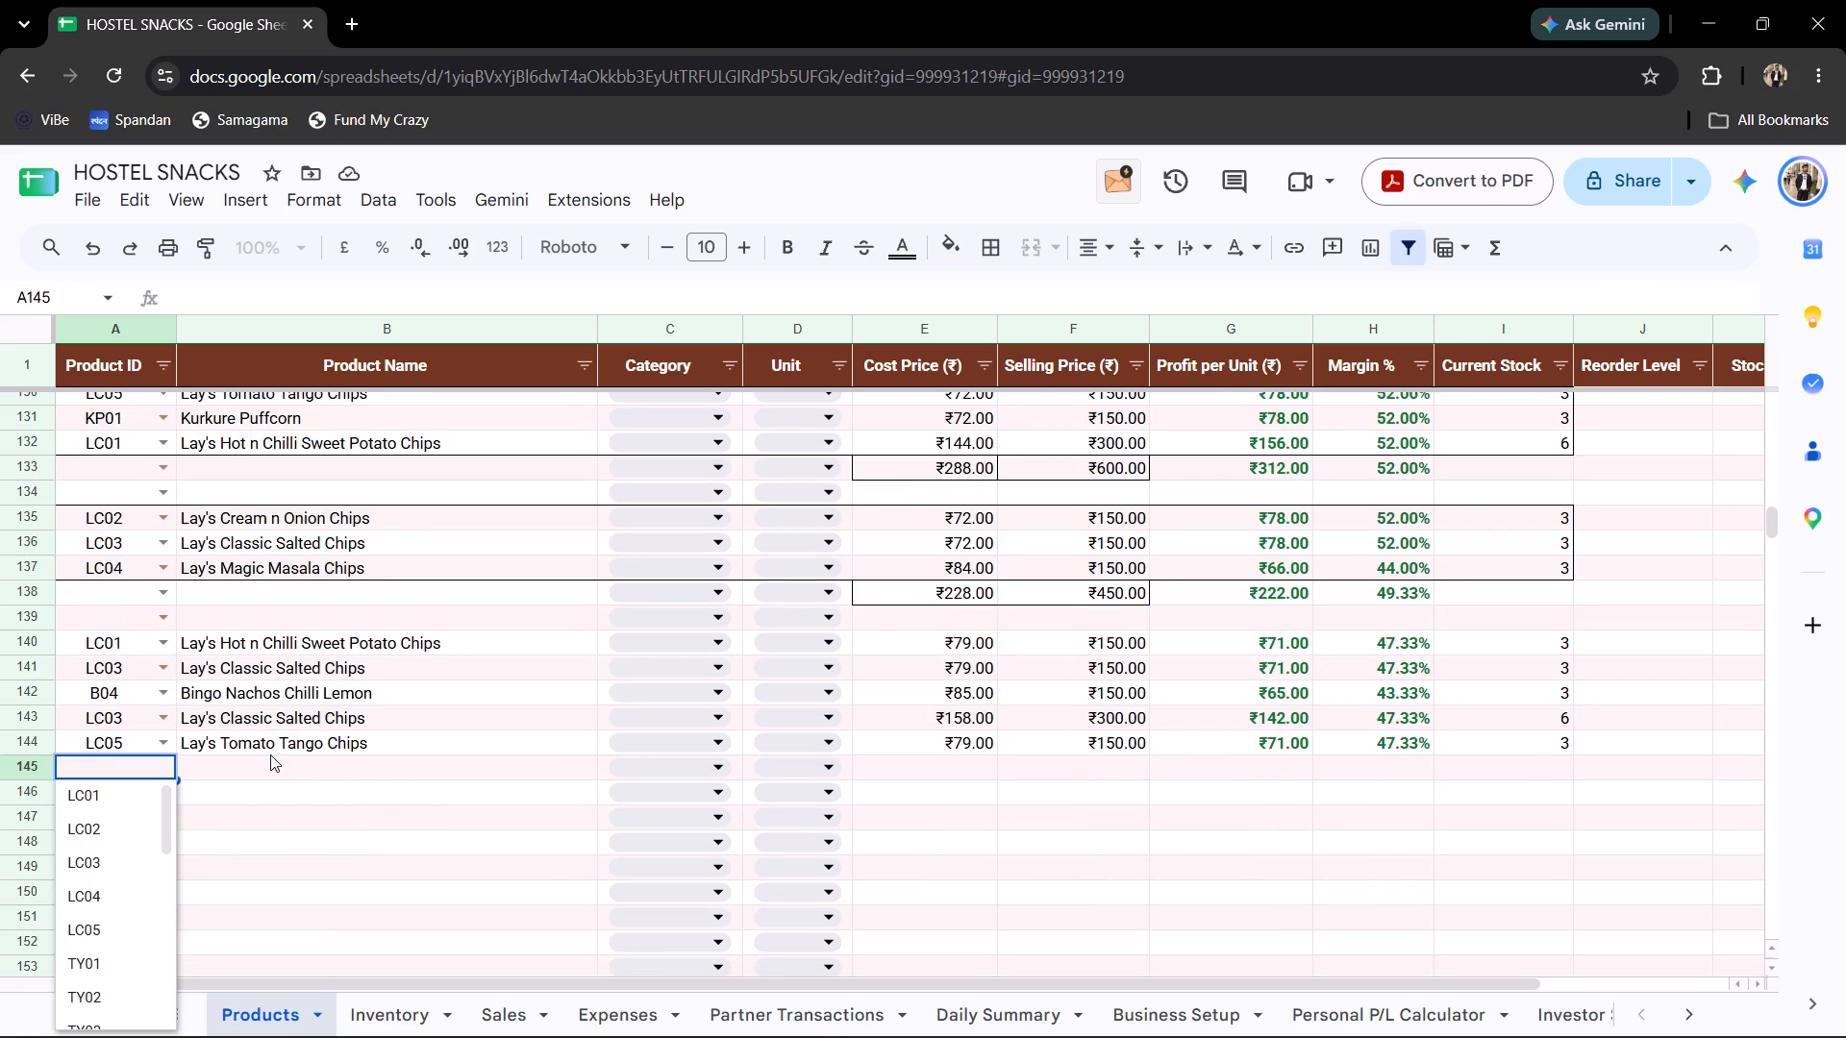
pyautogui.click(124, 857)
pyautogui.click(163, 767)
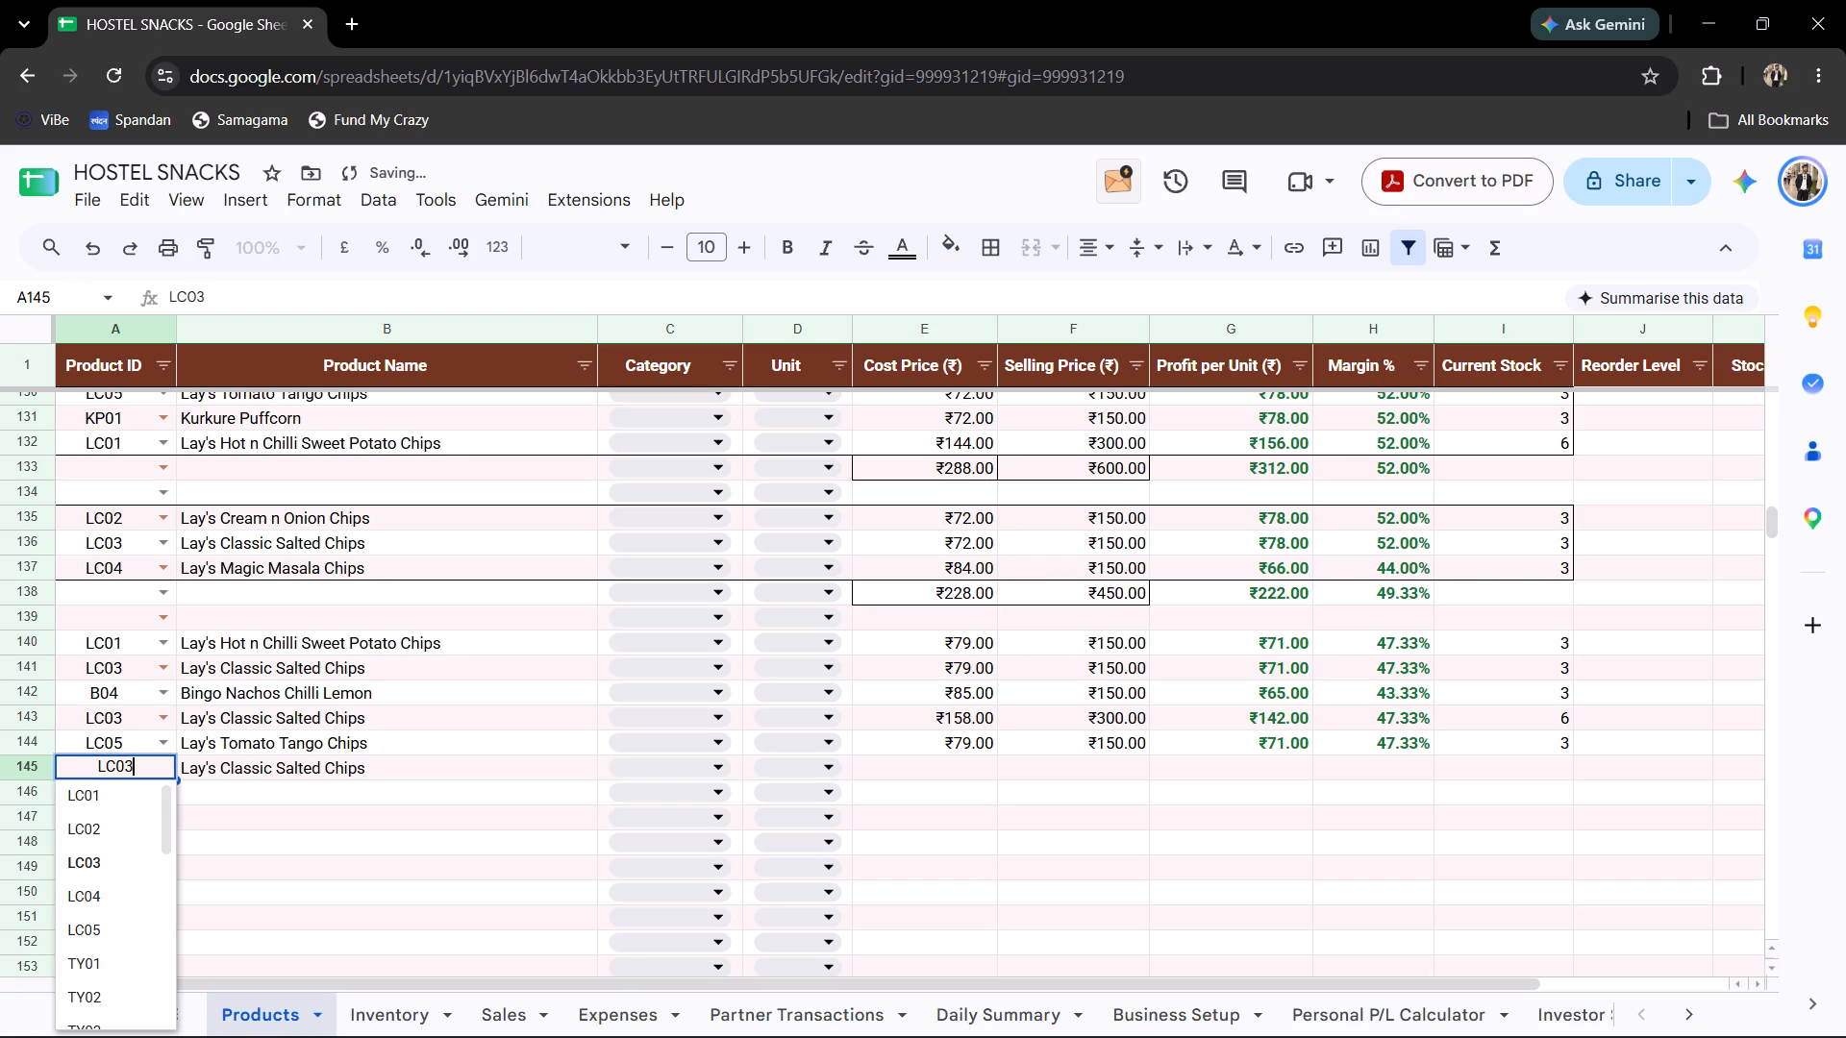
pyautogui.click(134, 889)
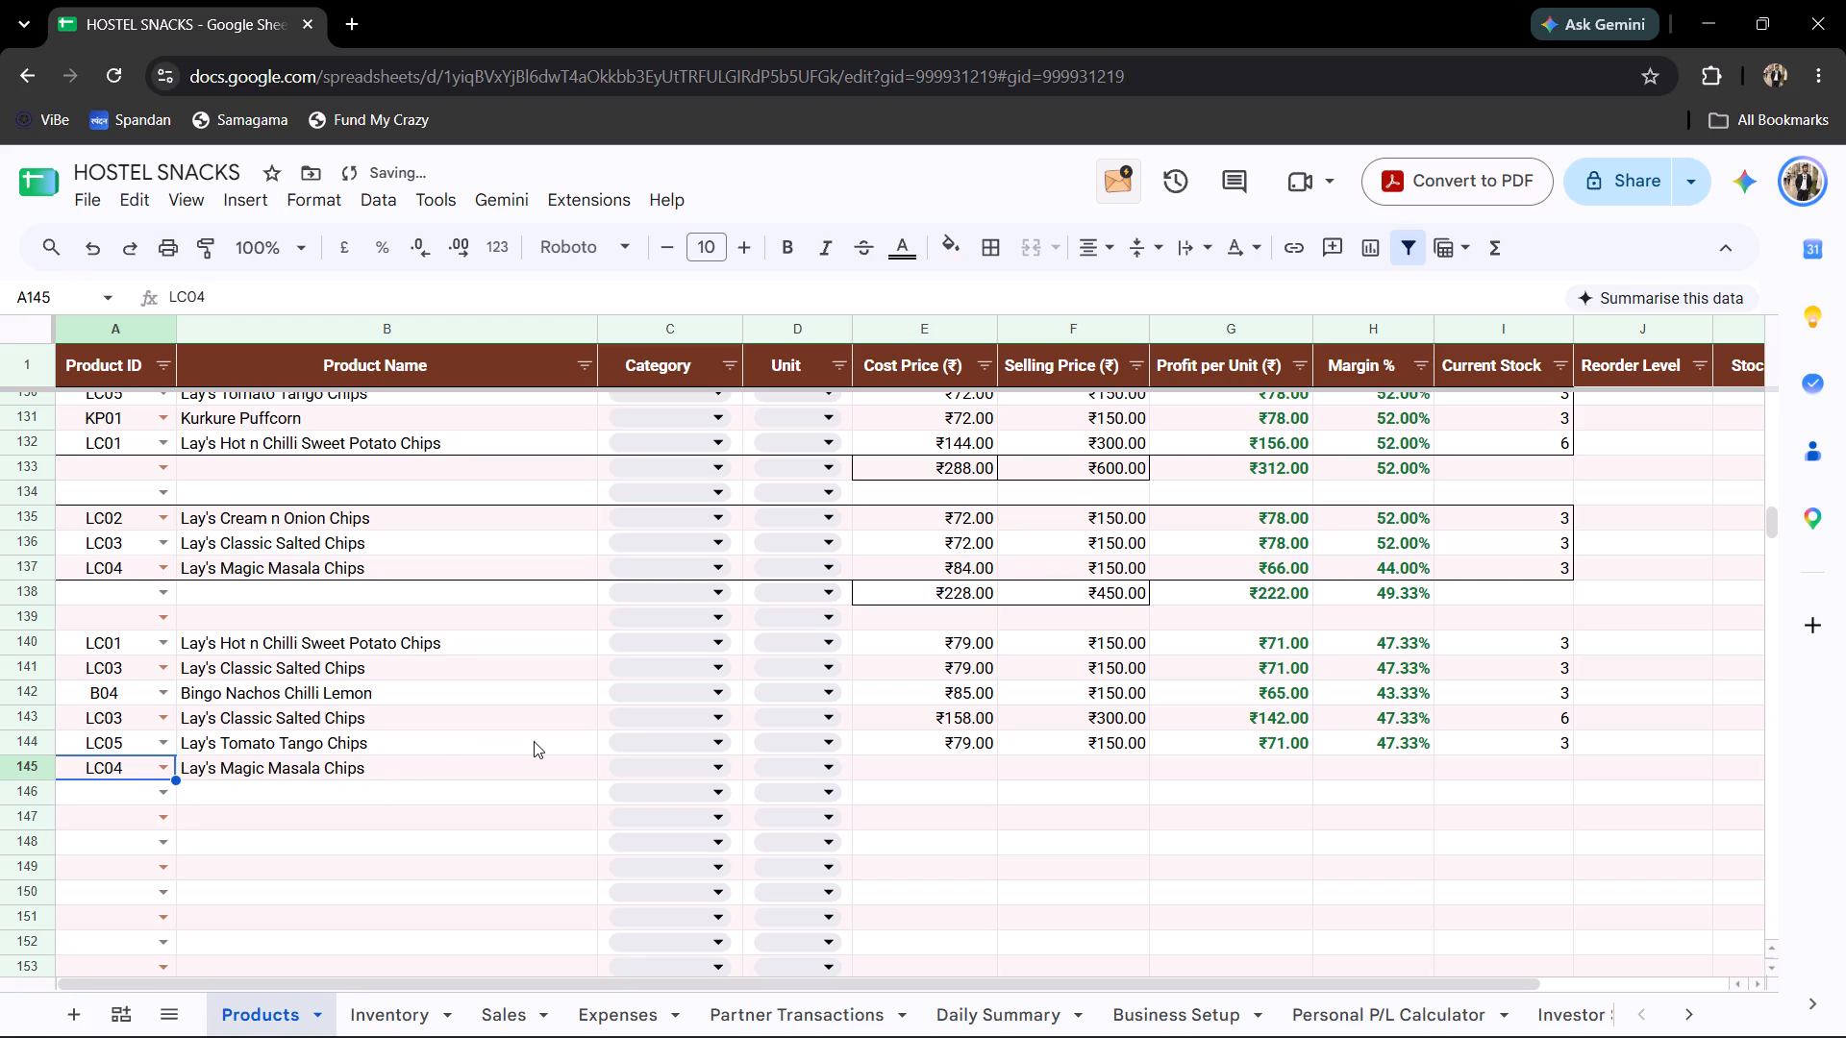
pyautogui.click(936, 768)
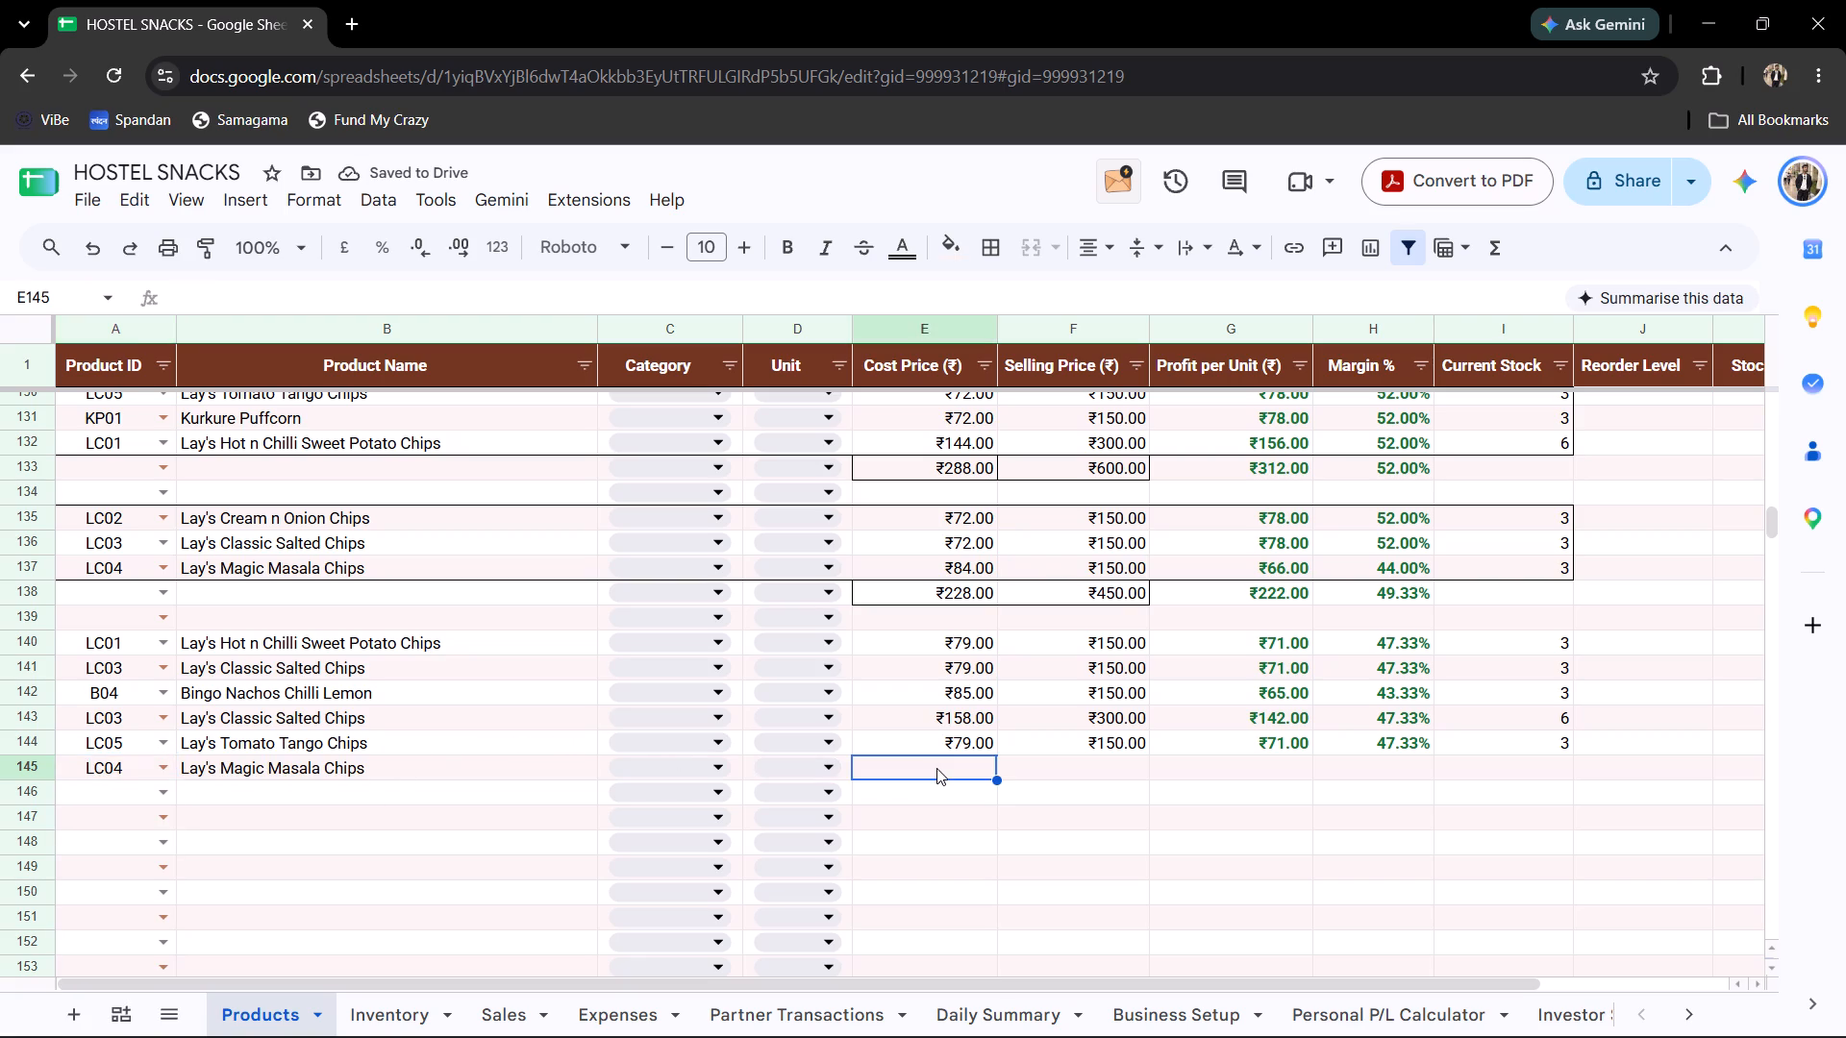
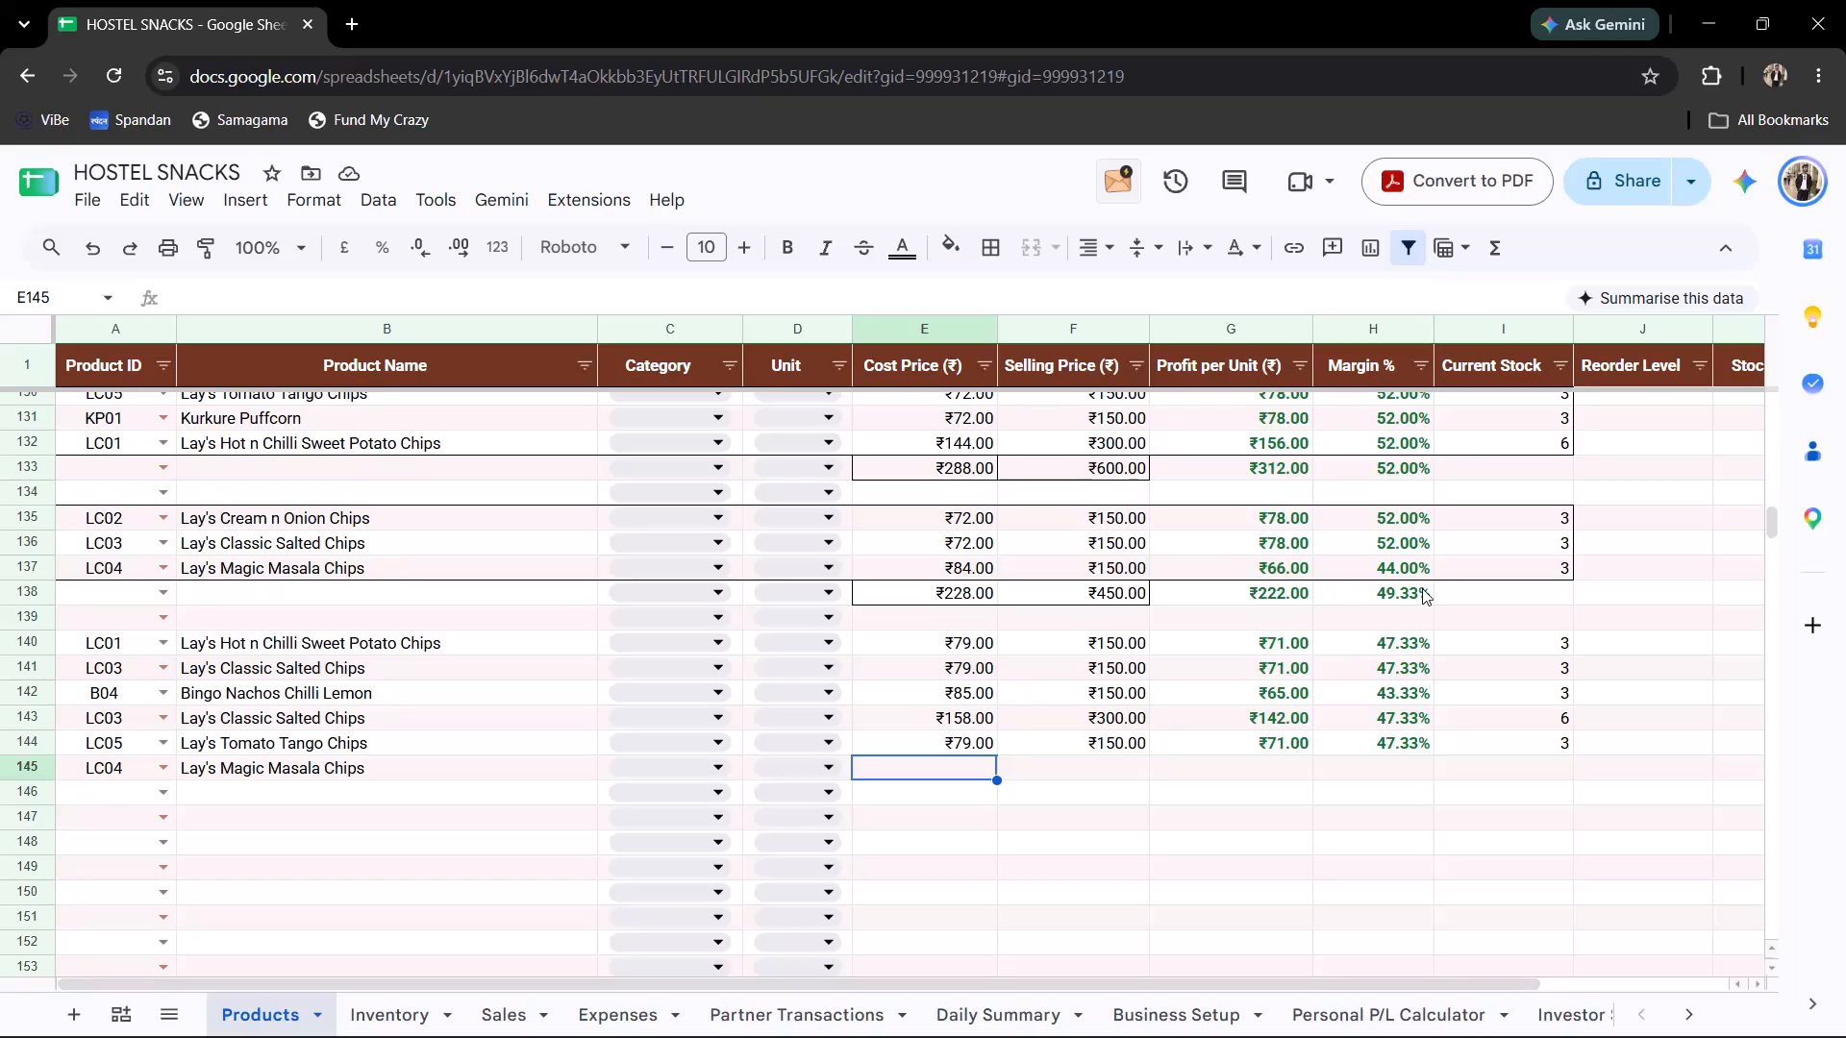
# Enter cost price 316, selling price 600 and current stock 12 for LC04 in row 145.
pyautogui.write('316')
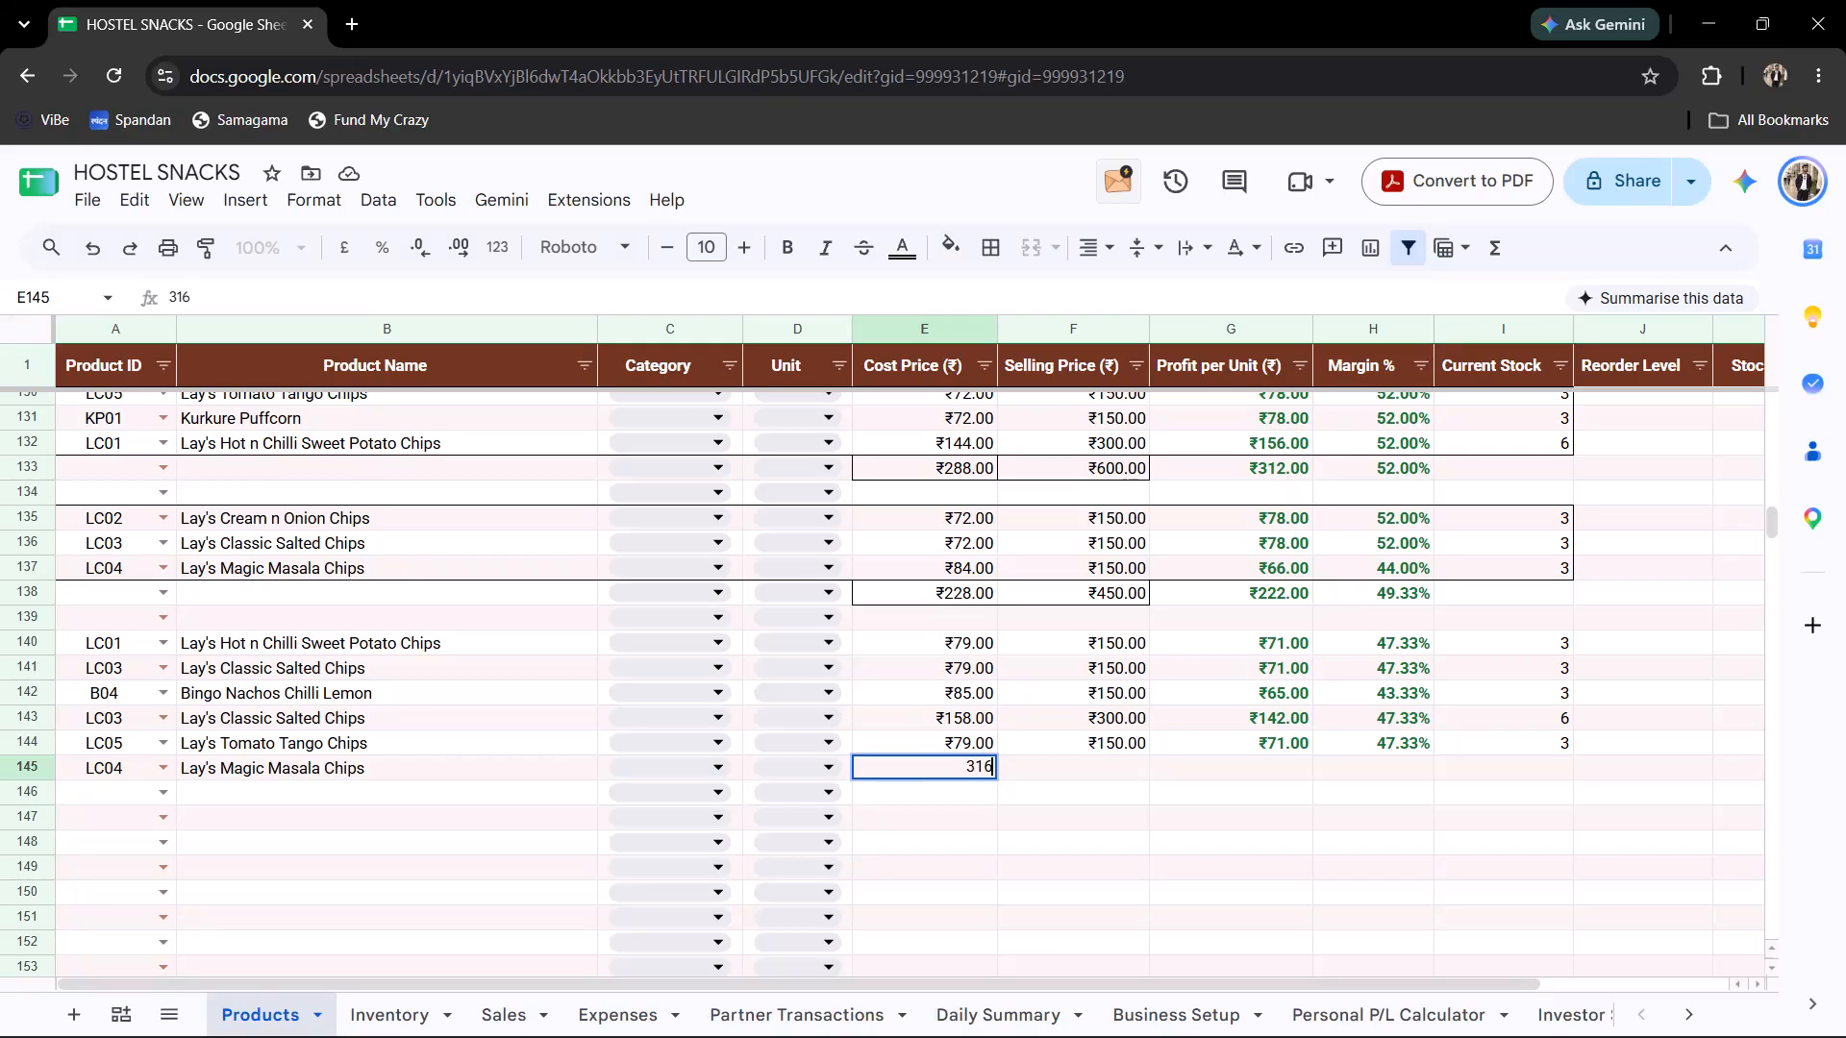
pyautogui.press('Tab')
pyautogui.write('600')
pyautogui.press('Tab')
pyautogui.press('Tab')
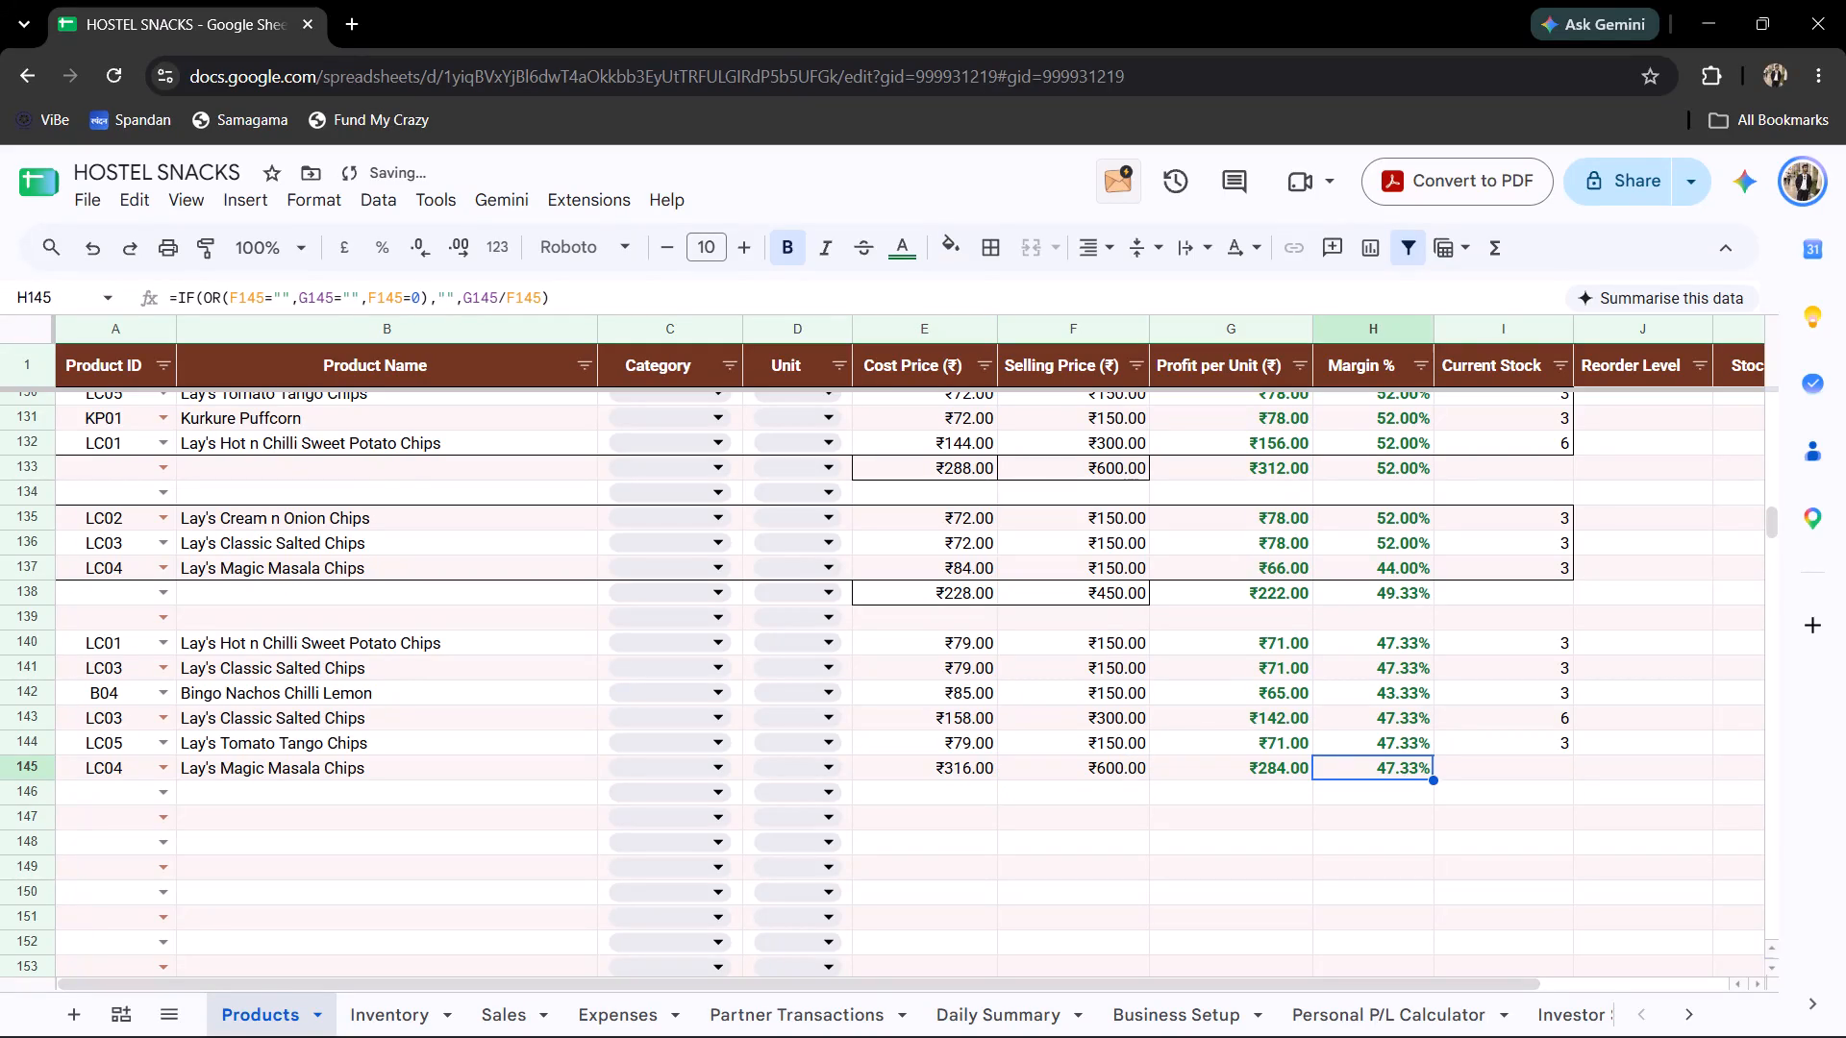
pyautogui.press('Tab')
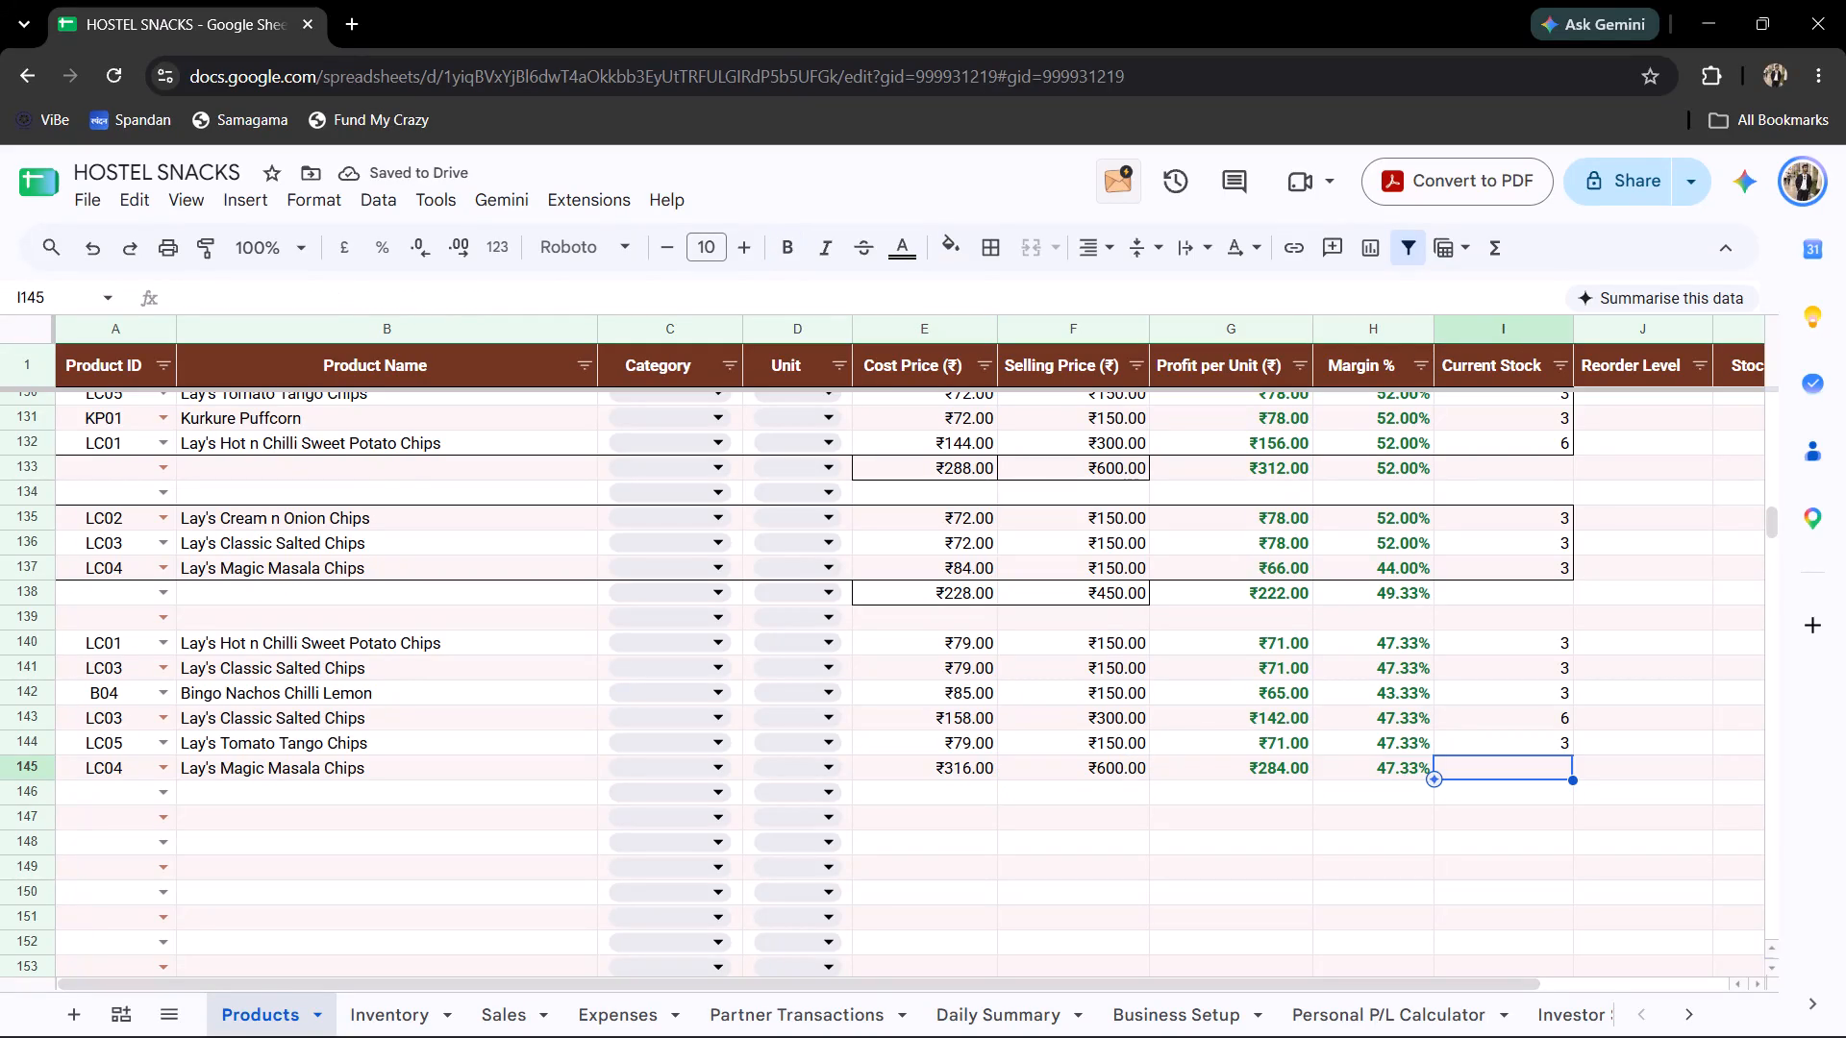
pyautogui.write('12')
pyautogui.press('Return')
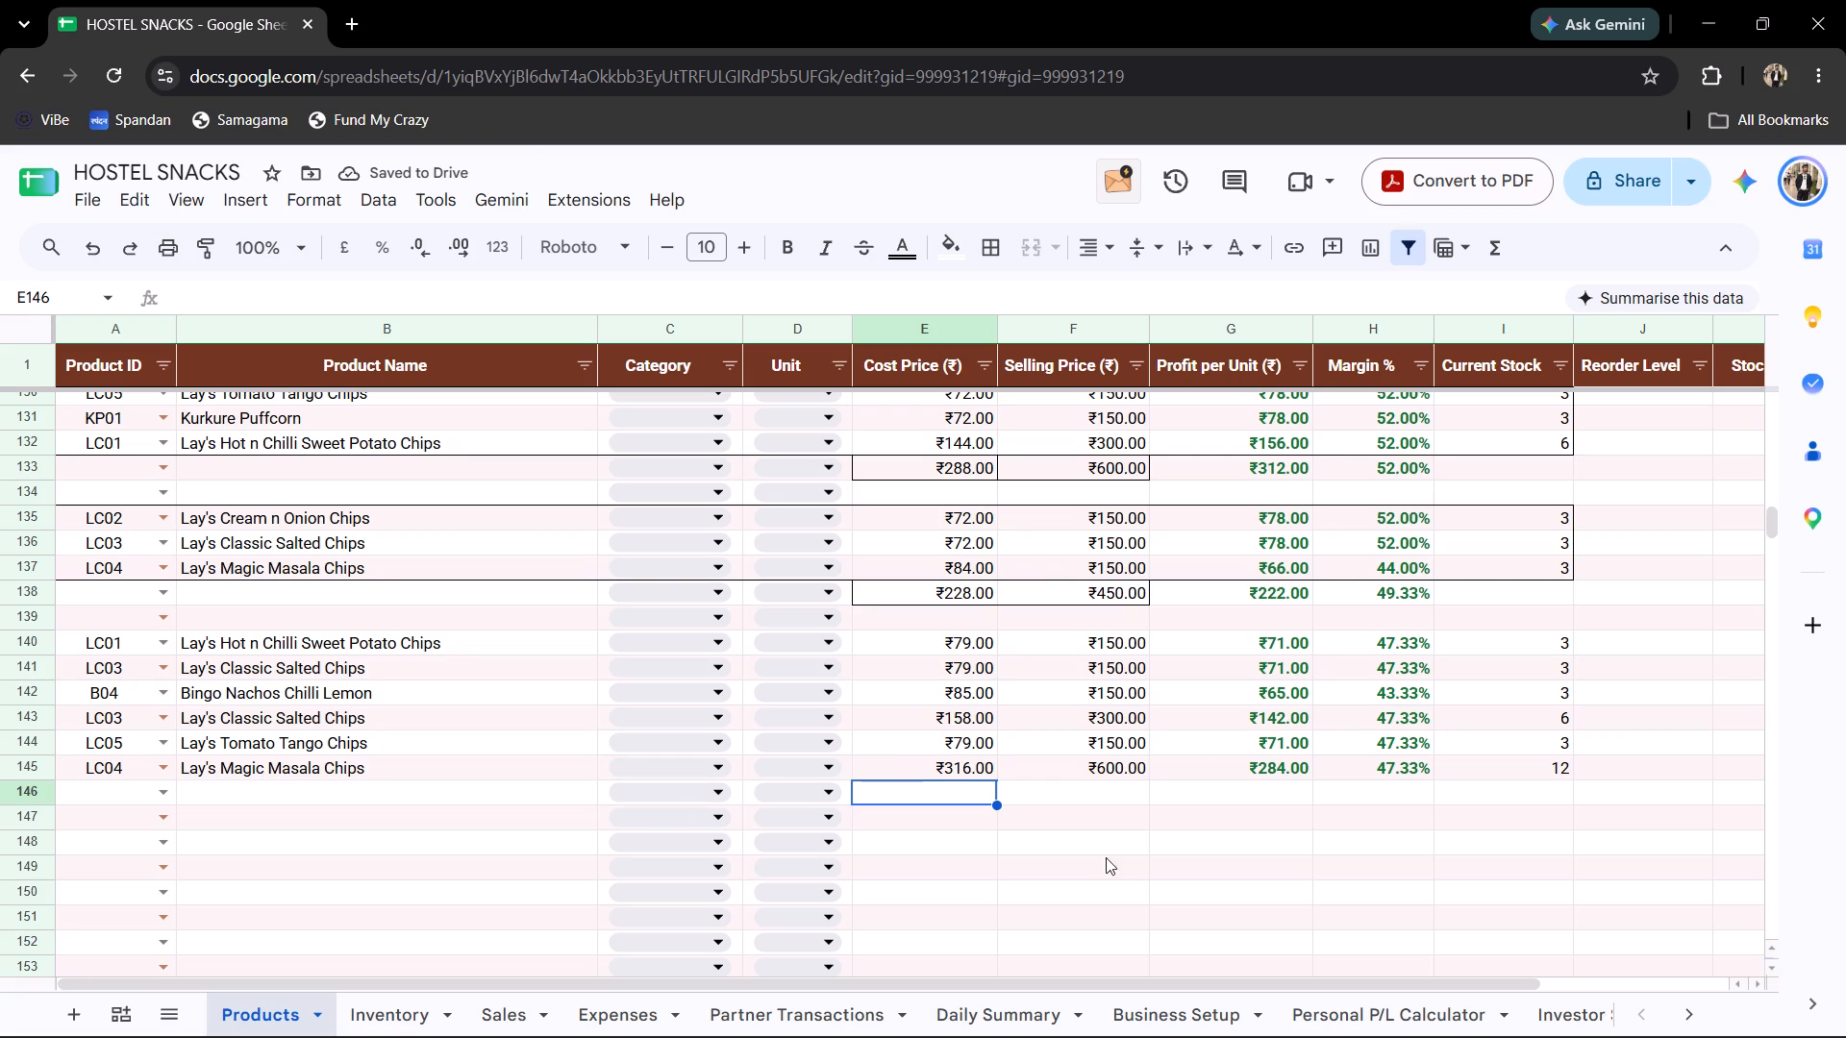
# Review the earlier purchase rows and the Inventory sheet's product list to identify the next product's ID.
pyautogui.click(87, 797)
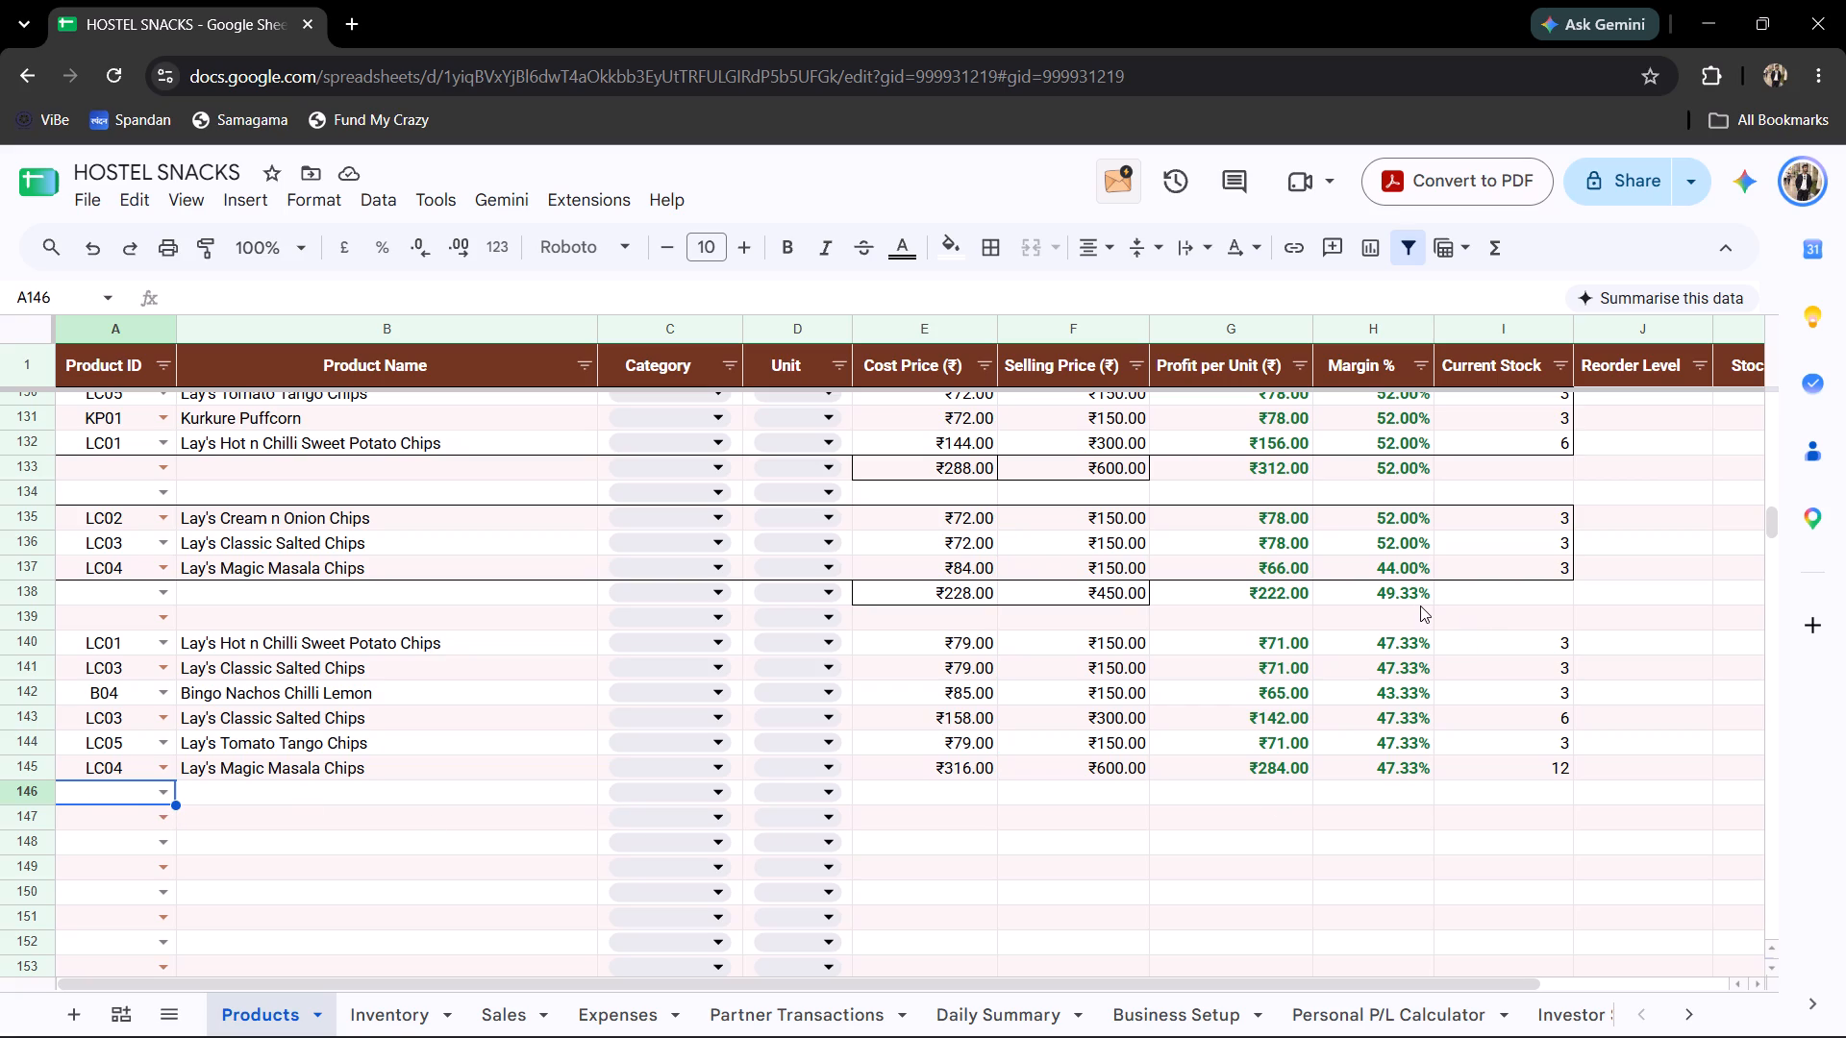
pyautogui.scroll(2, 1400, 588)
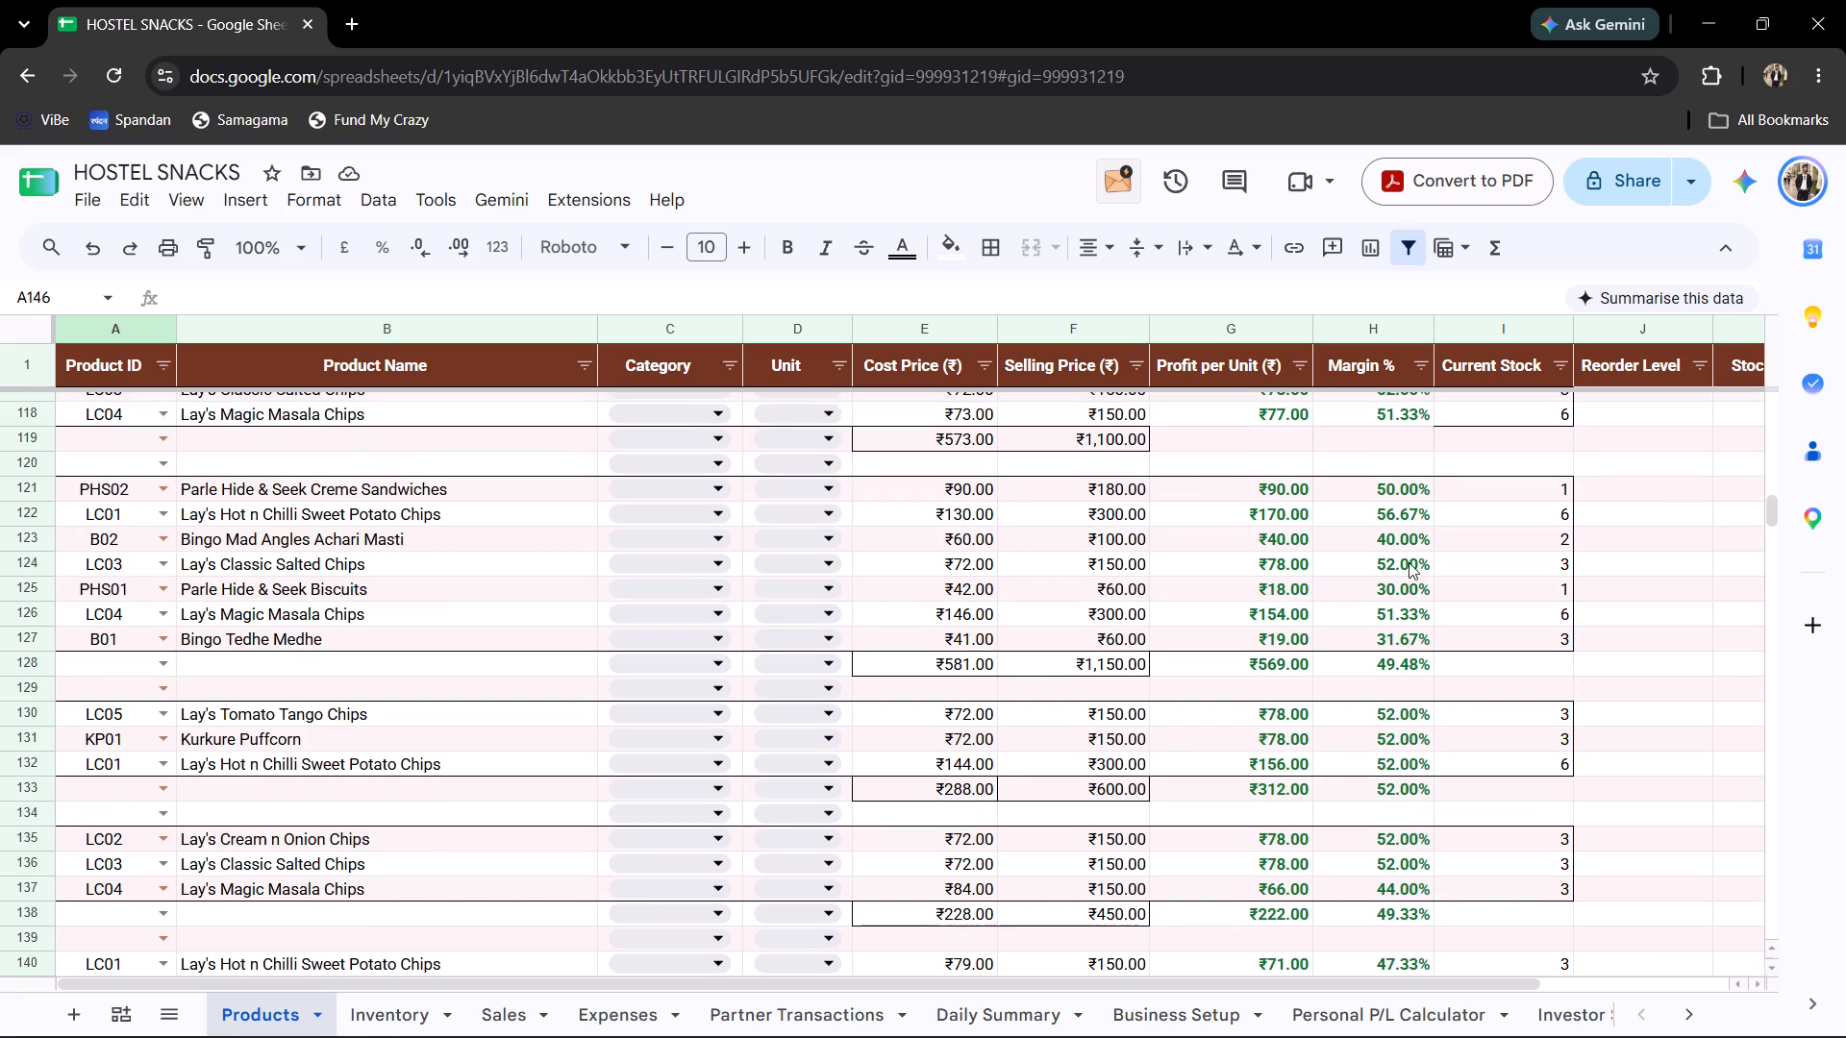
pyautogui.scroll(-1, 1330, 684)
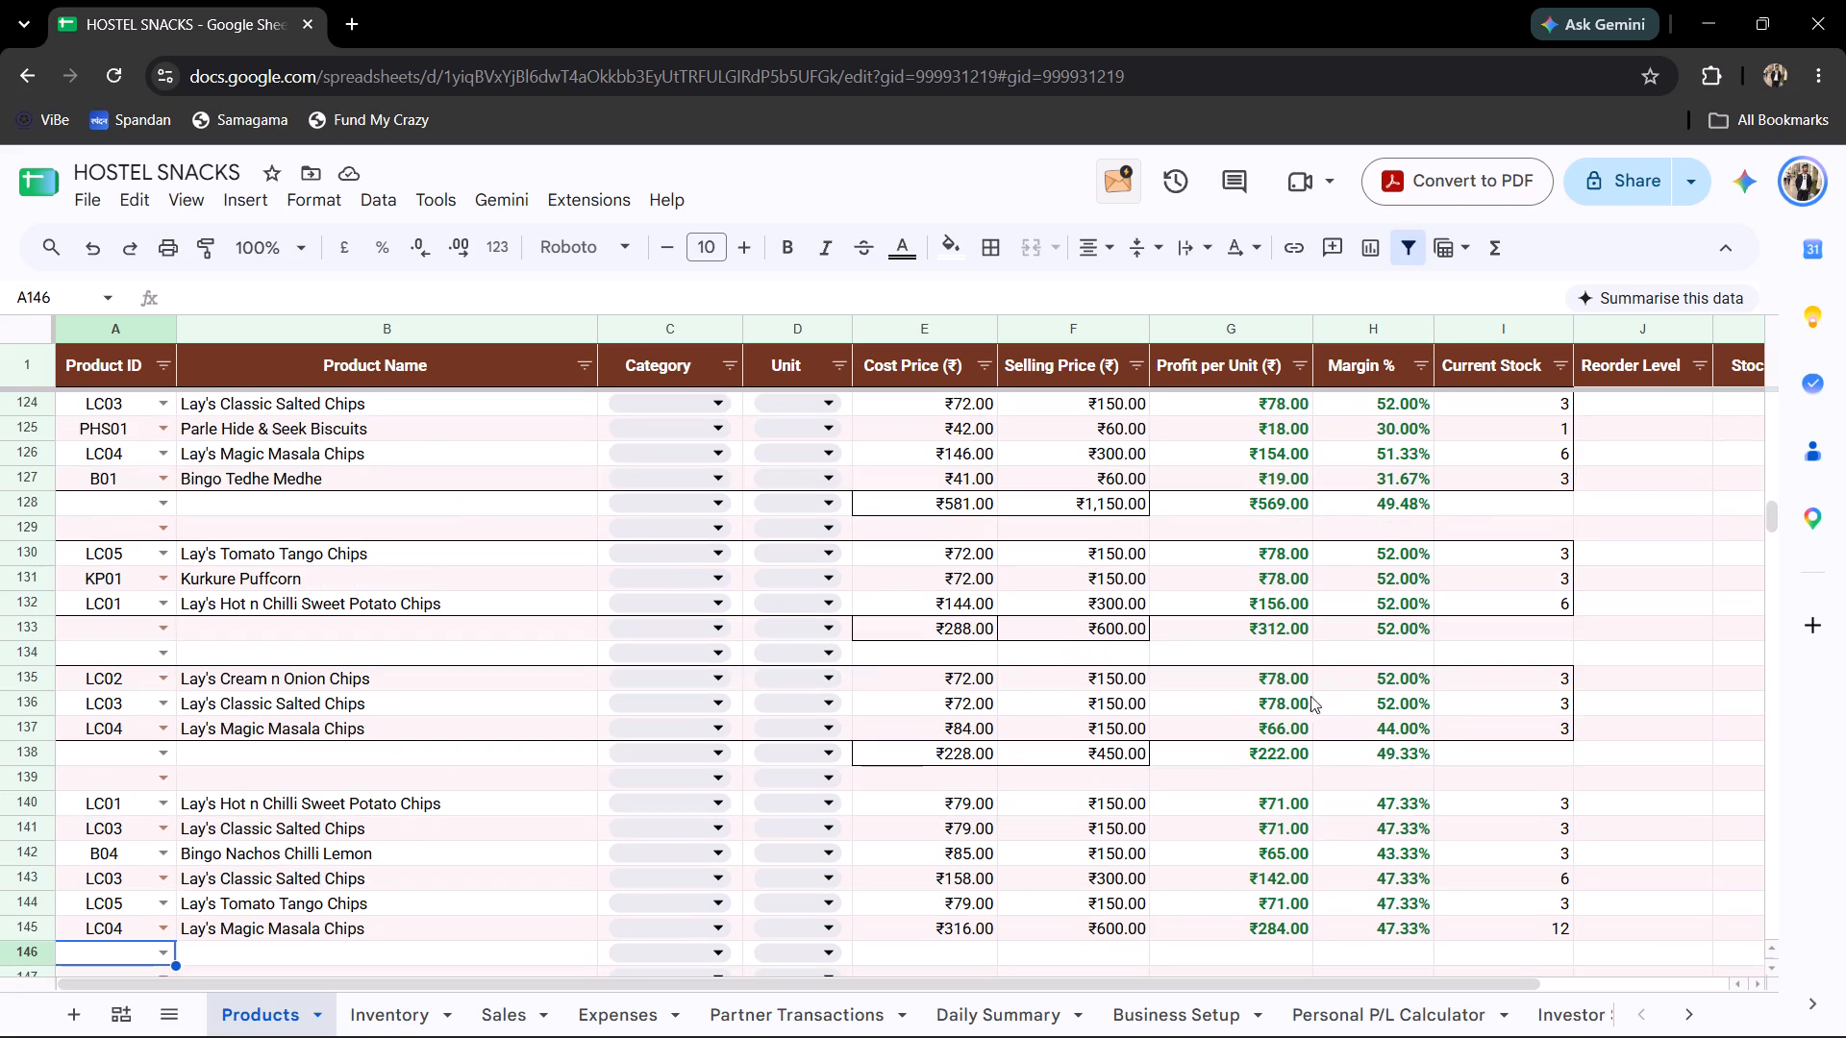
pyautogui.scroll(-1, 1125, 754)
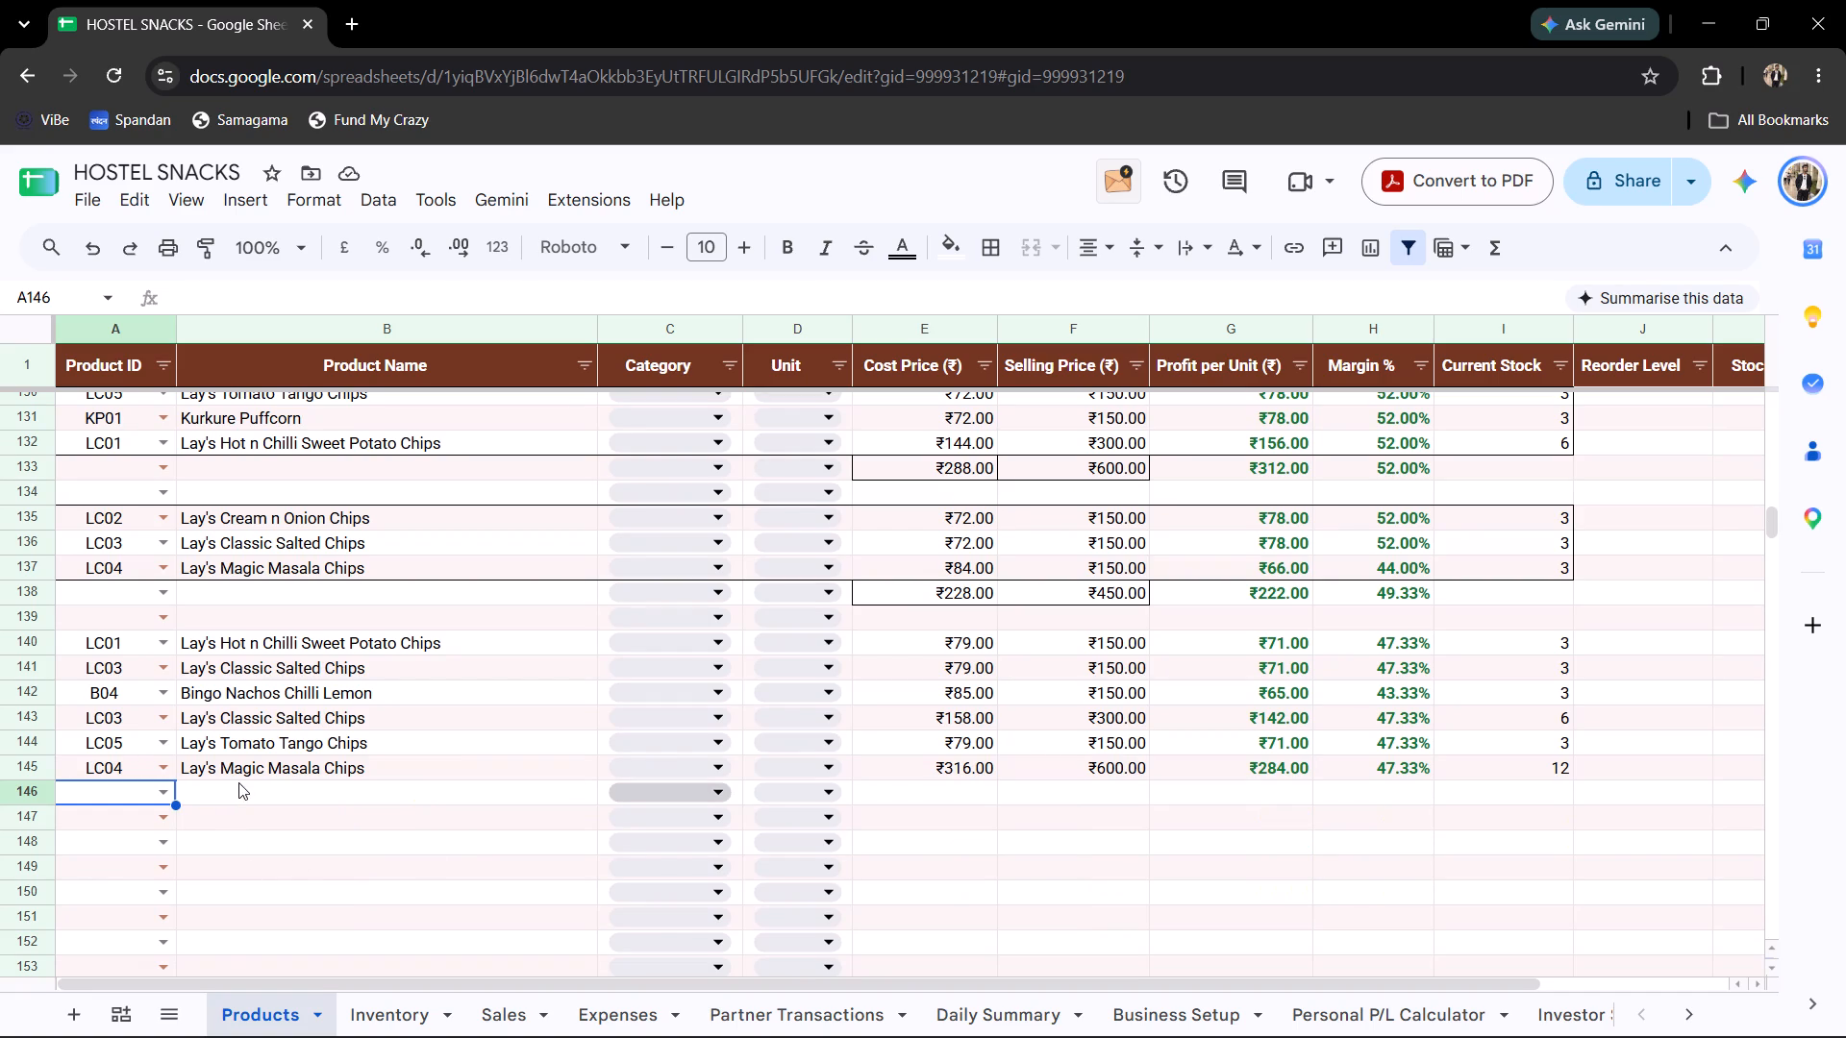
pyautogui.click(238, 782)
pyautogui.click(113, 793)
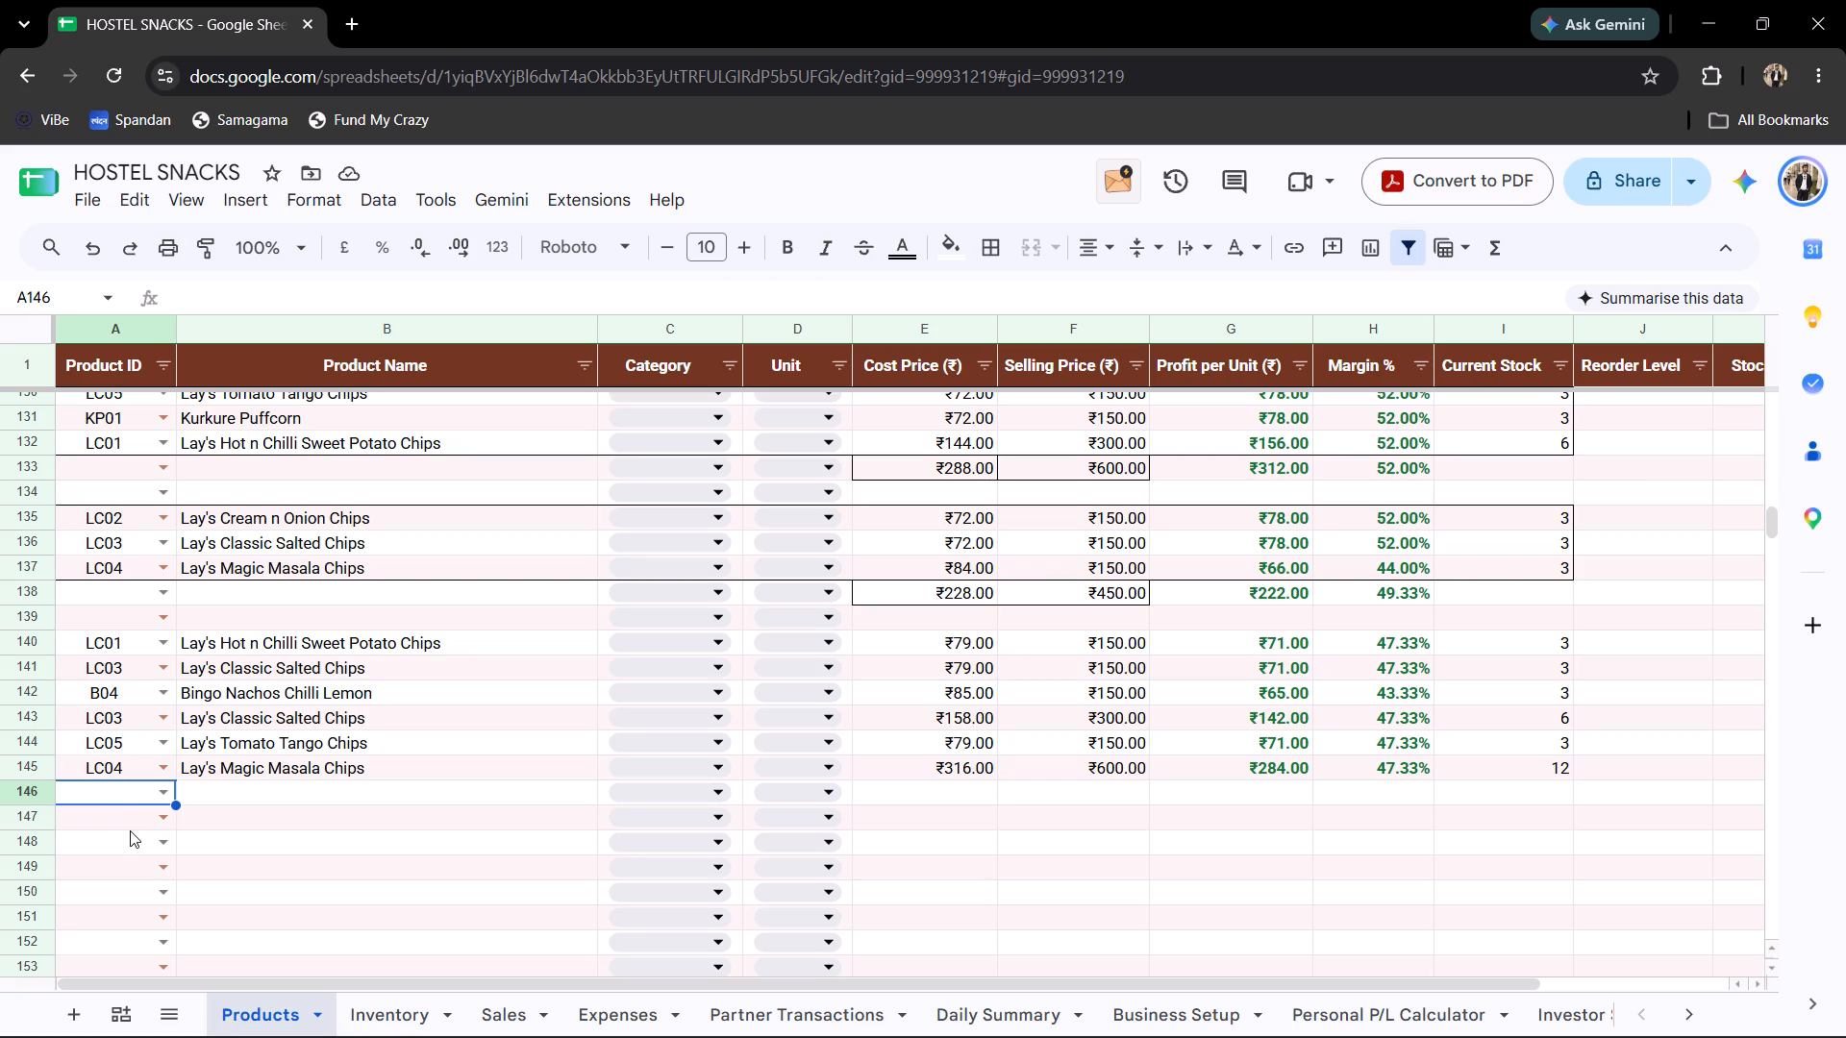
pyautogui.click(413, 1015)
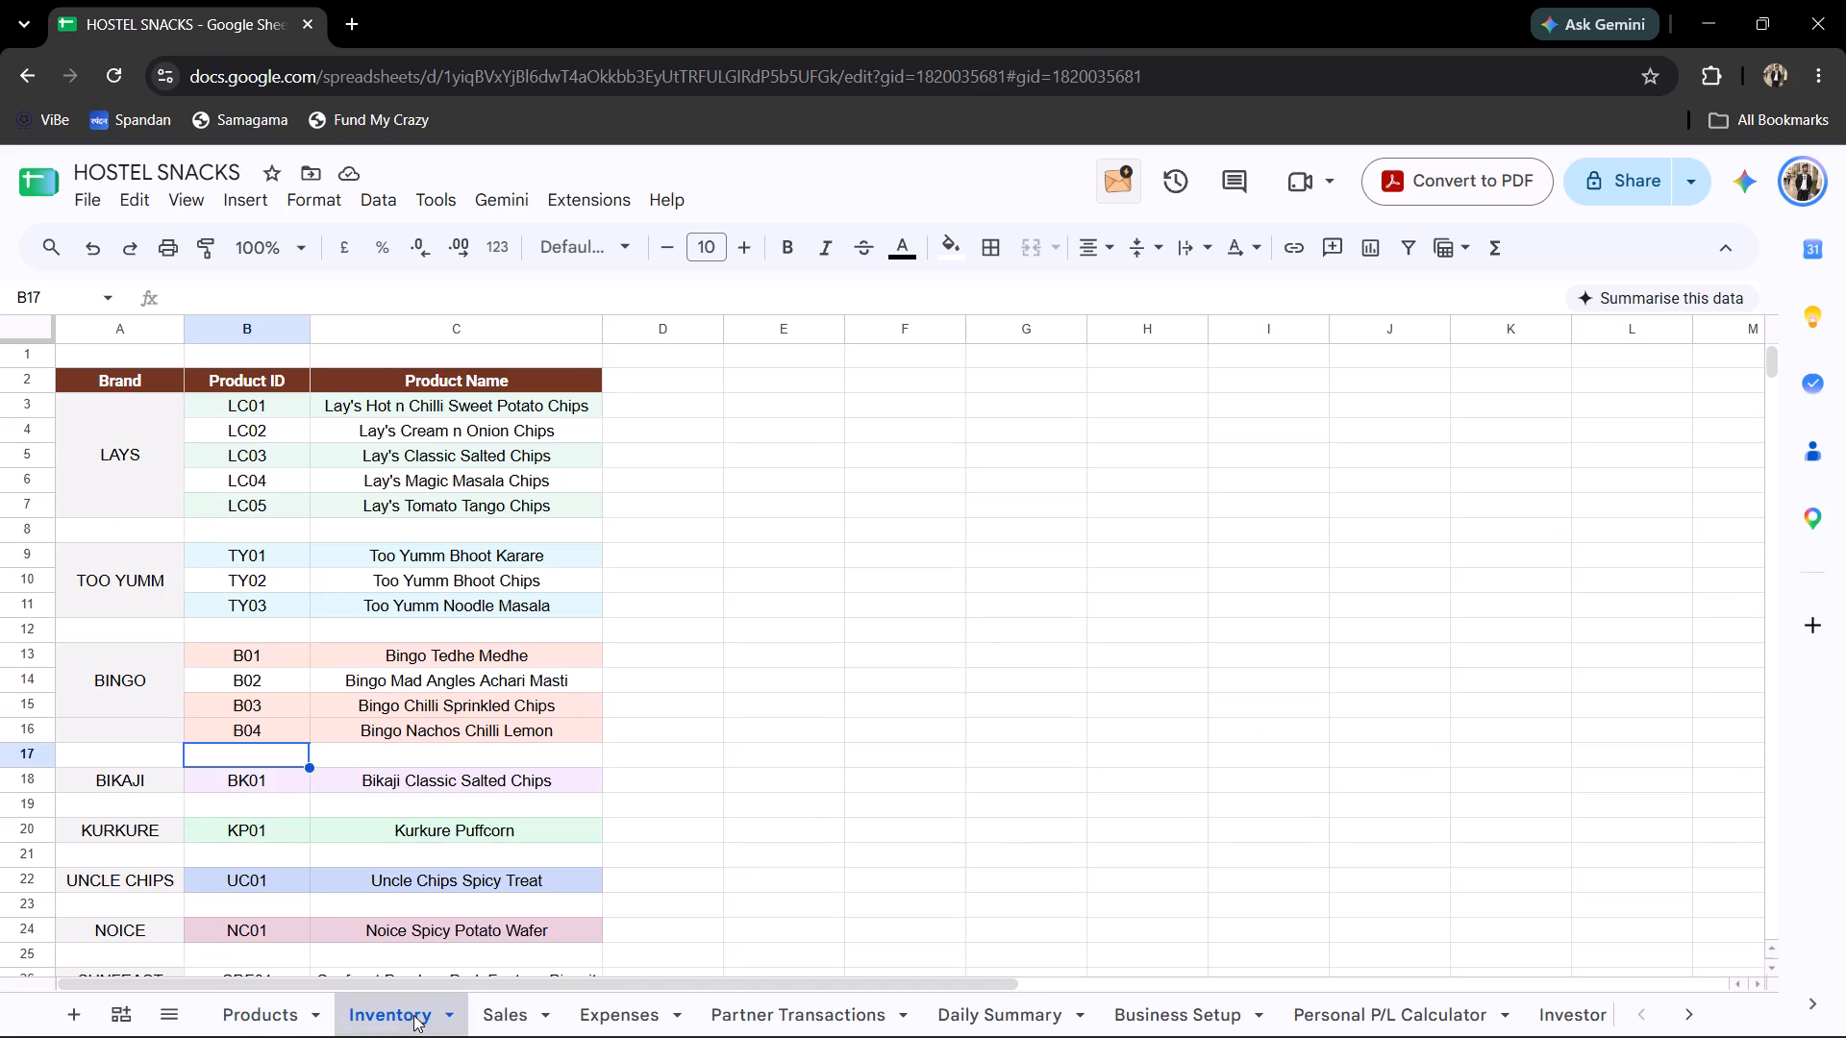
pyautogui.scroll(-1, 394, 899)
pyautogui.scroll(1, 394, 899)
pyautogui.scroll(-1, 350, 906)
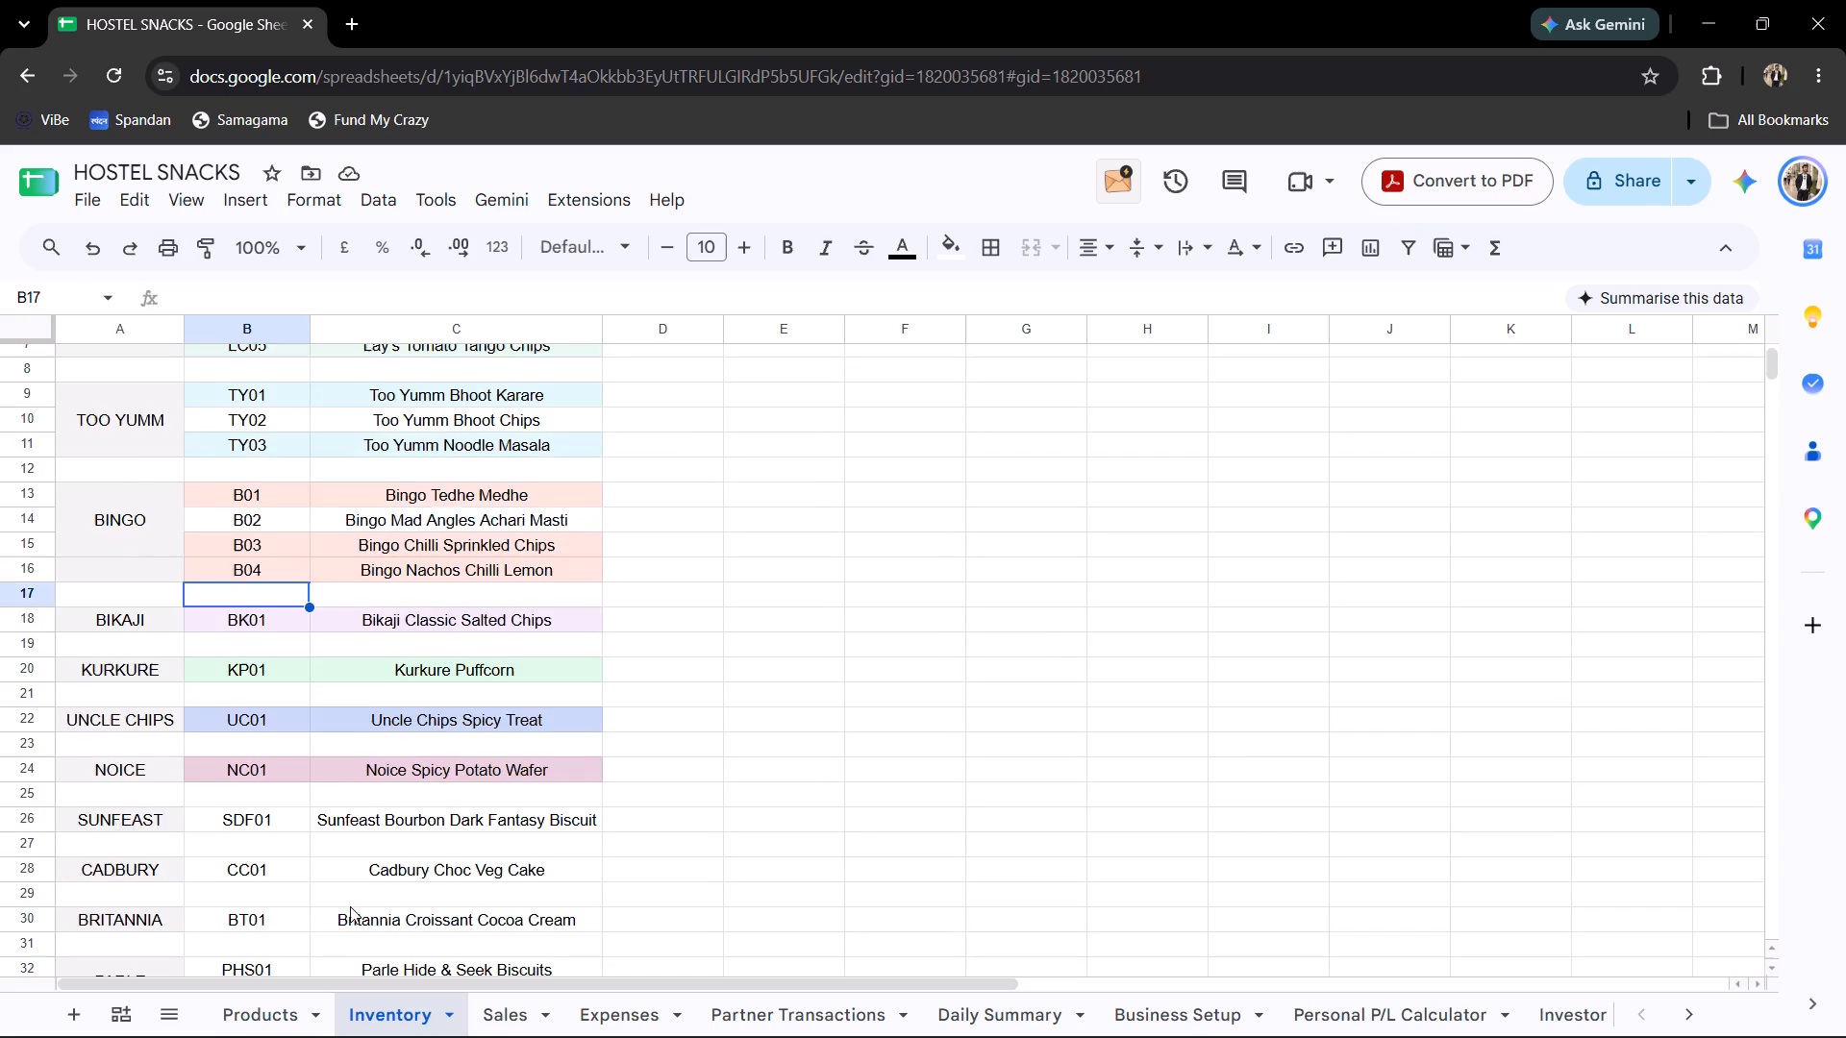
pyautogui.scroll(-1, 372, 894)
# Add product DT01 in row 146 of the Products sheet with cost price 70, selling price 100 and current stock 2.
pyautogui.click(232, 1003)
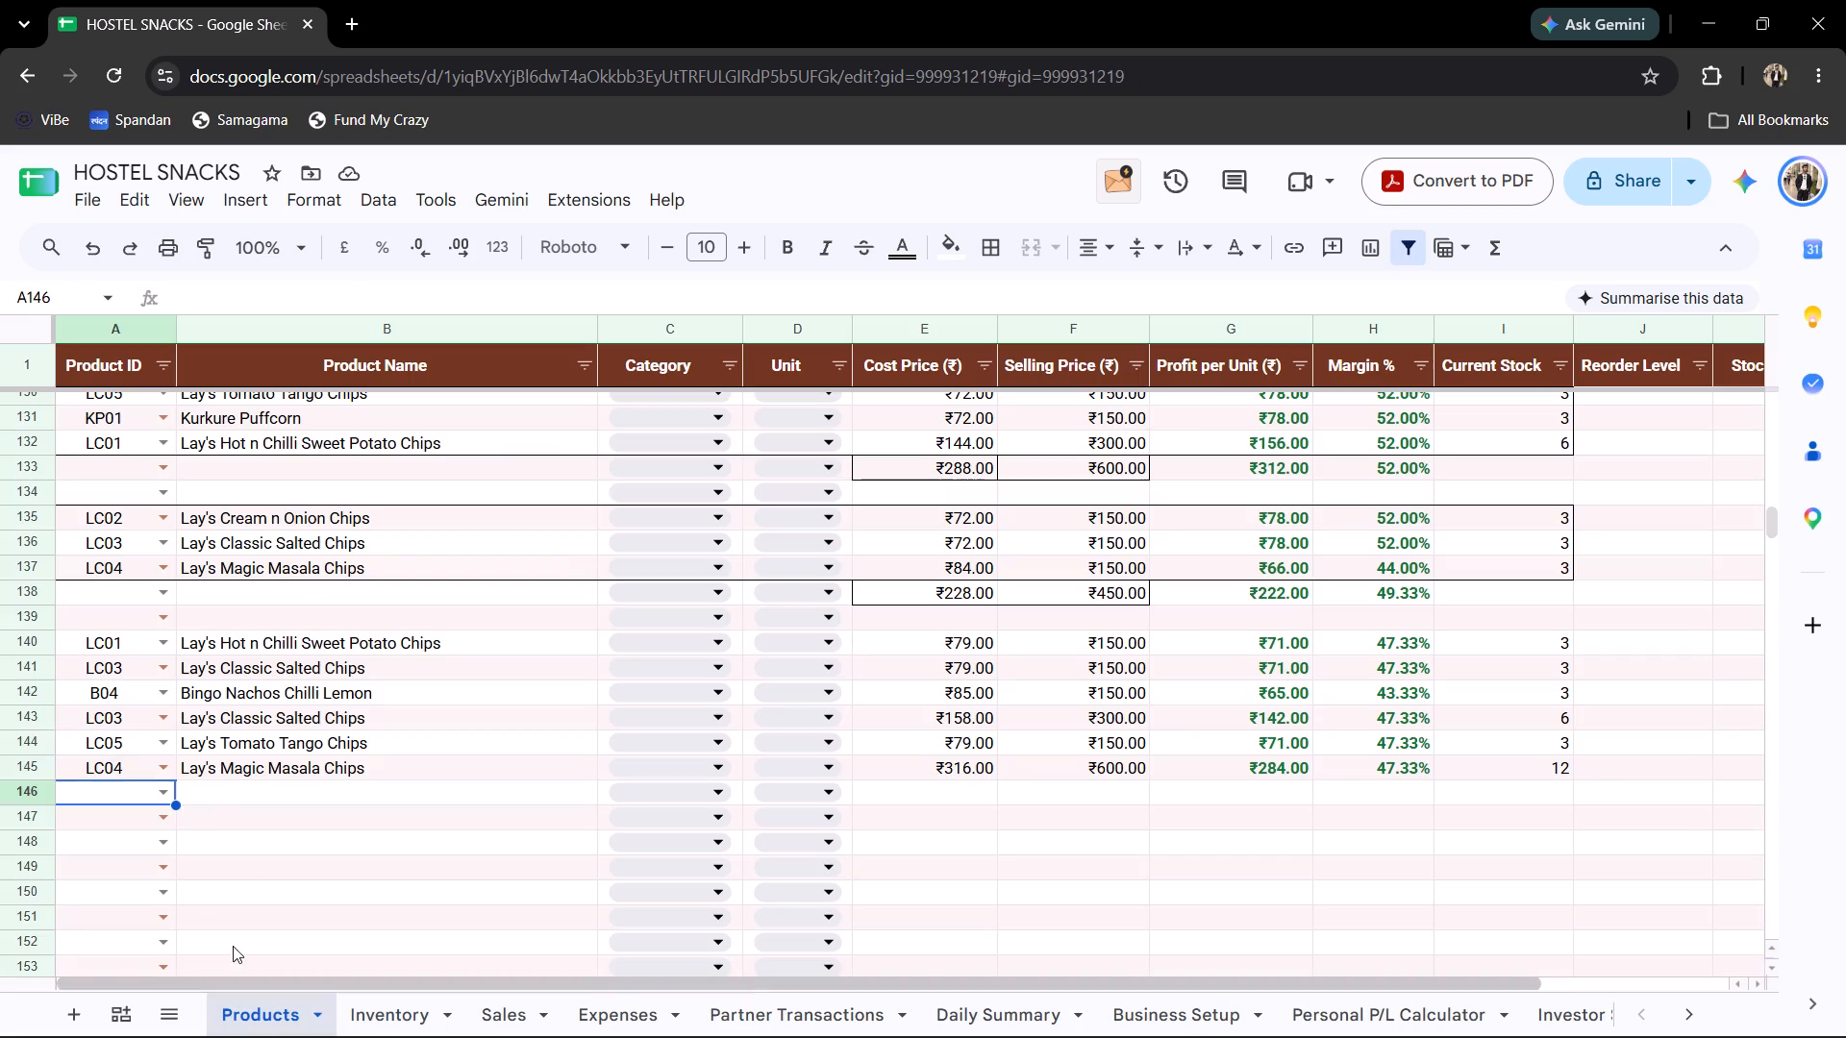
pyautogui.click(163, 795)
pyautogui.scroll(-12, 144, 846)
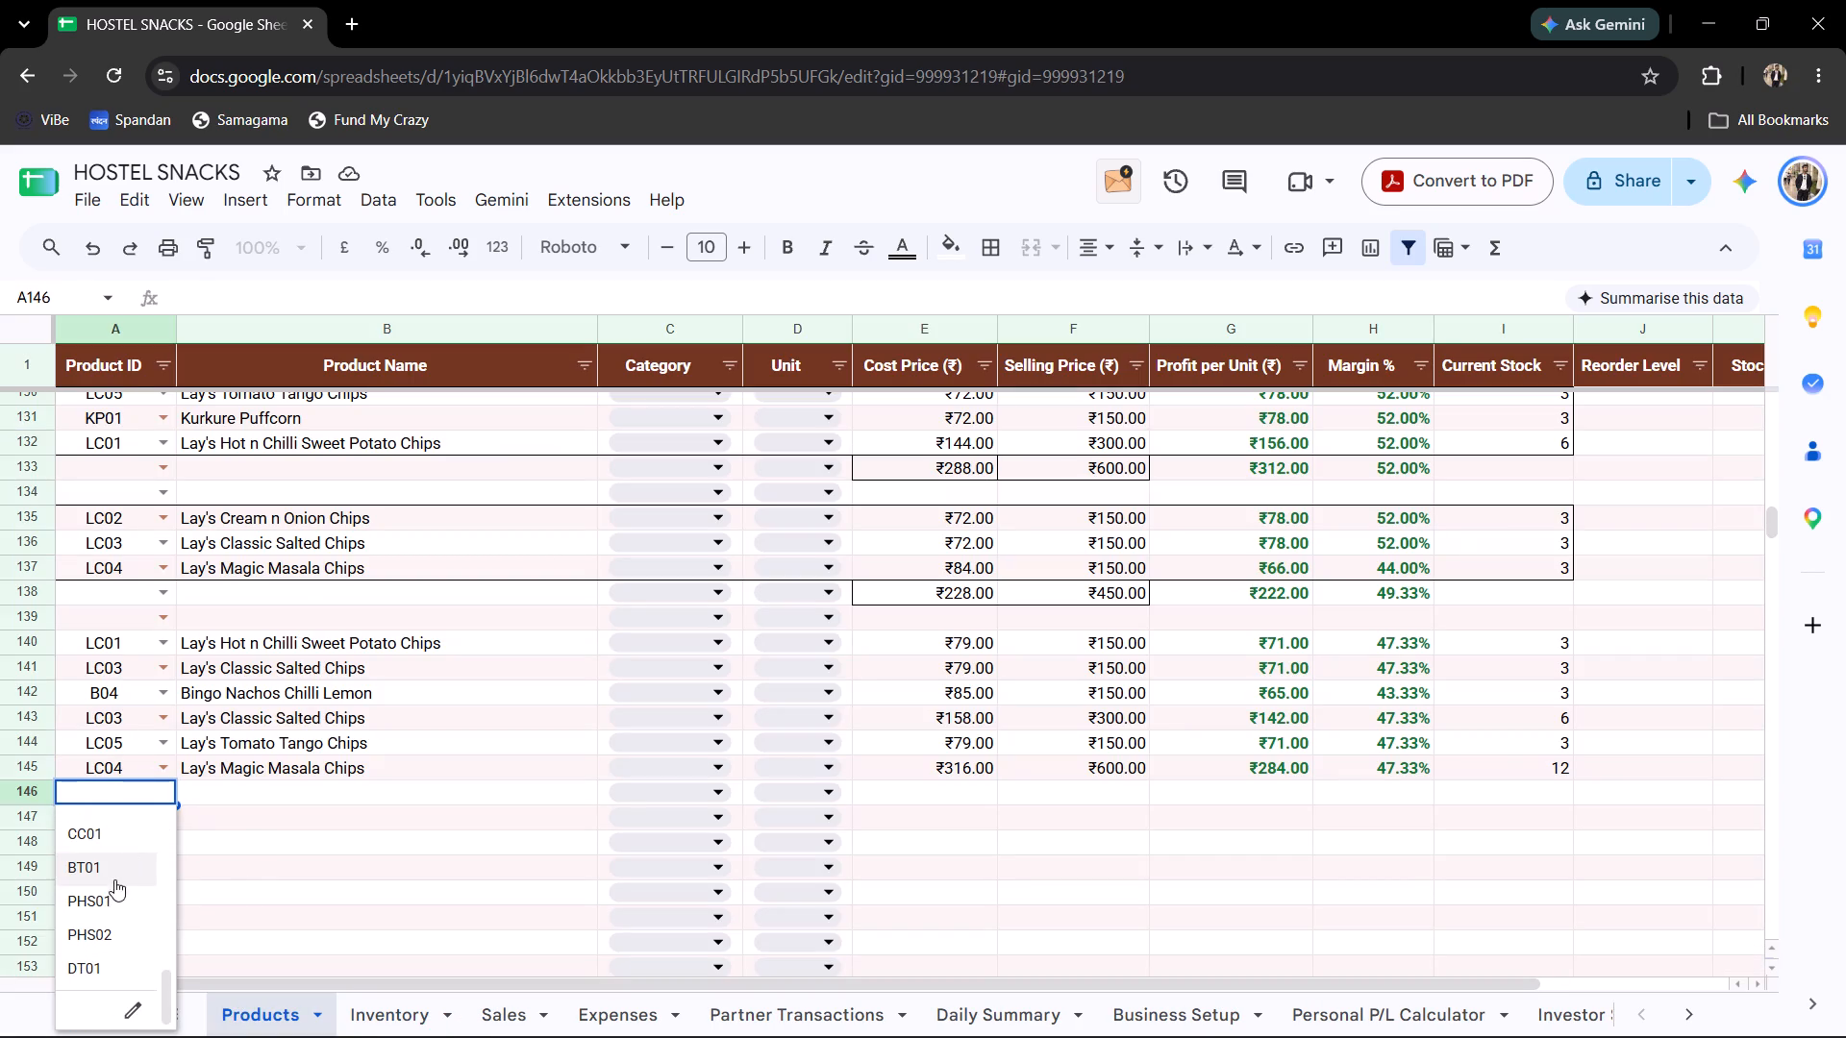
pyautogui.click(99, 966)
pyautogui.click(886, 796)
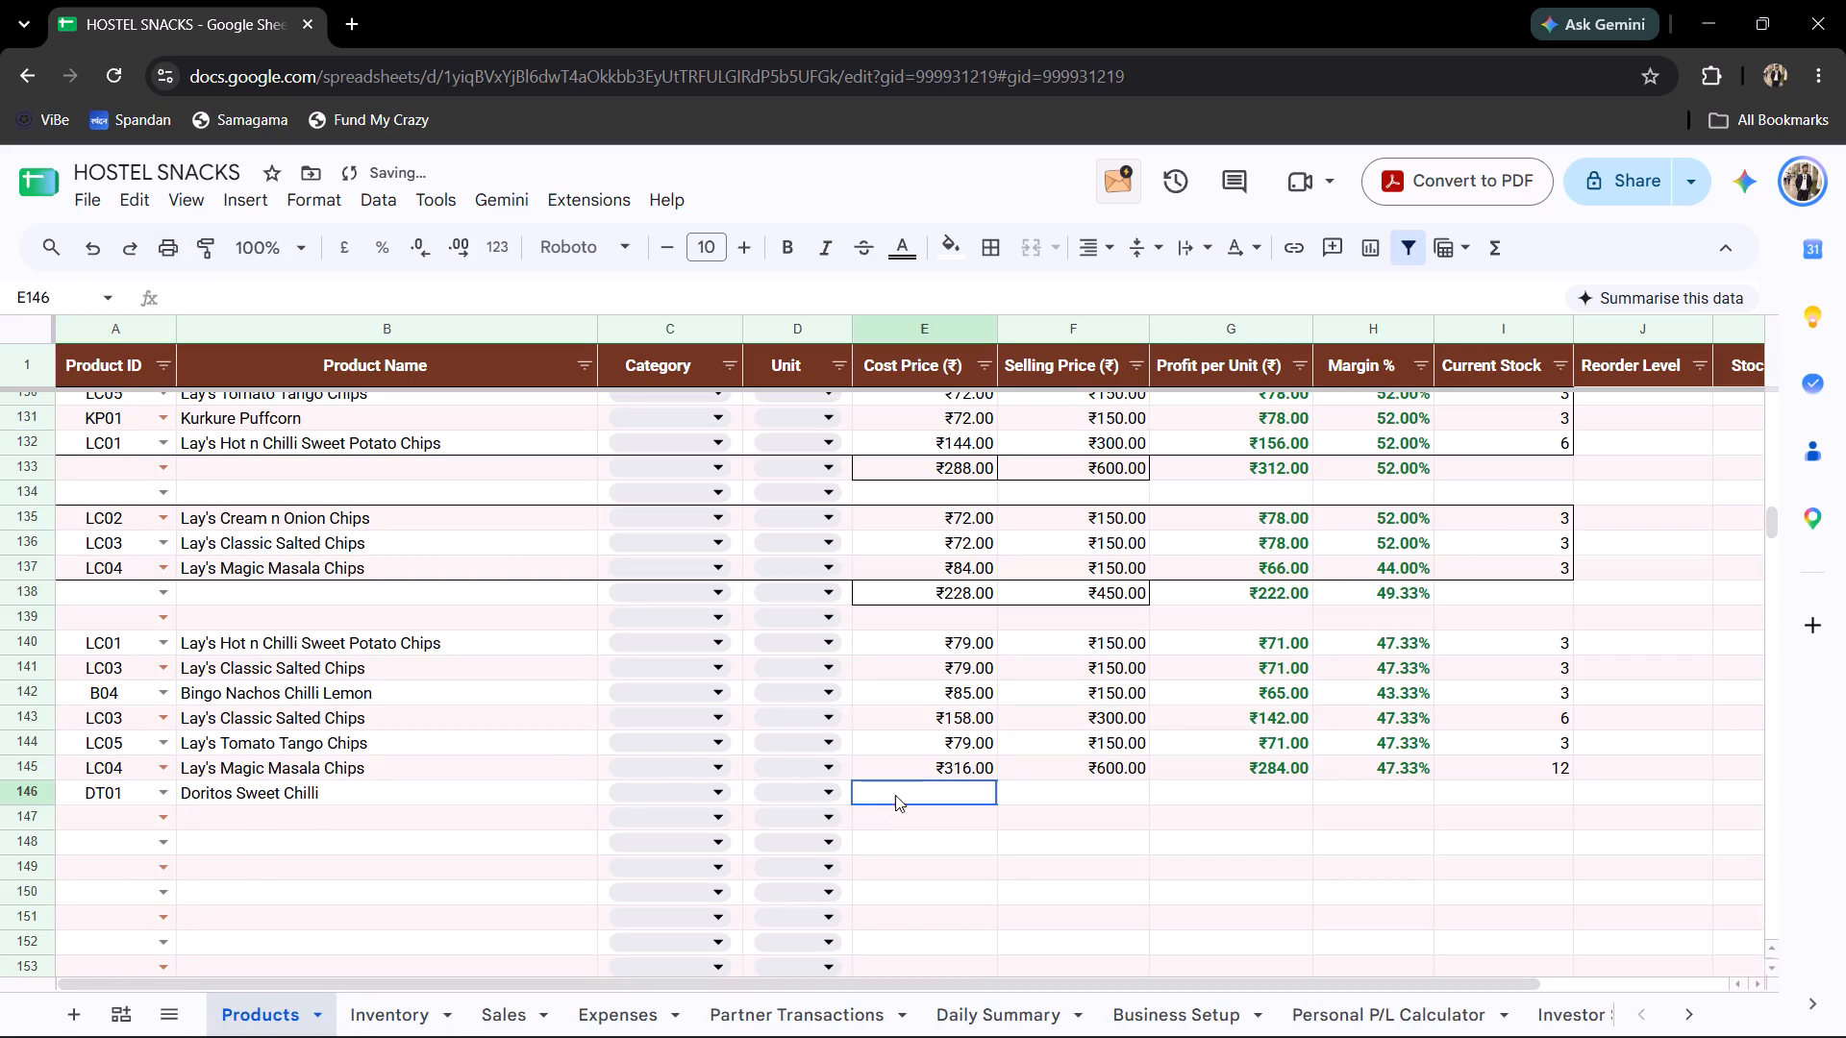
pyautogui.write('70')
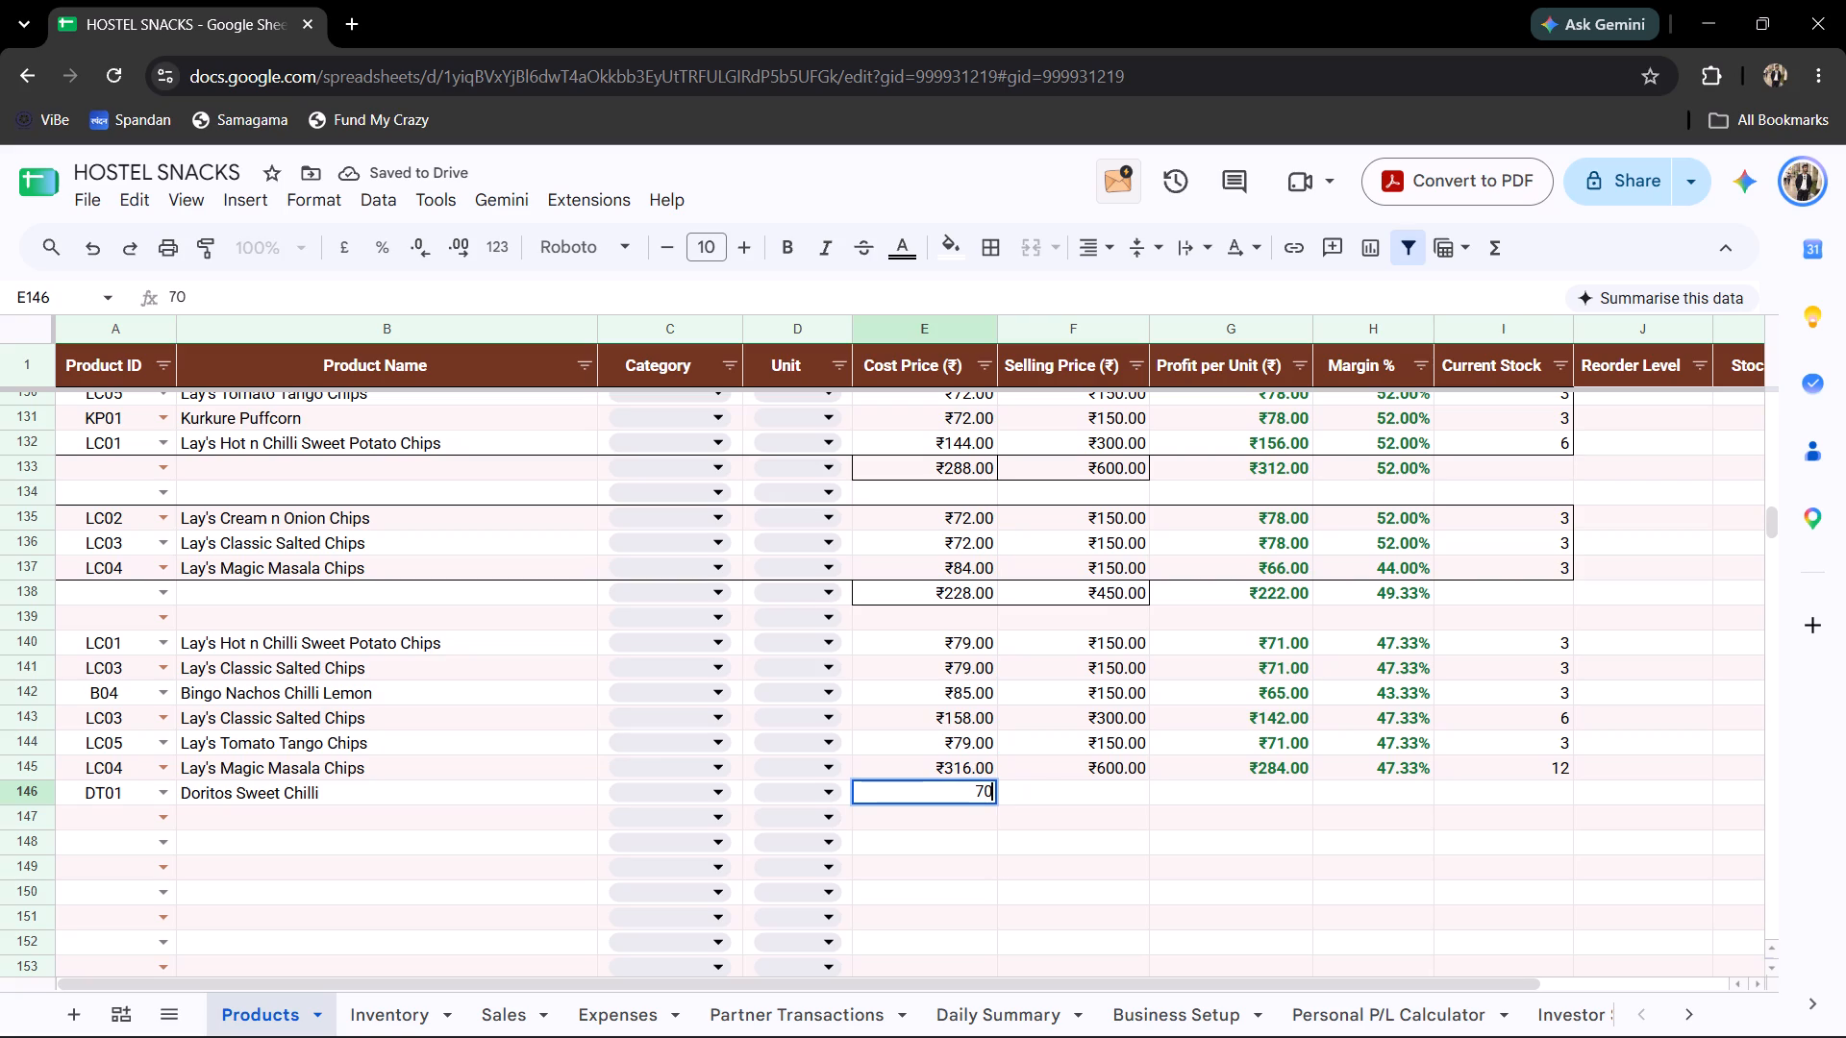
pyautogui.press('Tab')
pyautogui.write('100')
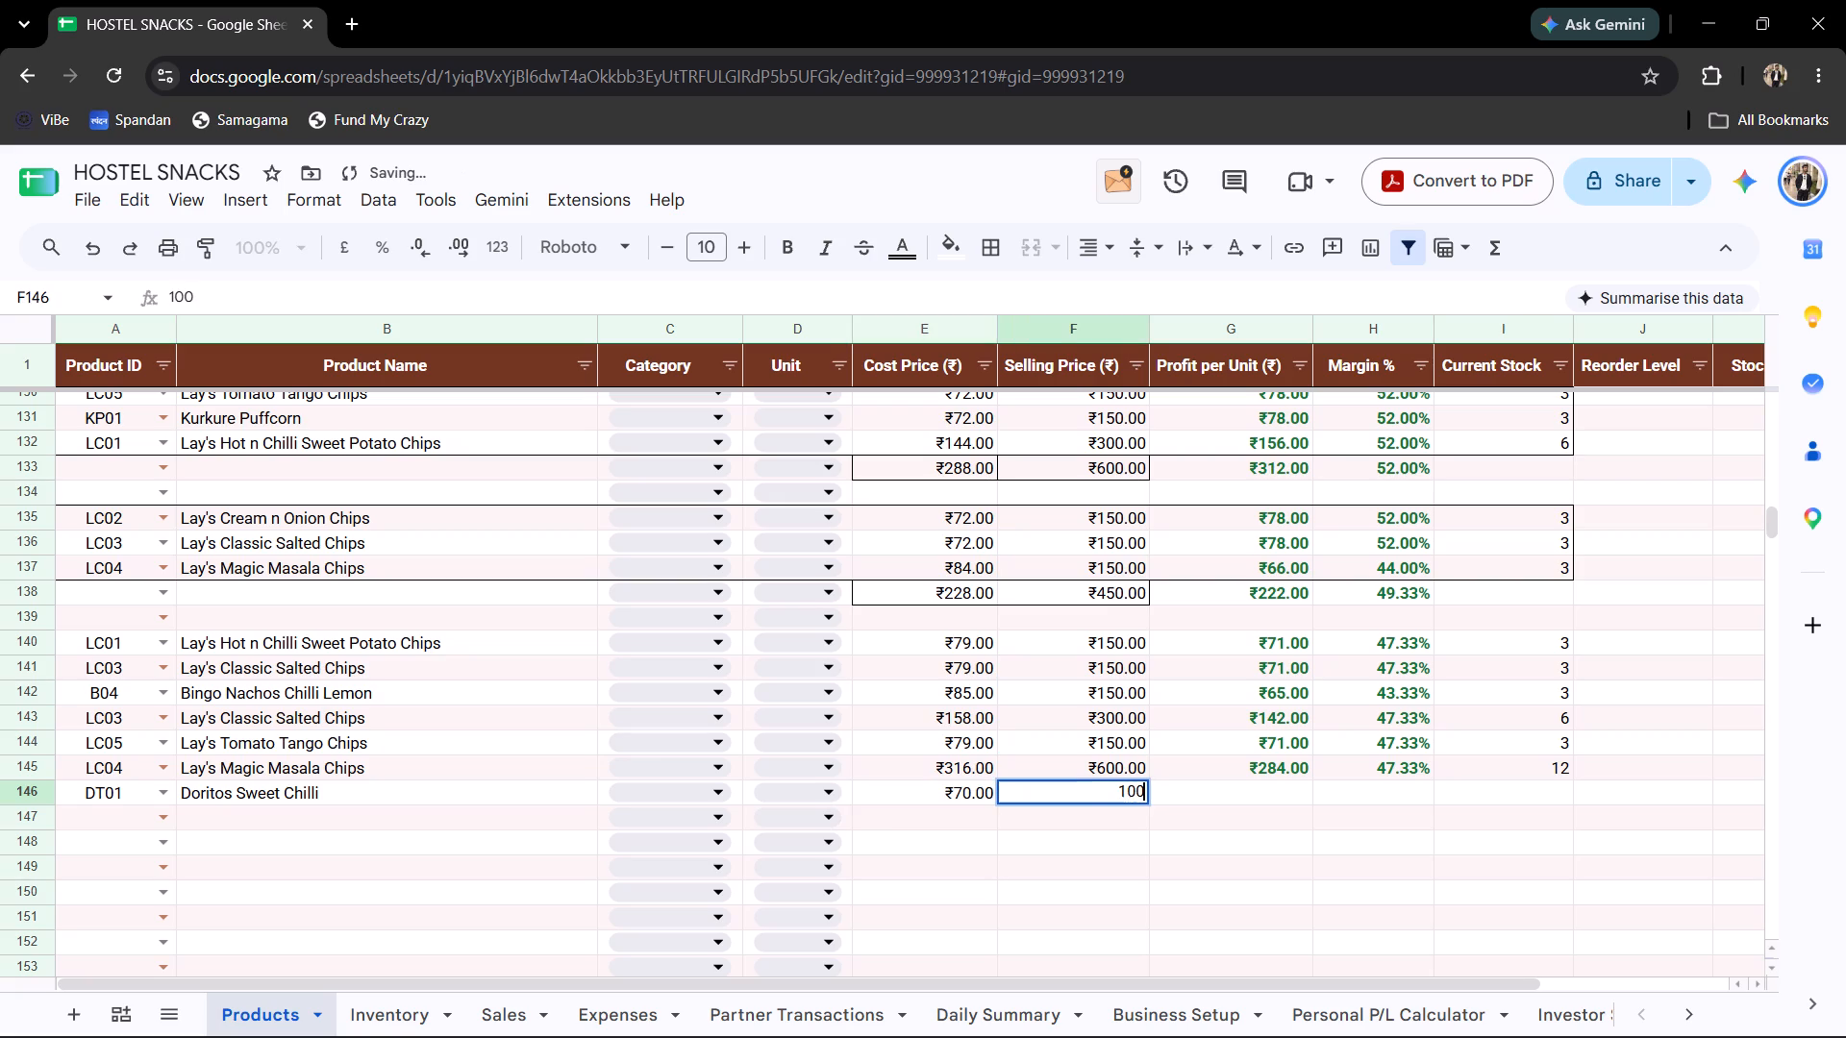
pyautogui.press('Tab')
pyautogui.press('Tab')
pyautogui.press('Tab')
pyautogui.press('2')
pyautogui.press('Return')
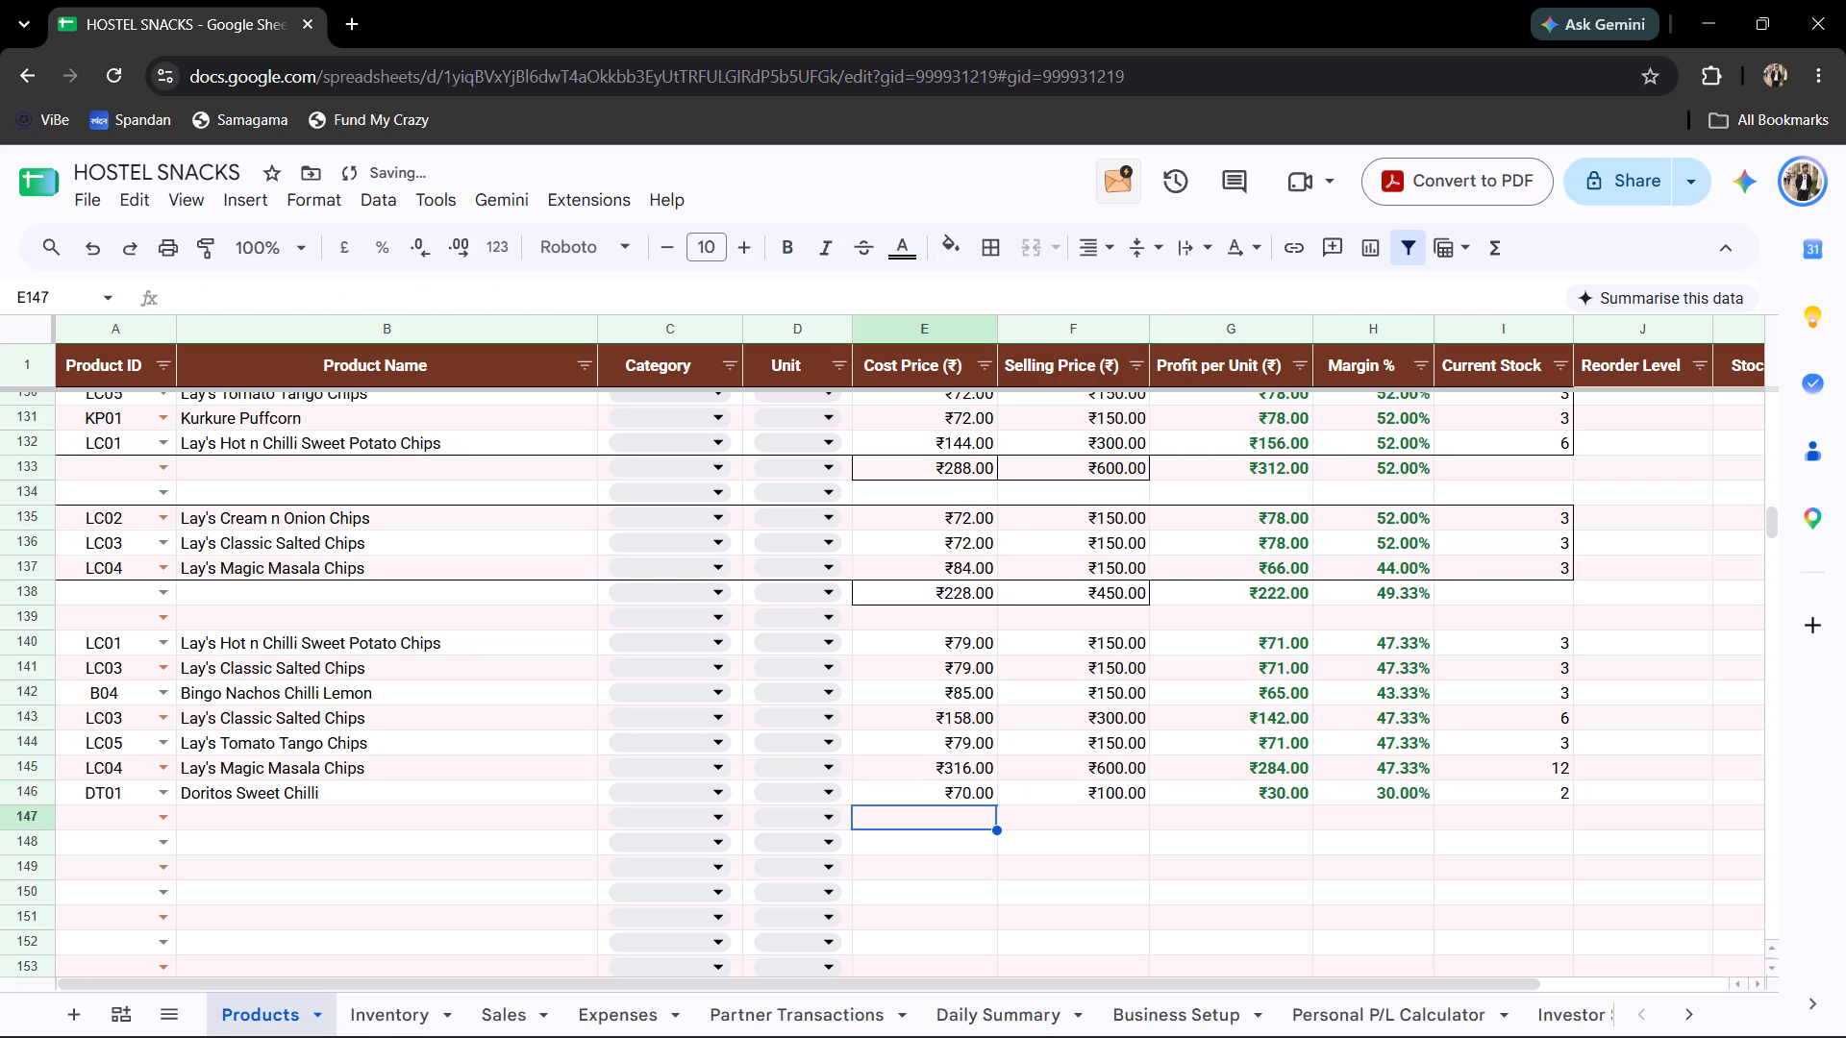
# Add product CC01 in row 147 with cost price 111 and selling price 155.
pyautogui.click(84, 803)
pyautogui.click(89, 817)
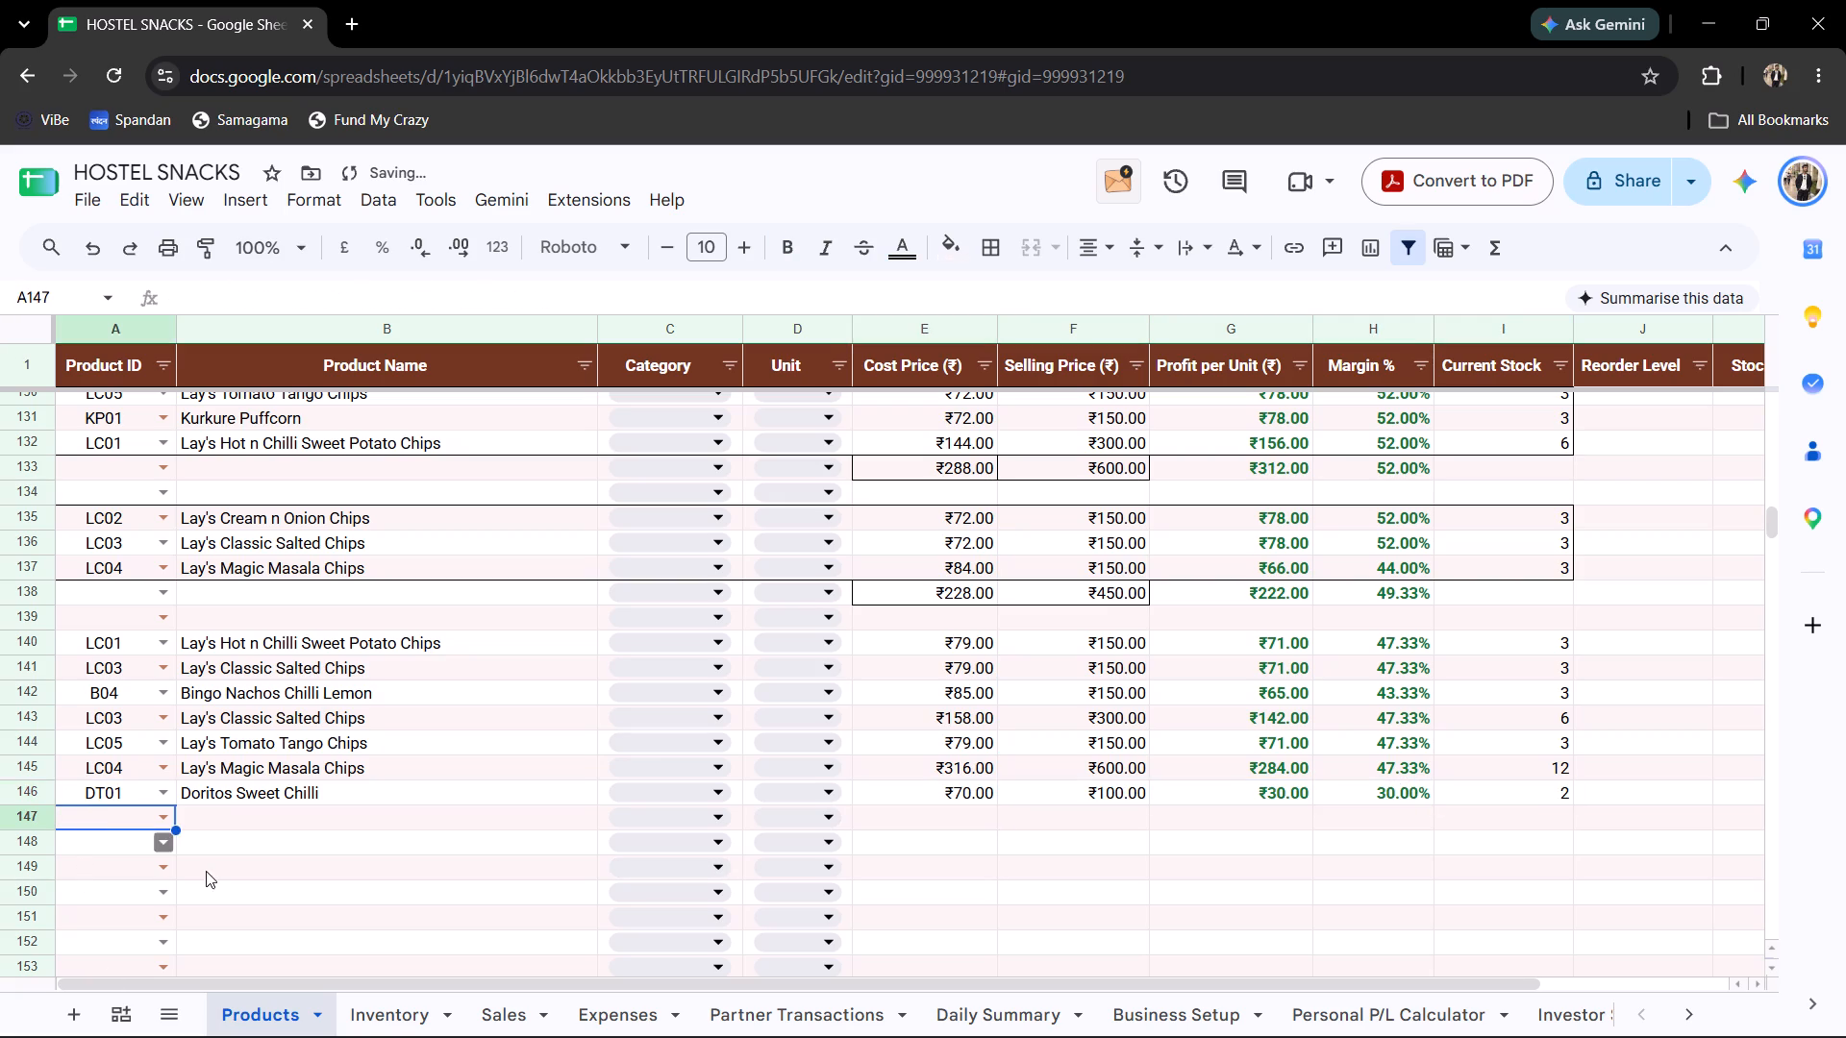
pyautogui.click(169, 816)
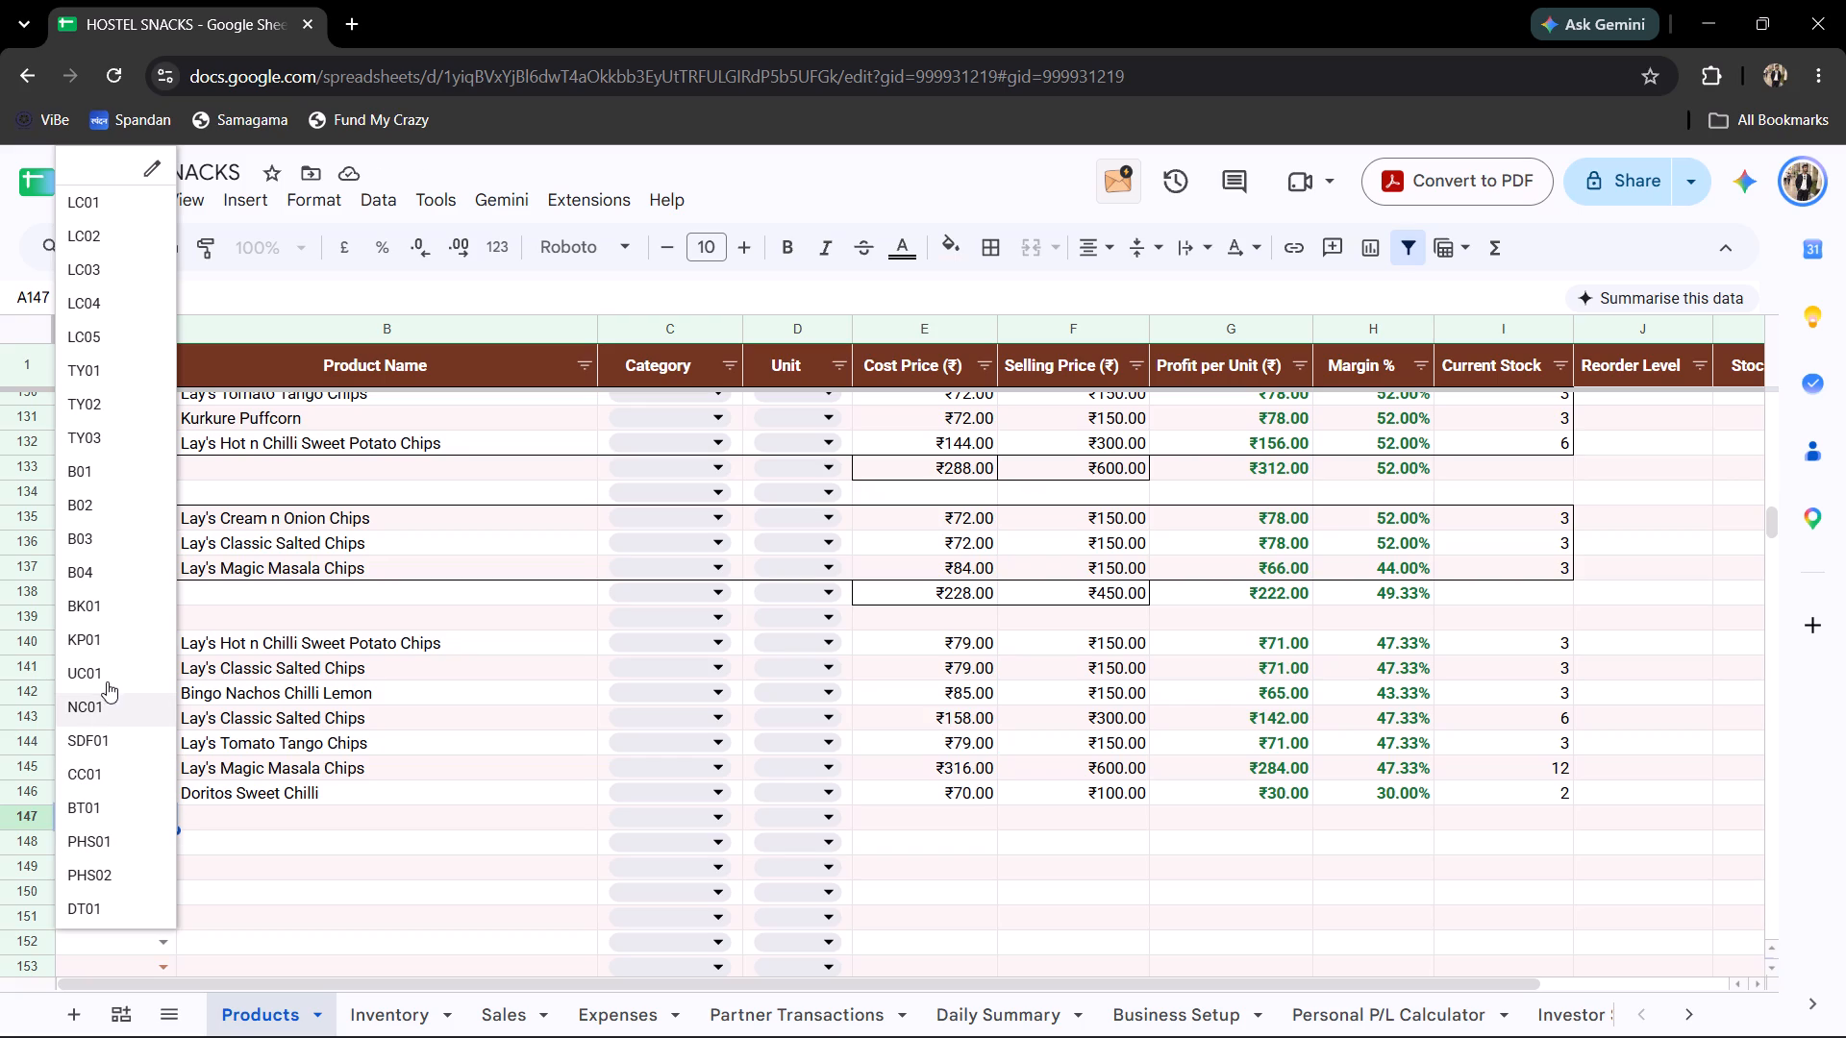
pyautogui.scroll(1, 108, 680)
pyautogui.click(102, 782)
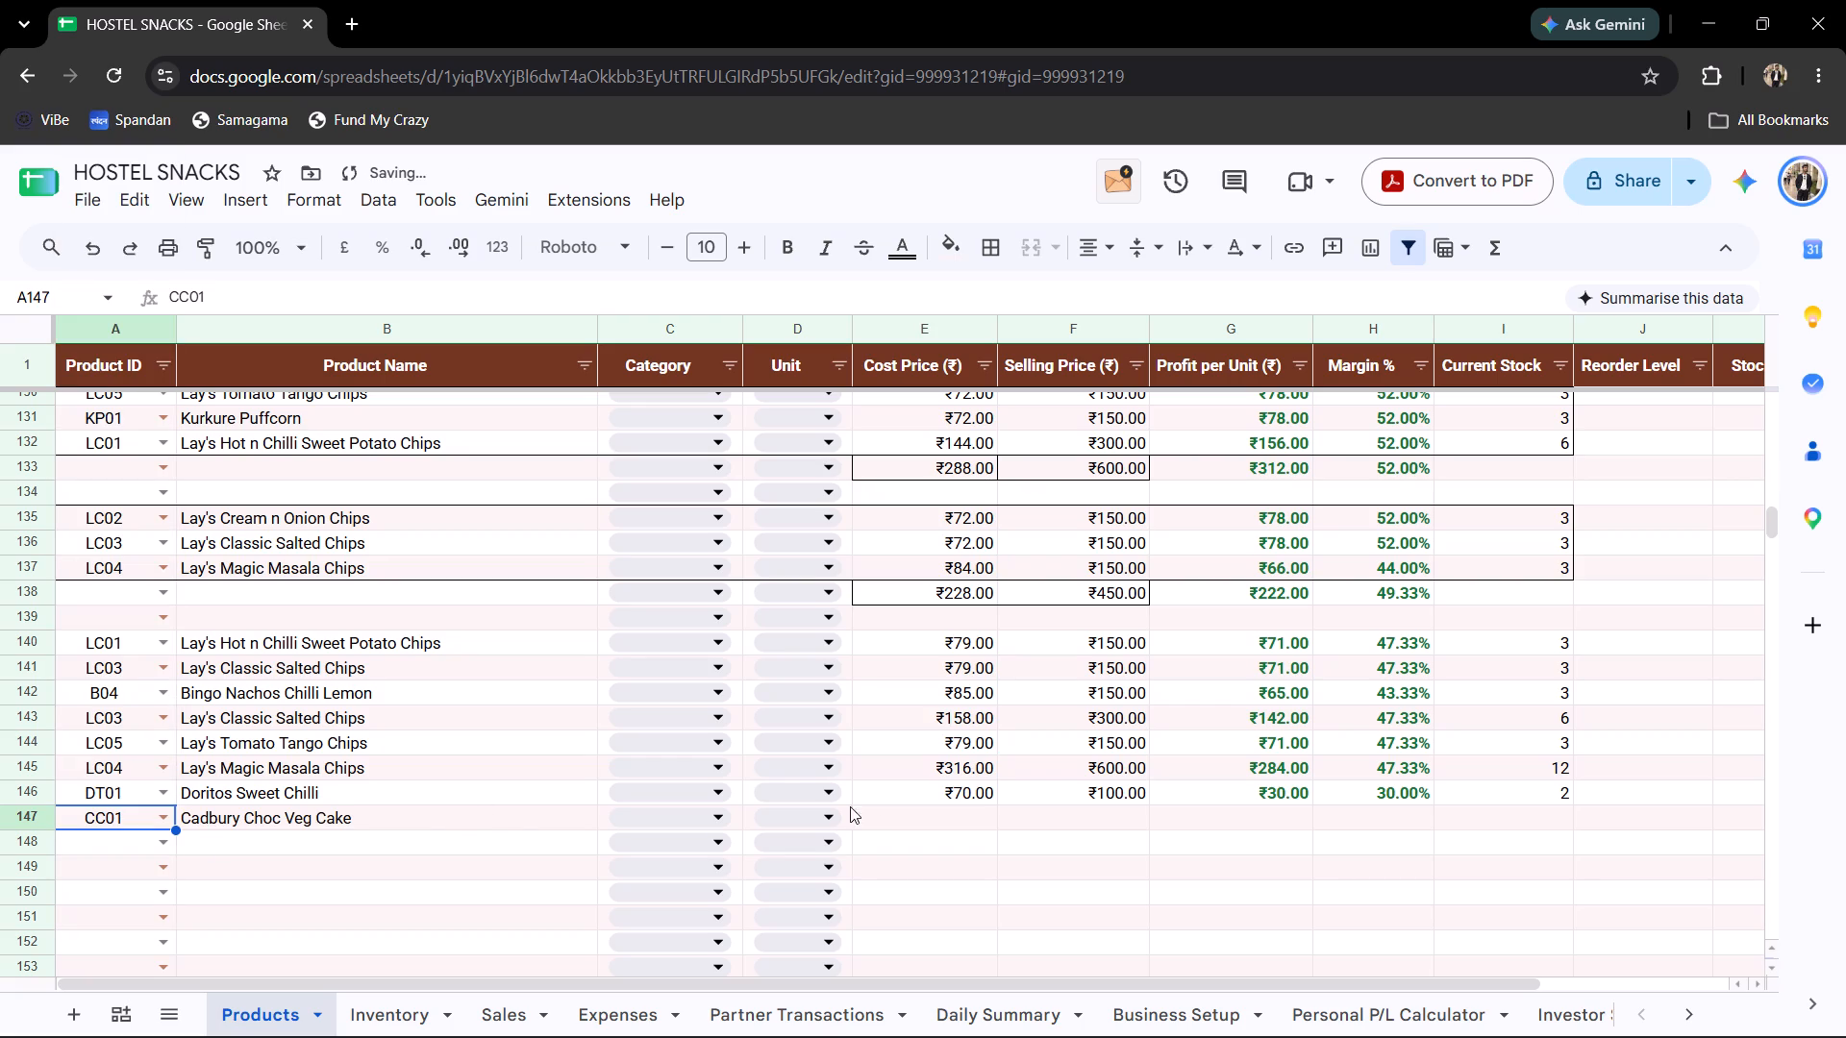
pyautogui.click(918, 820)
pyautogui.press('1')
pyautogui.press('1')
pyautogui.press('1')
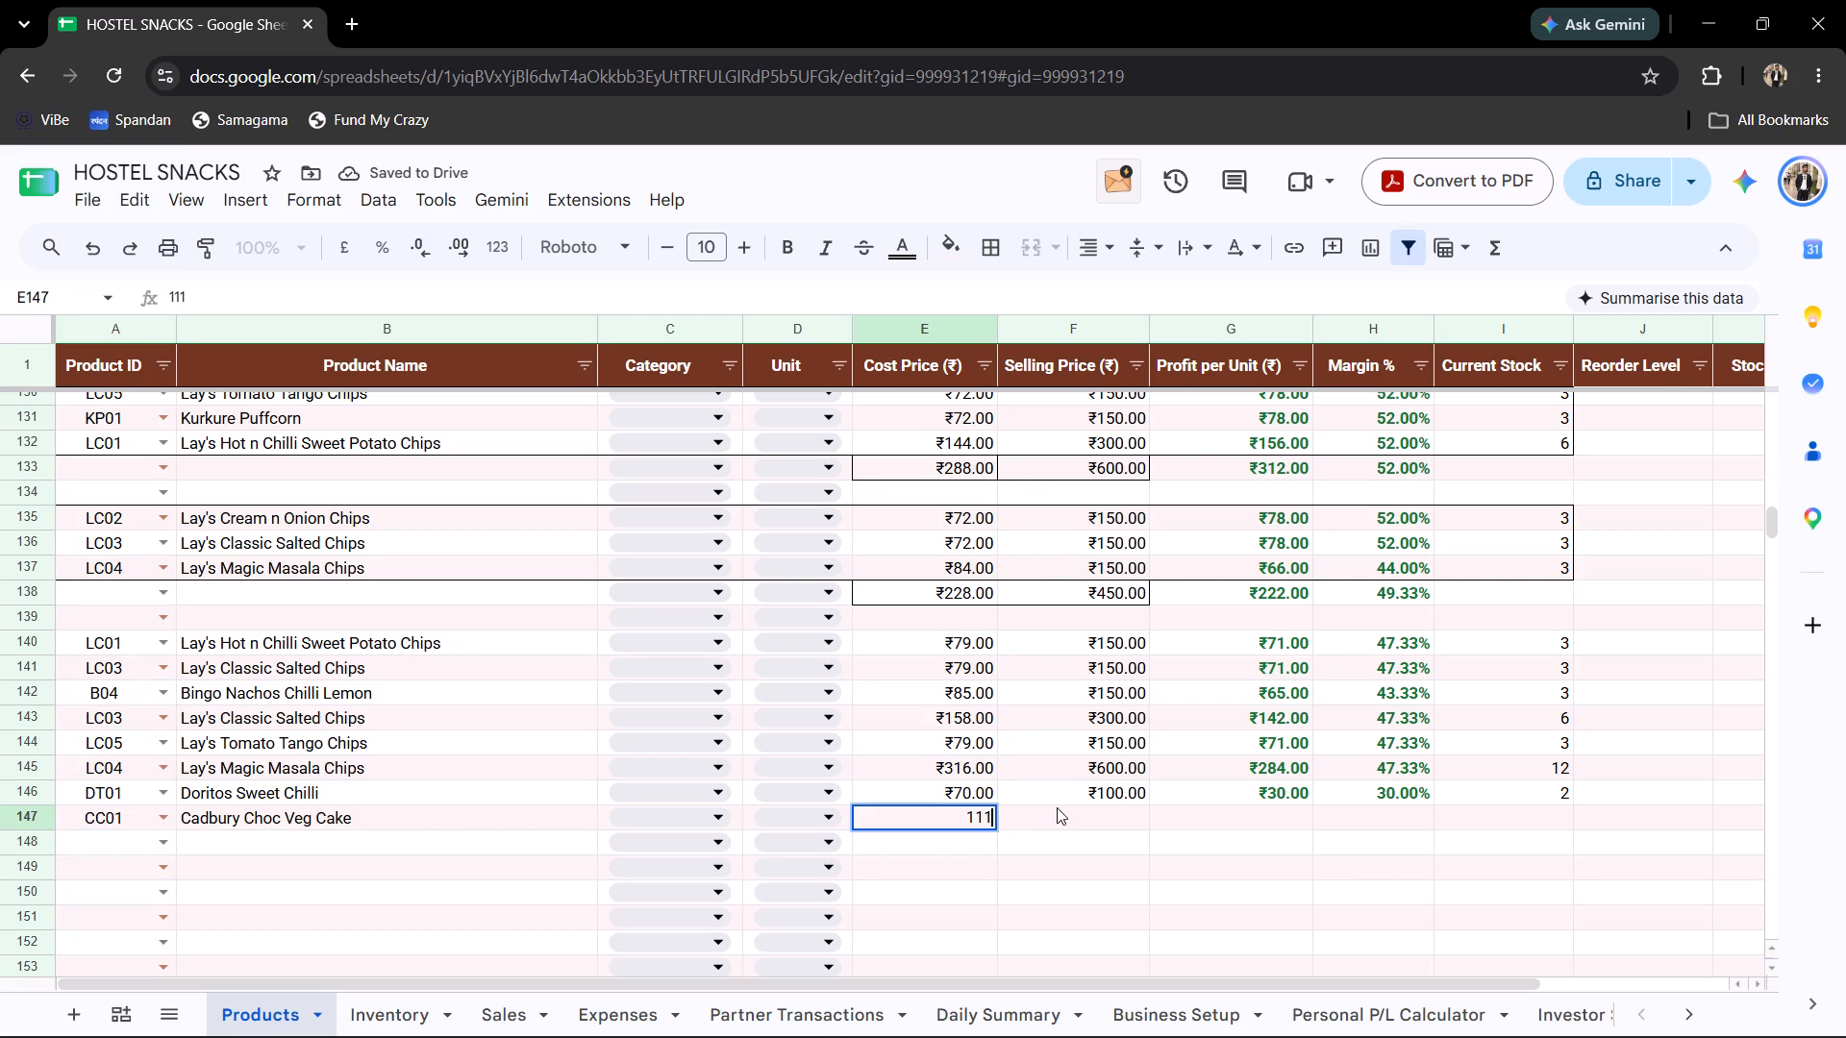
pyautogui.click(1082, 818)
pyautogui.press('1')
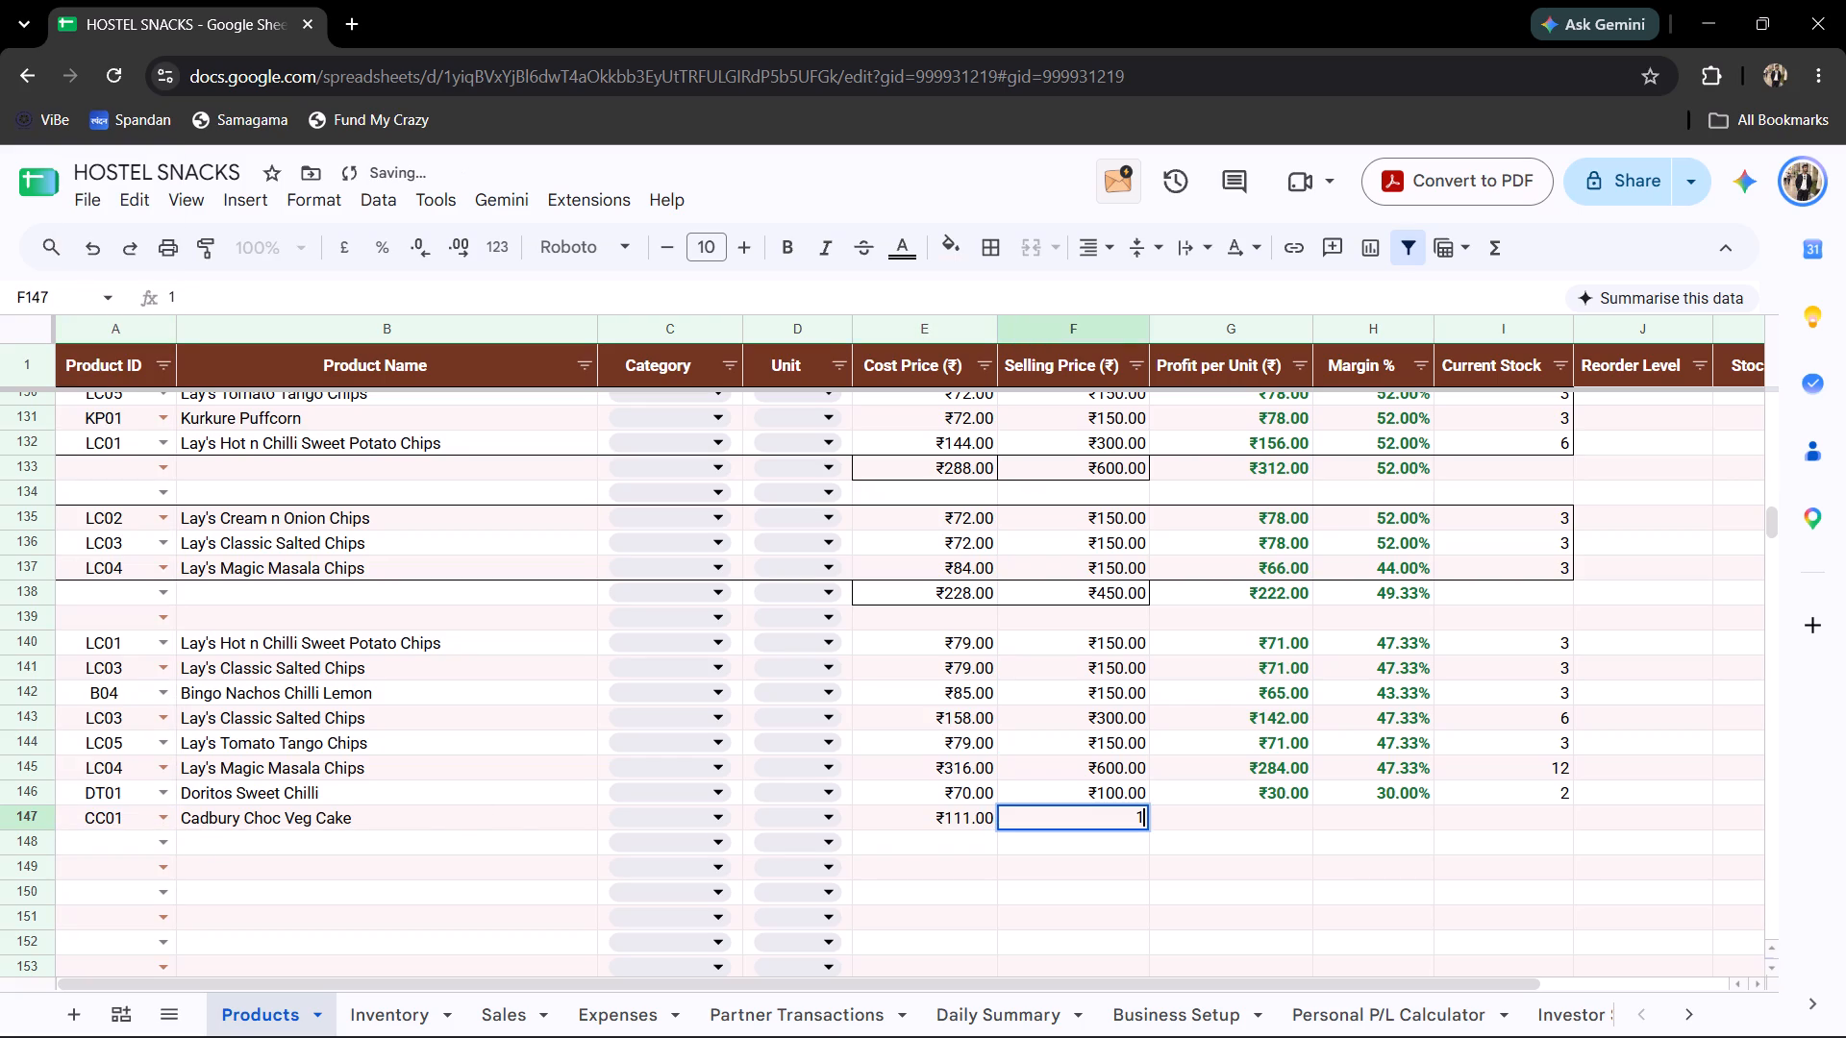
pyautogui.write('55')
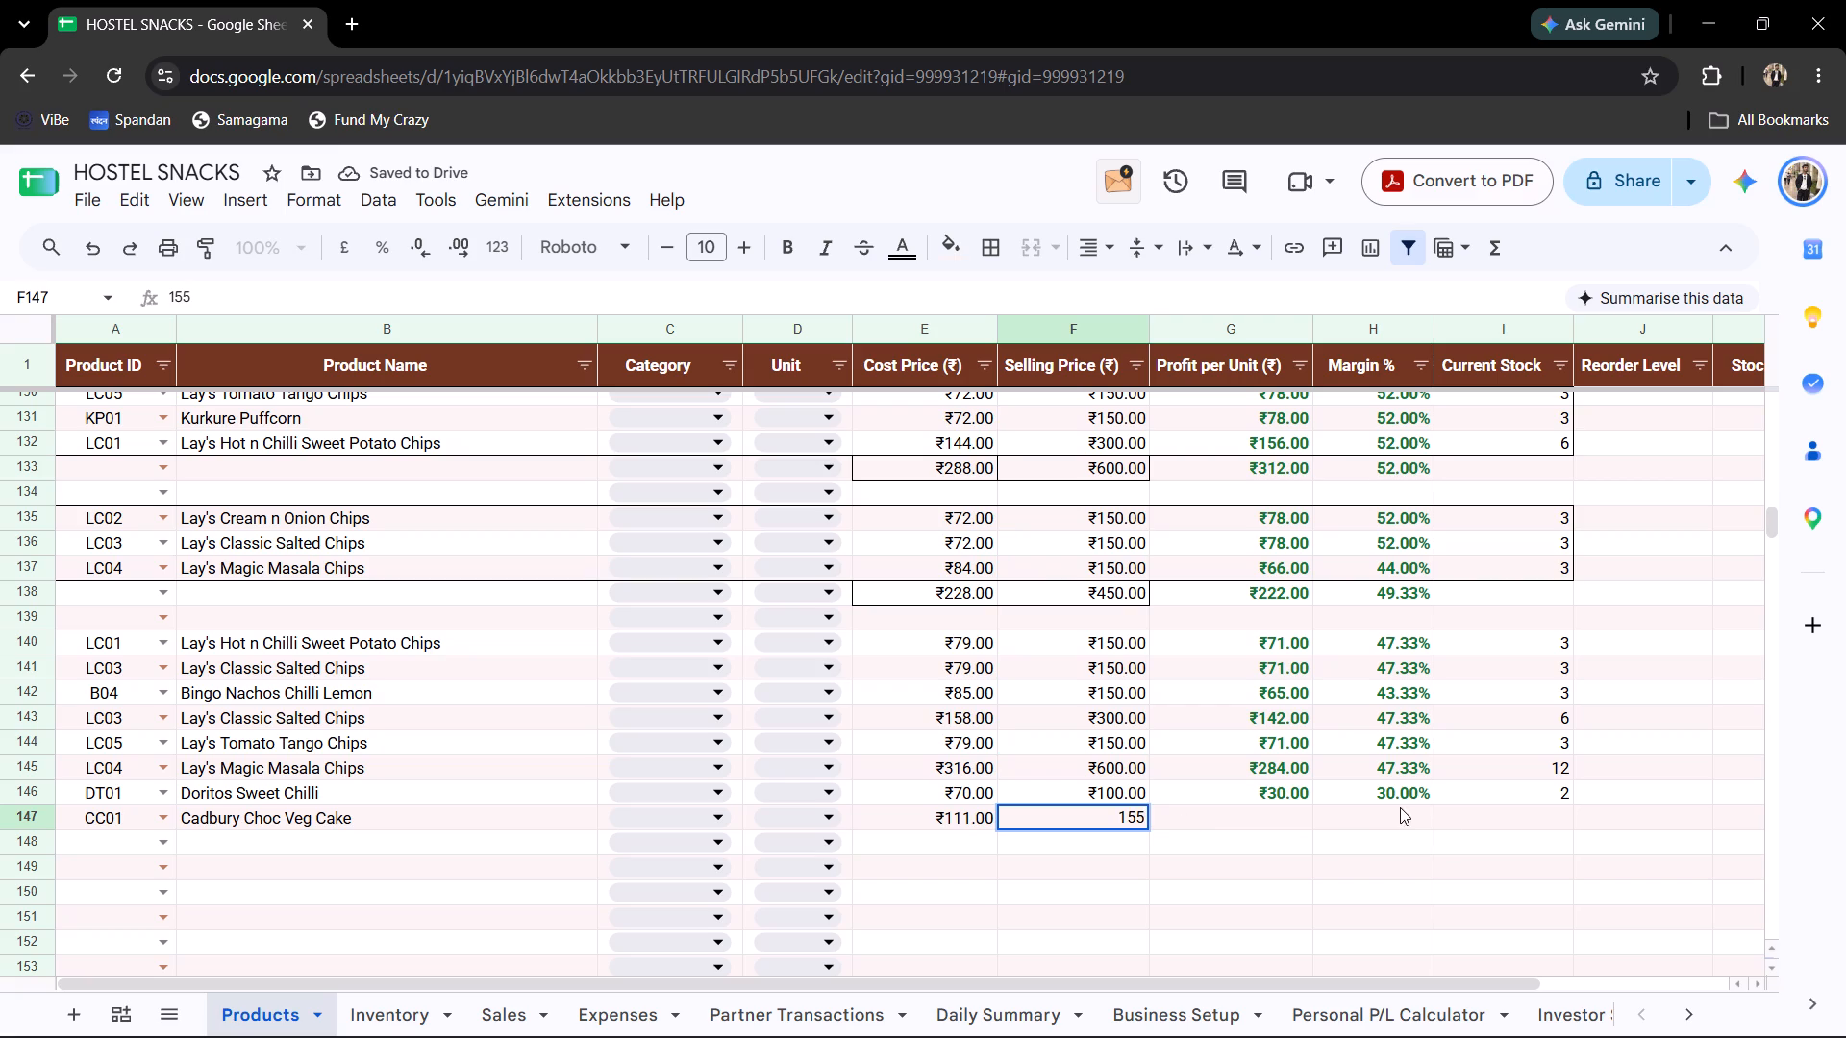
# Set the current stock of CC01 in row 147 to 12, checking the earlier purchase rows before confirming.
pyautogui.click(1516, 808)
pyautogui.write('12')
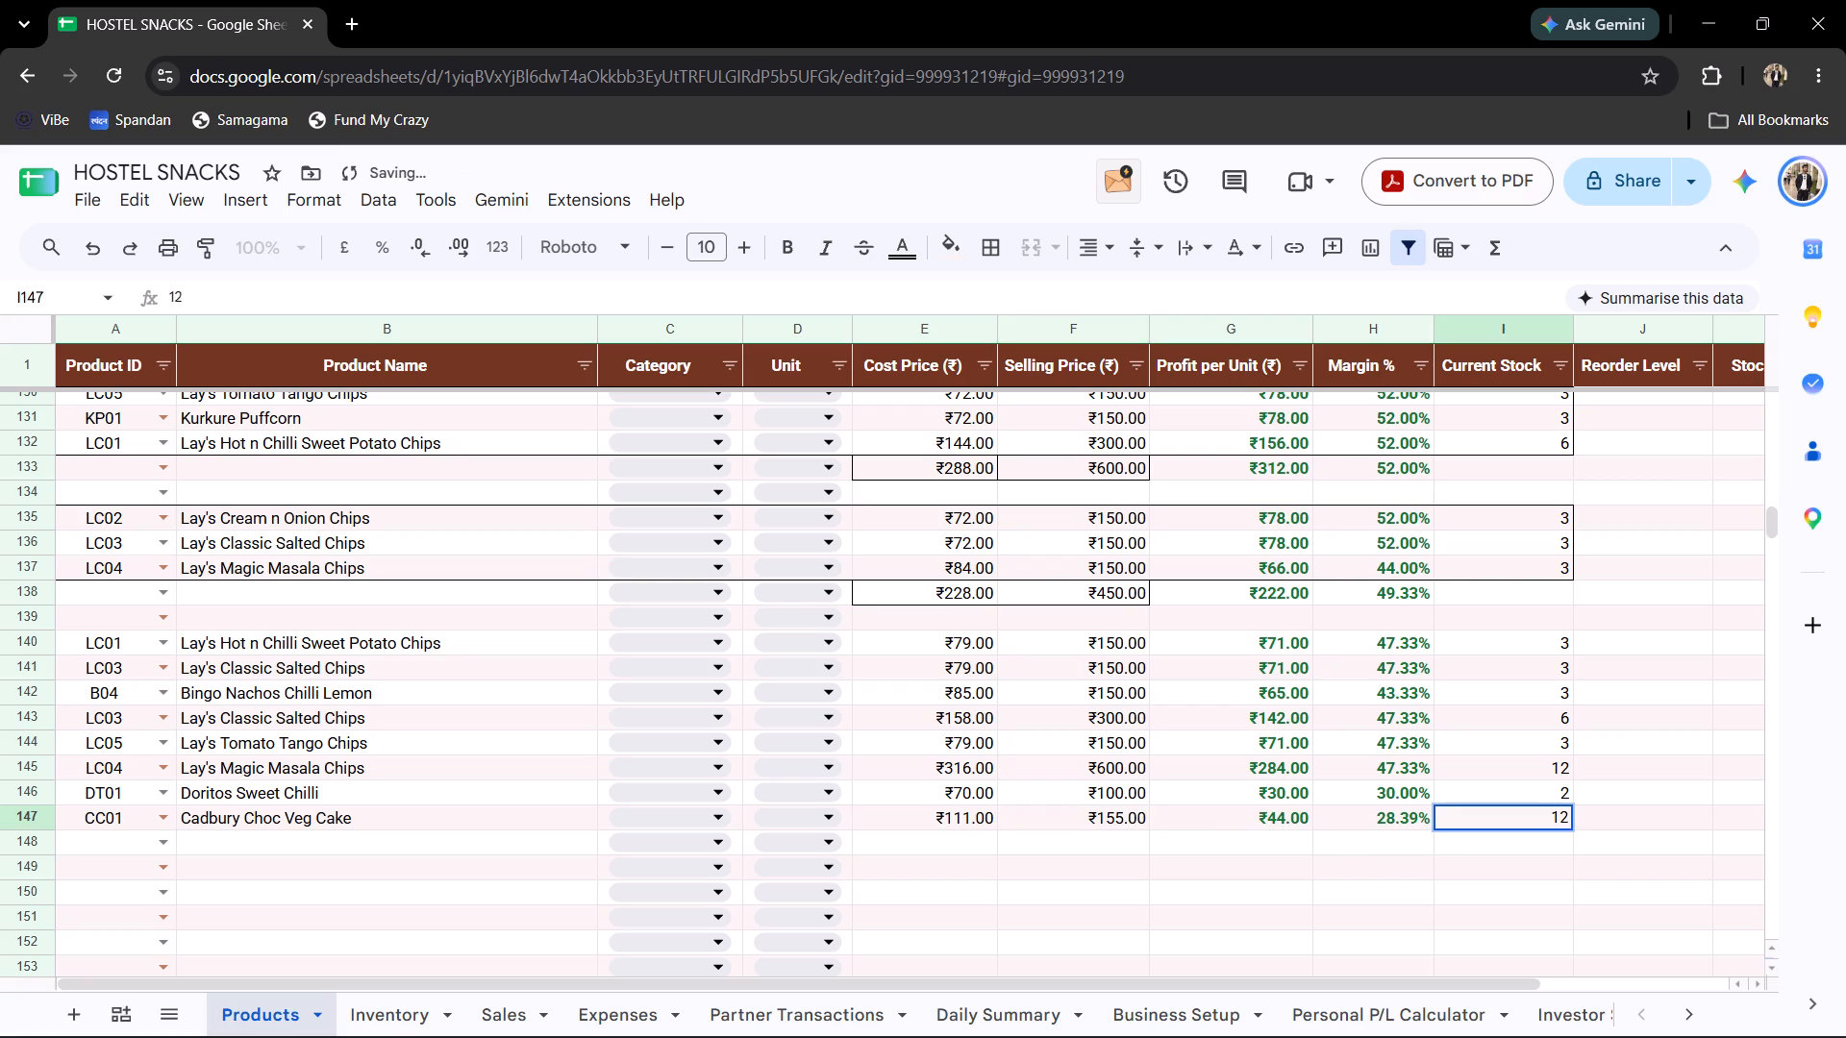
pyautogui.press('BackSpace')
pyautogui.scroll(3, 1516, 808)
pyautogui.scroll(4, 1542, 660)
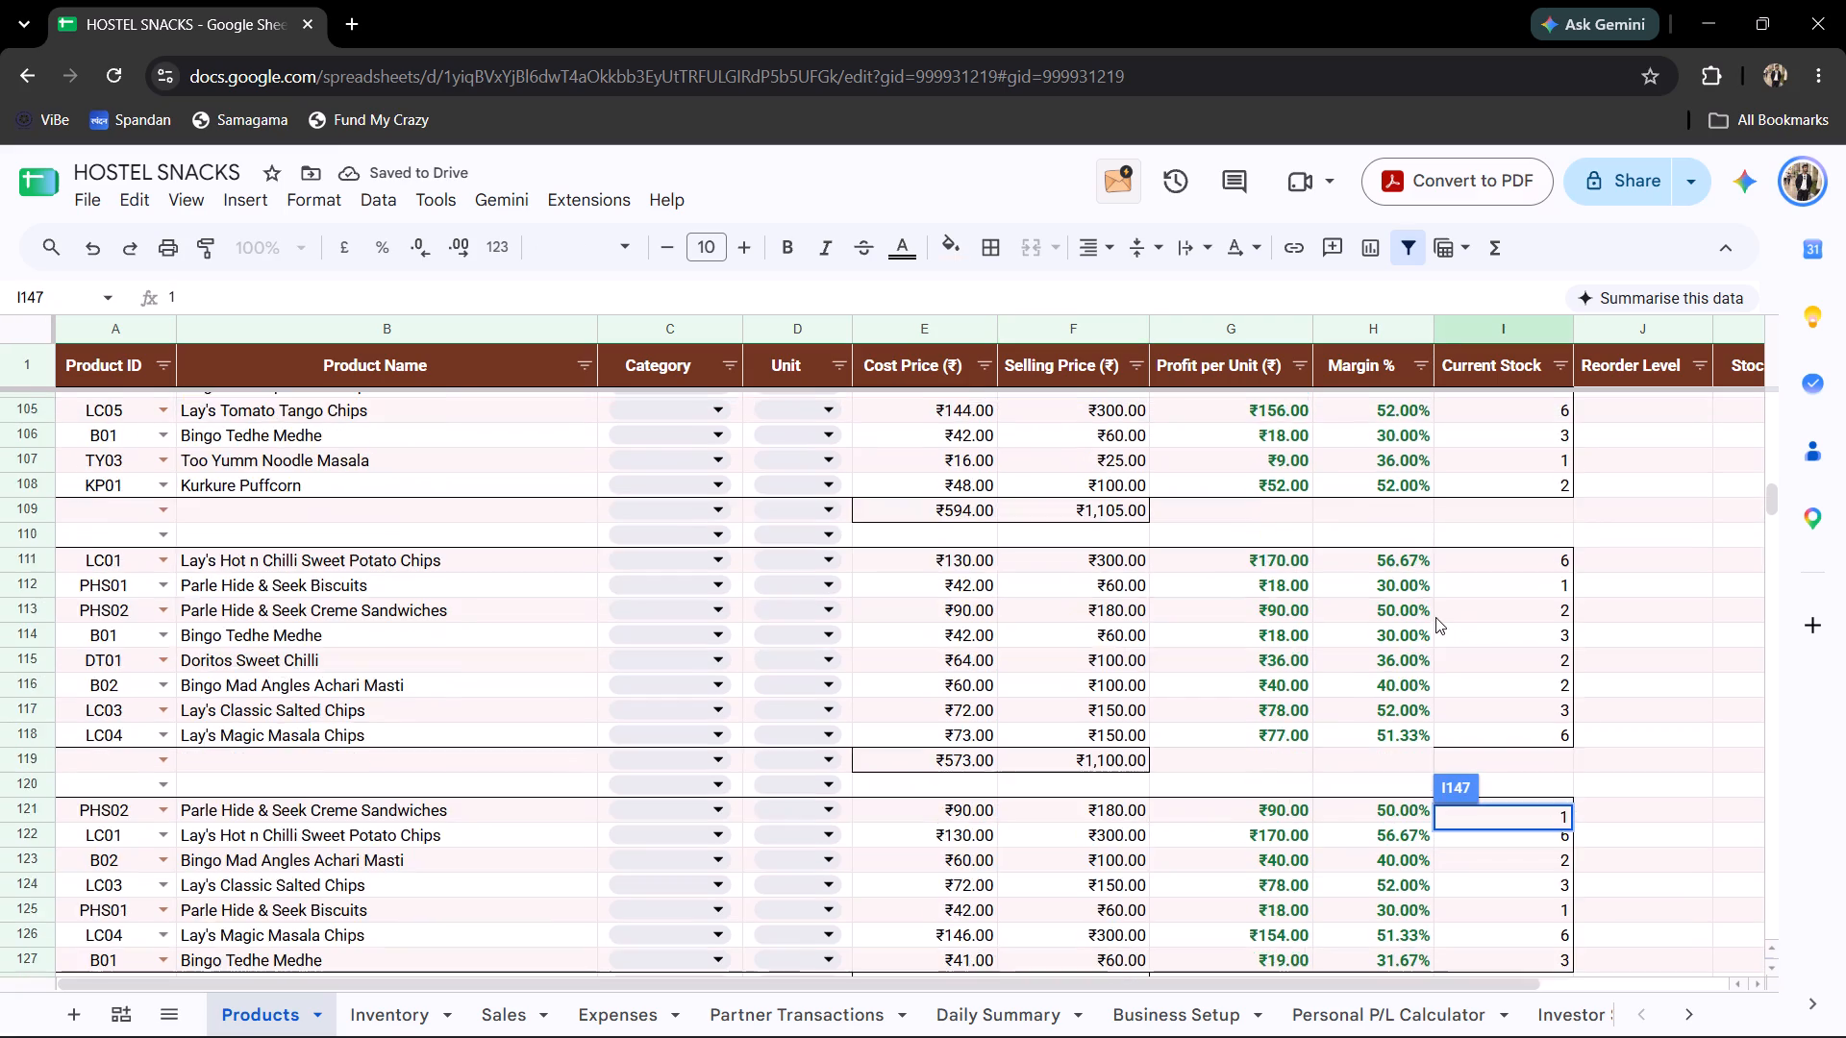
pyautogui.scroll(8, 1435, 617)
pyautogui.scroll(-5, 1431, 632)
pyautogui.press('2')
pyautogui.press('Return')
pyautogui.scroll(-3, 1436, 642)
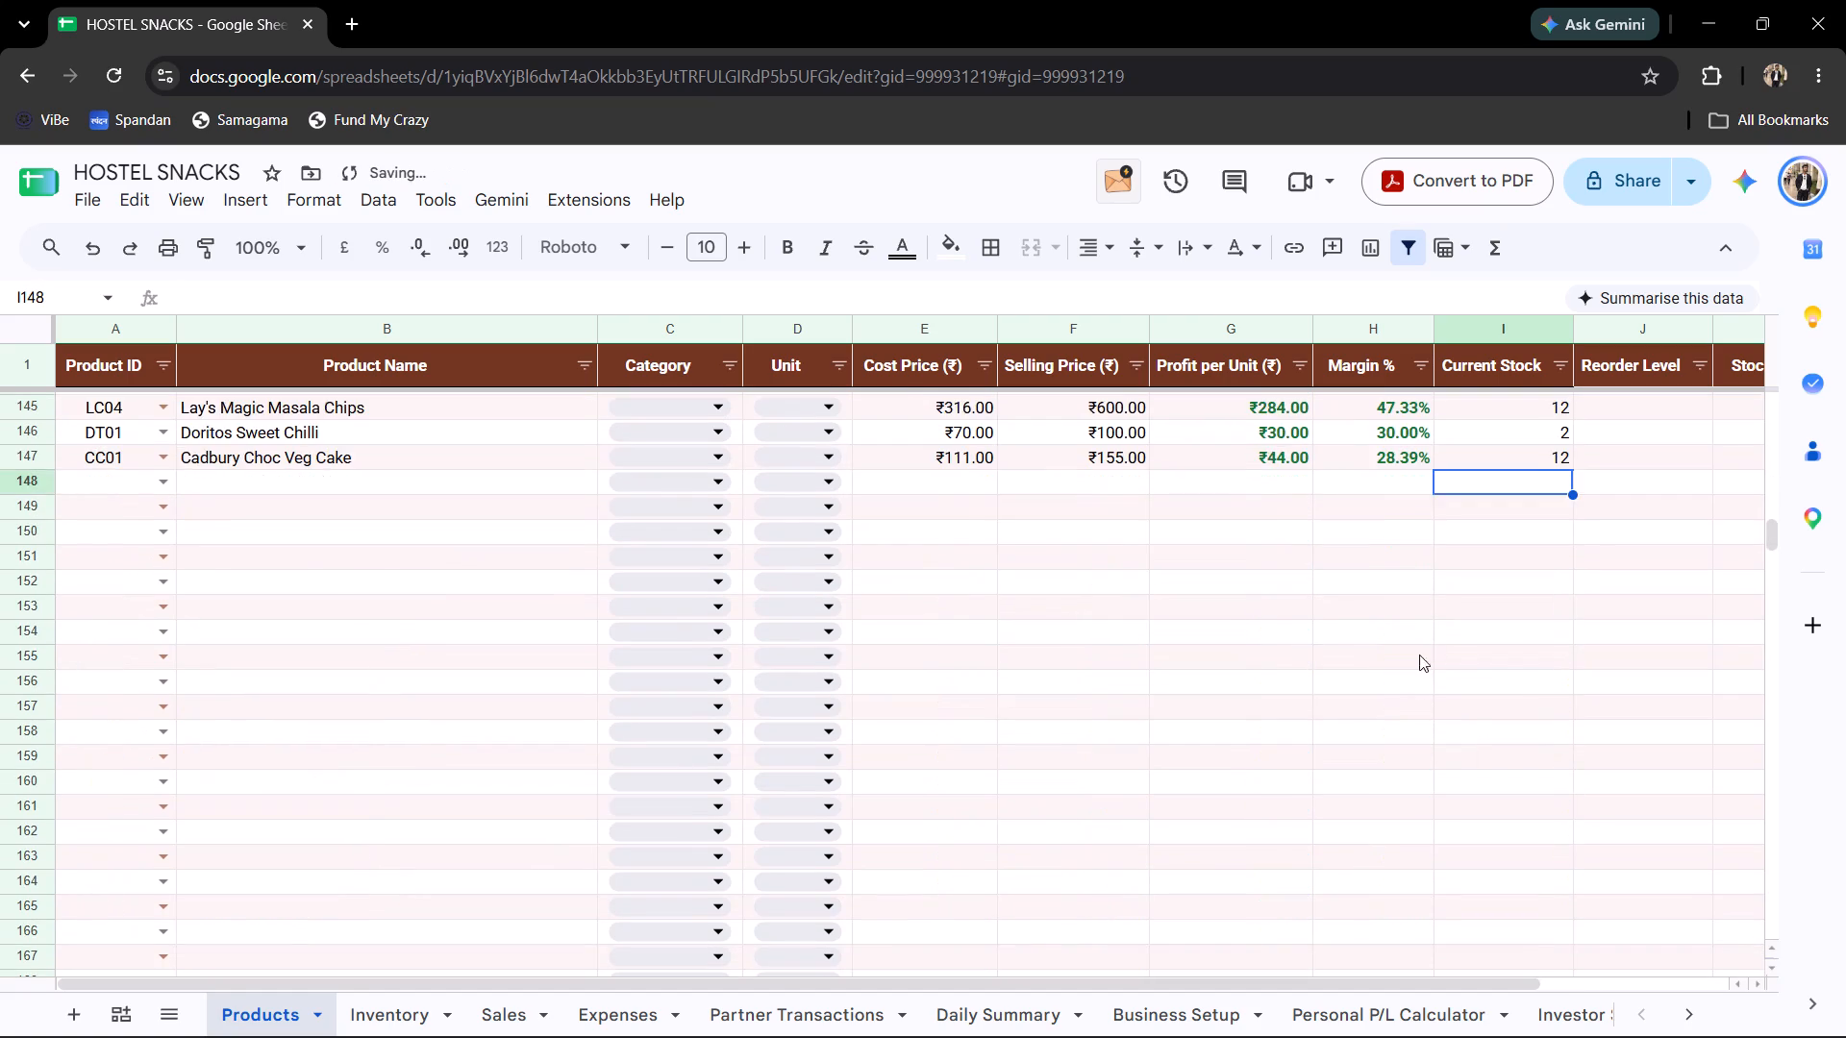
# Review the new batch's entries in rows 140 to 147, checking the product, cost price and stock of LC05 and LC01.
pyautogui.scroll(1, 1304, 676)
pyautogui.click(107, 642)
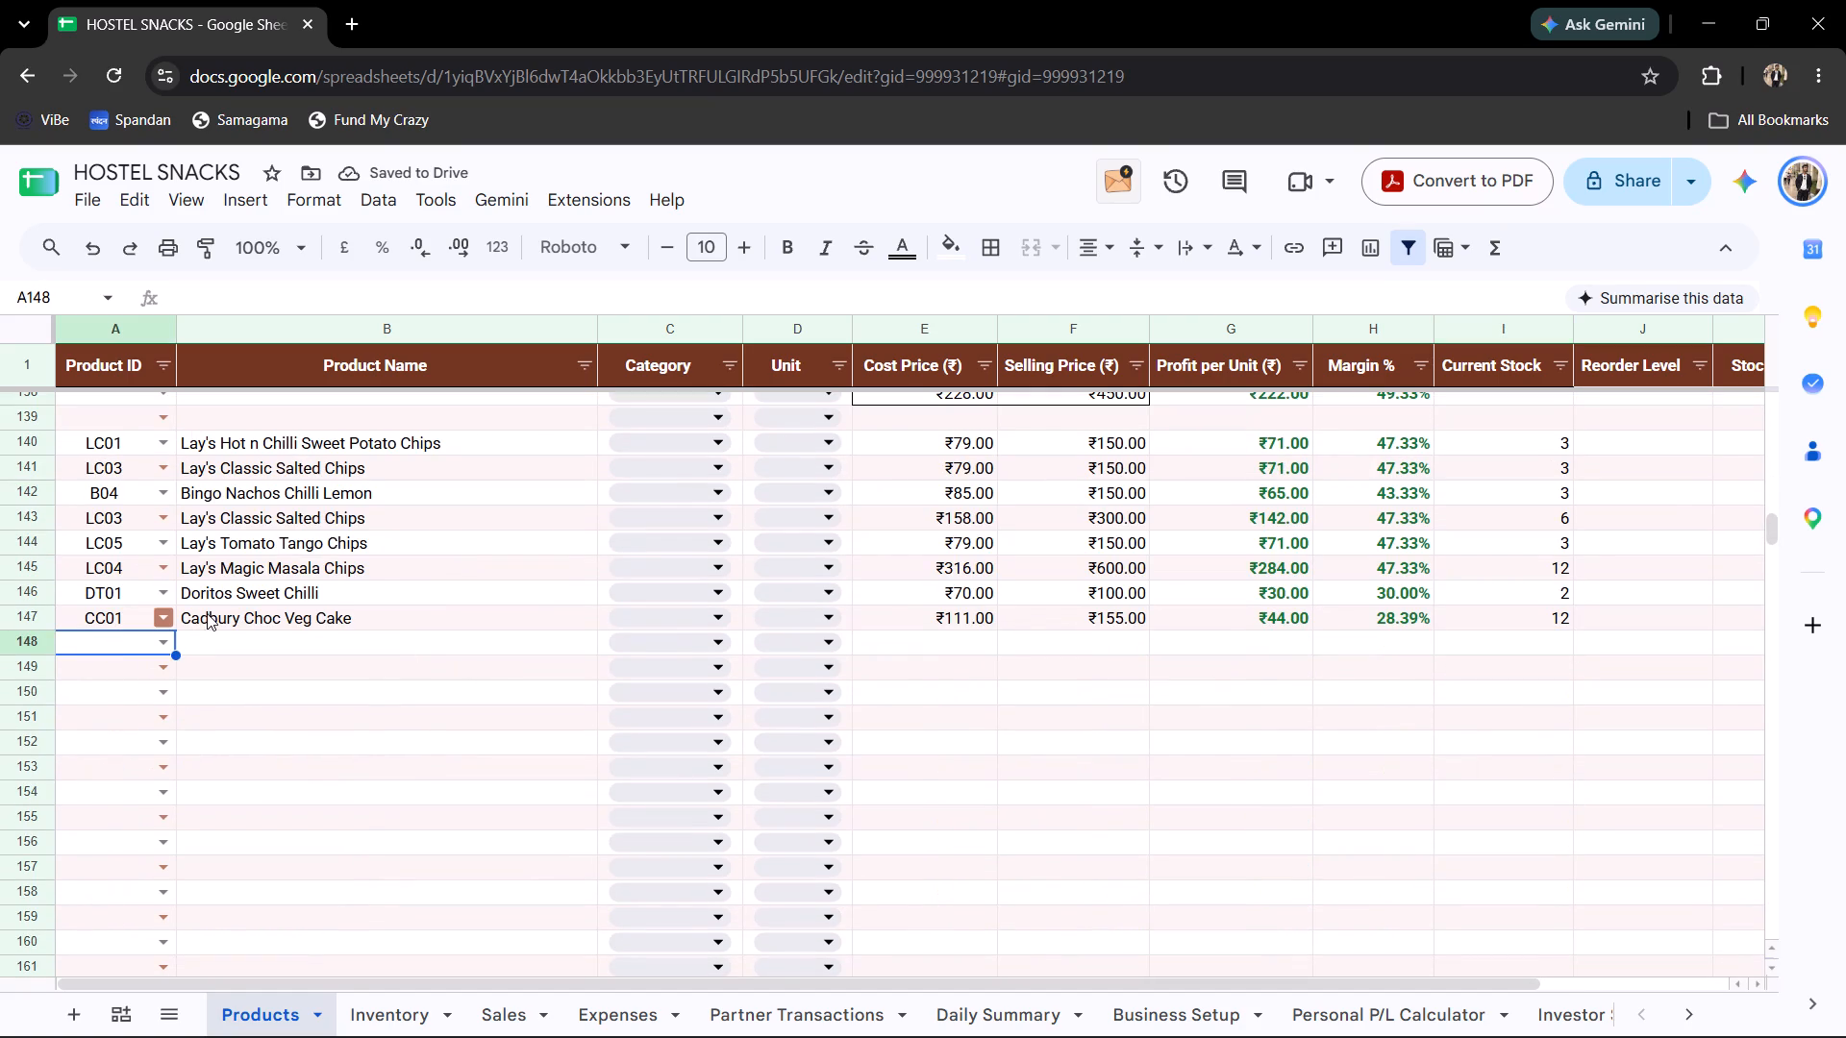
pyautogui.click(258, 547)
pyautogui.click(122, 550)
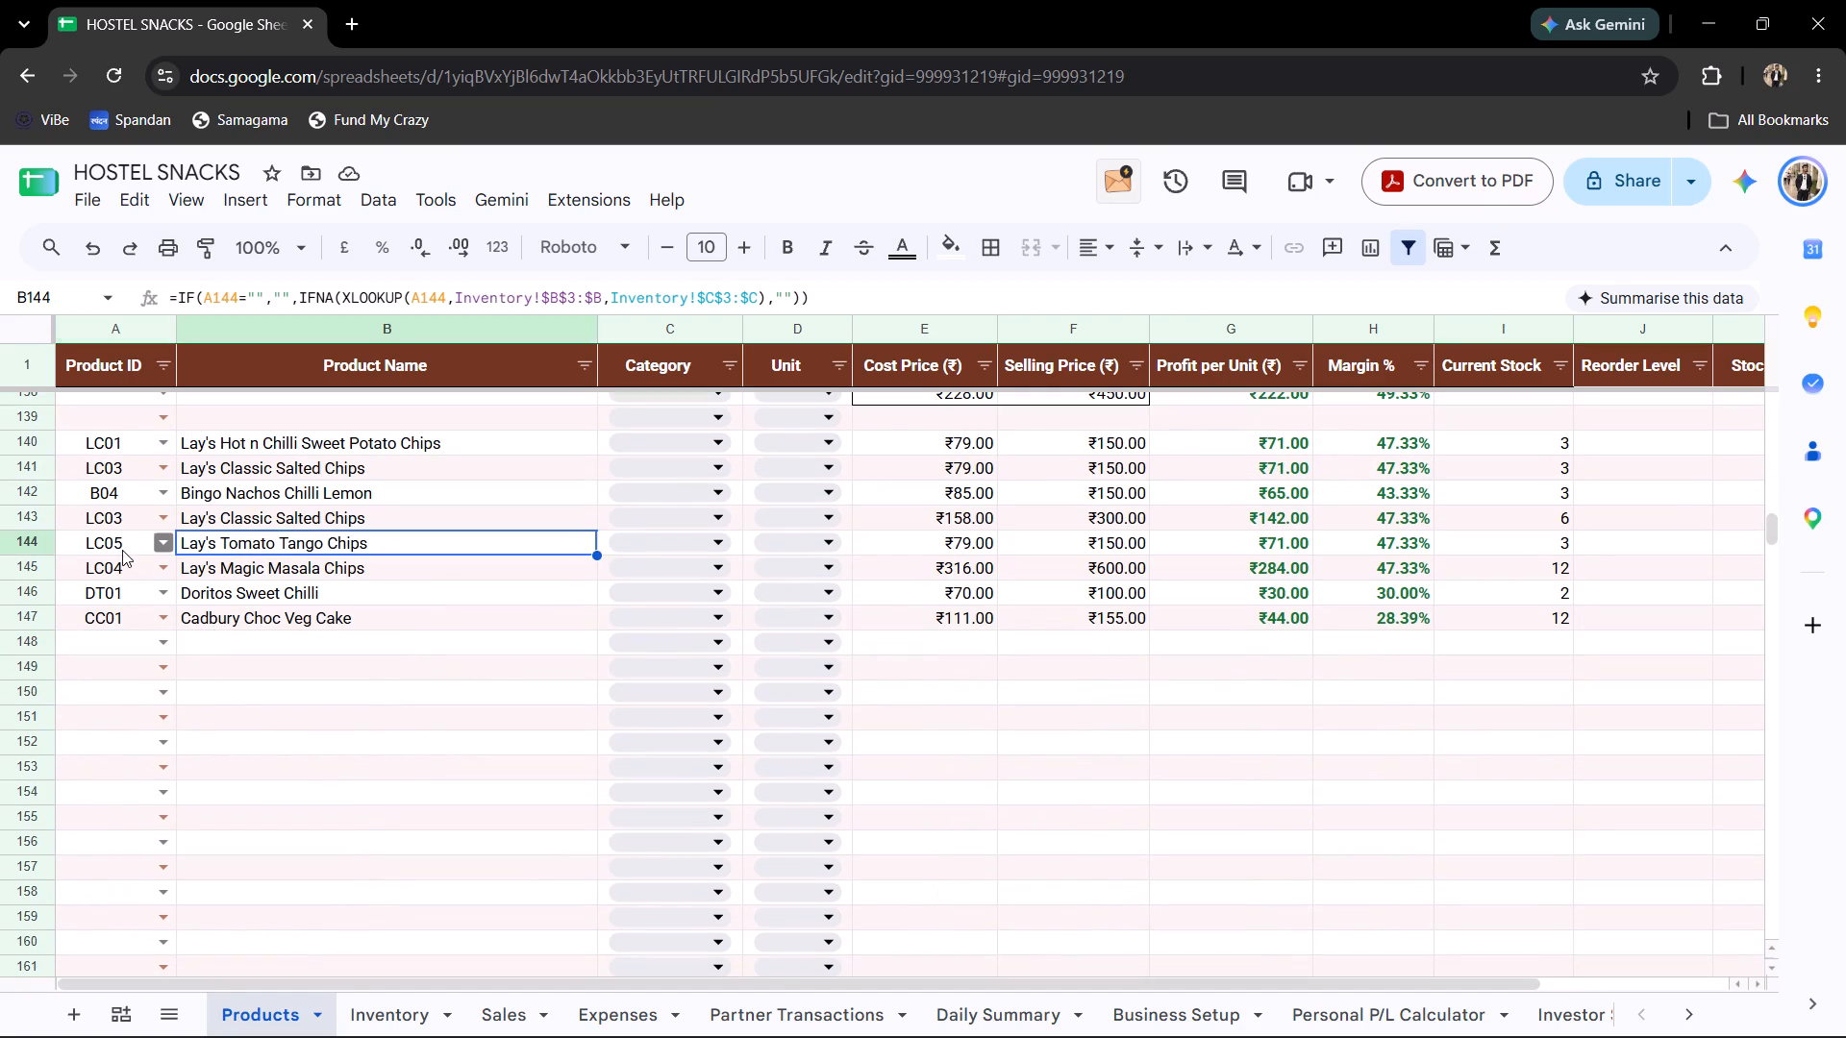
pyautogui.click(214, 552)
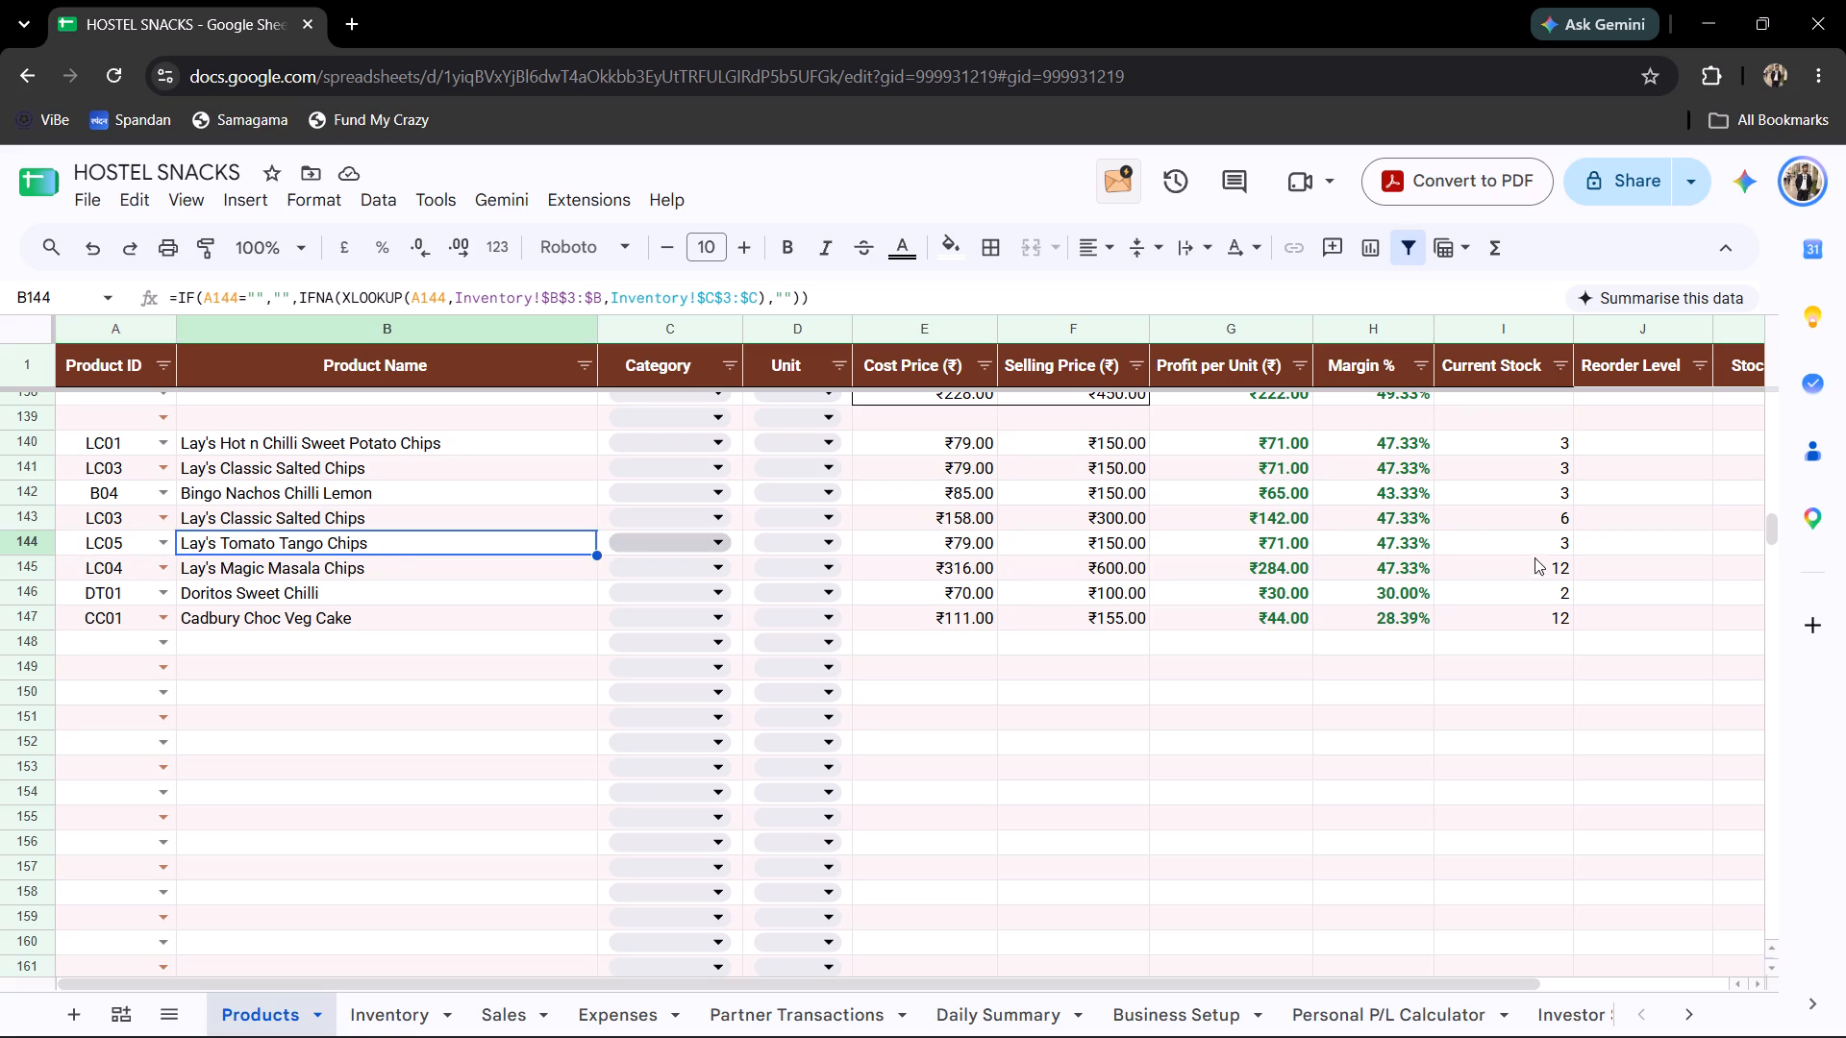
pyautogui.click(1534, 548)
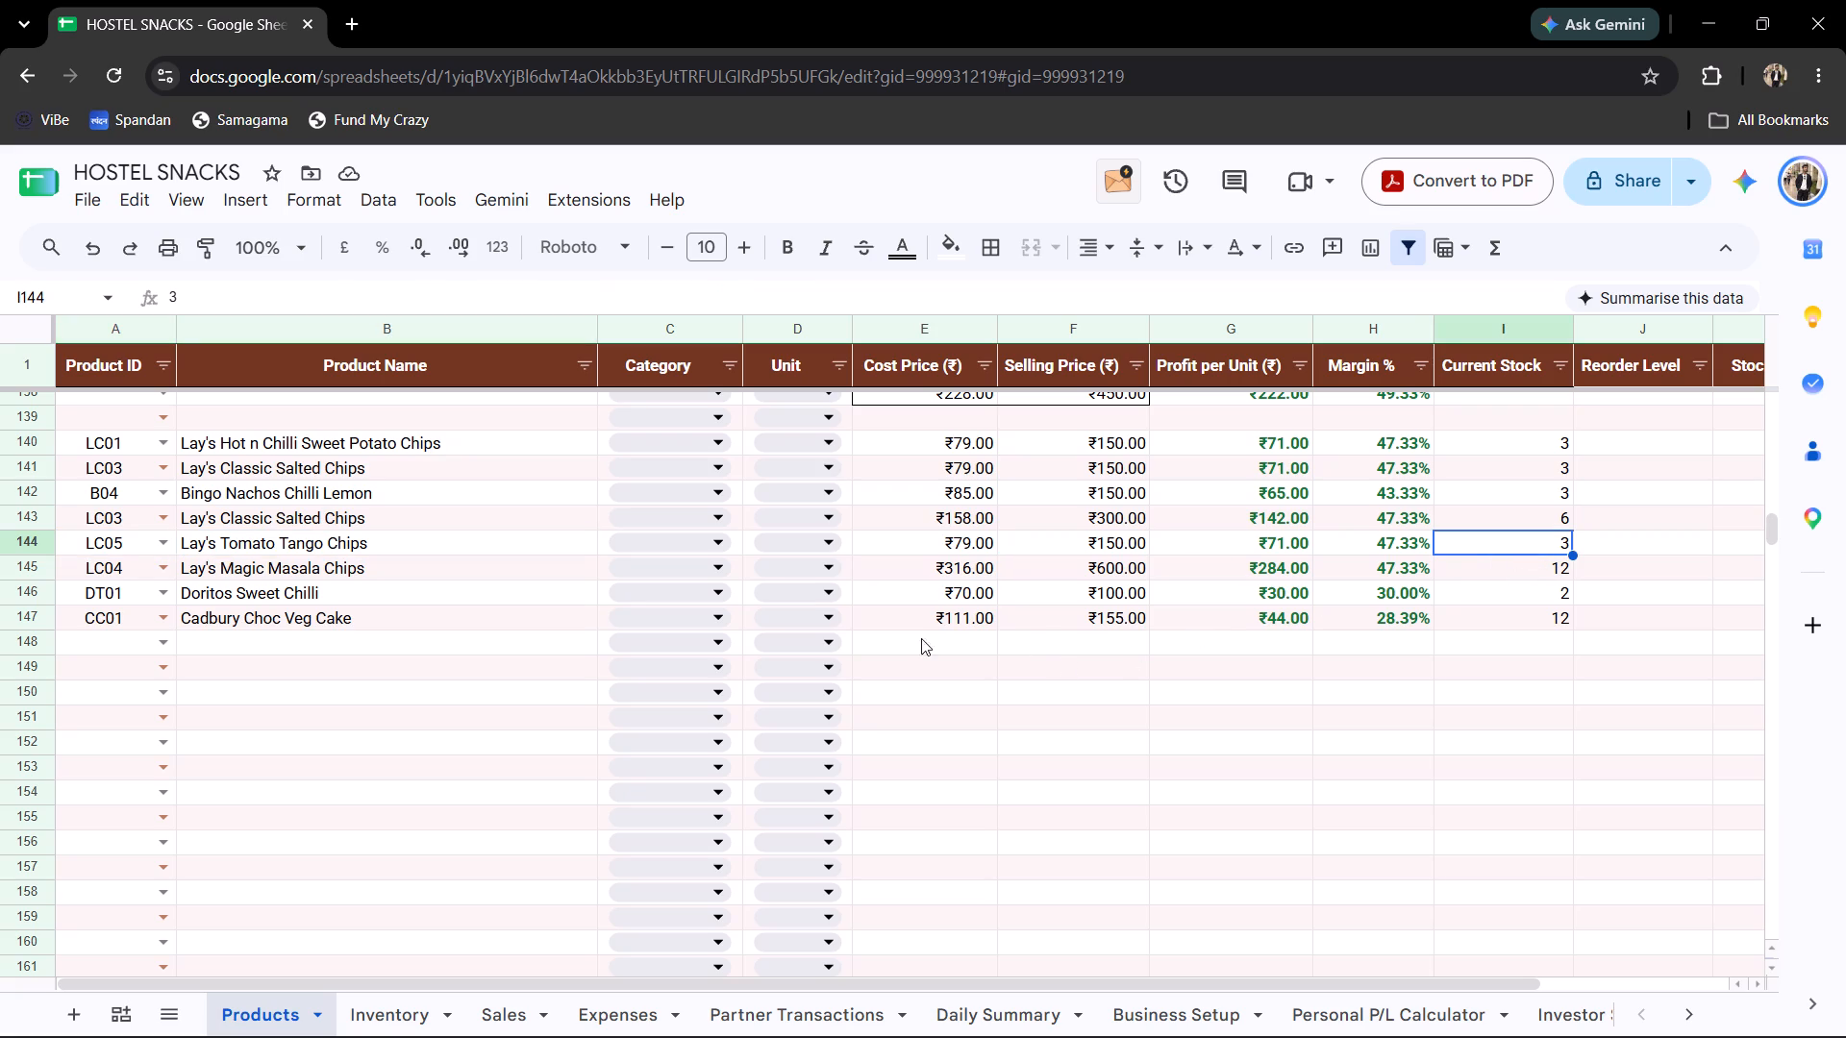
pyautogui.click(972, 541)
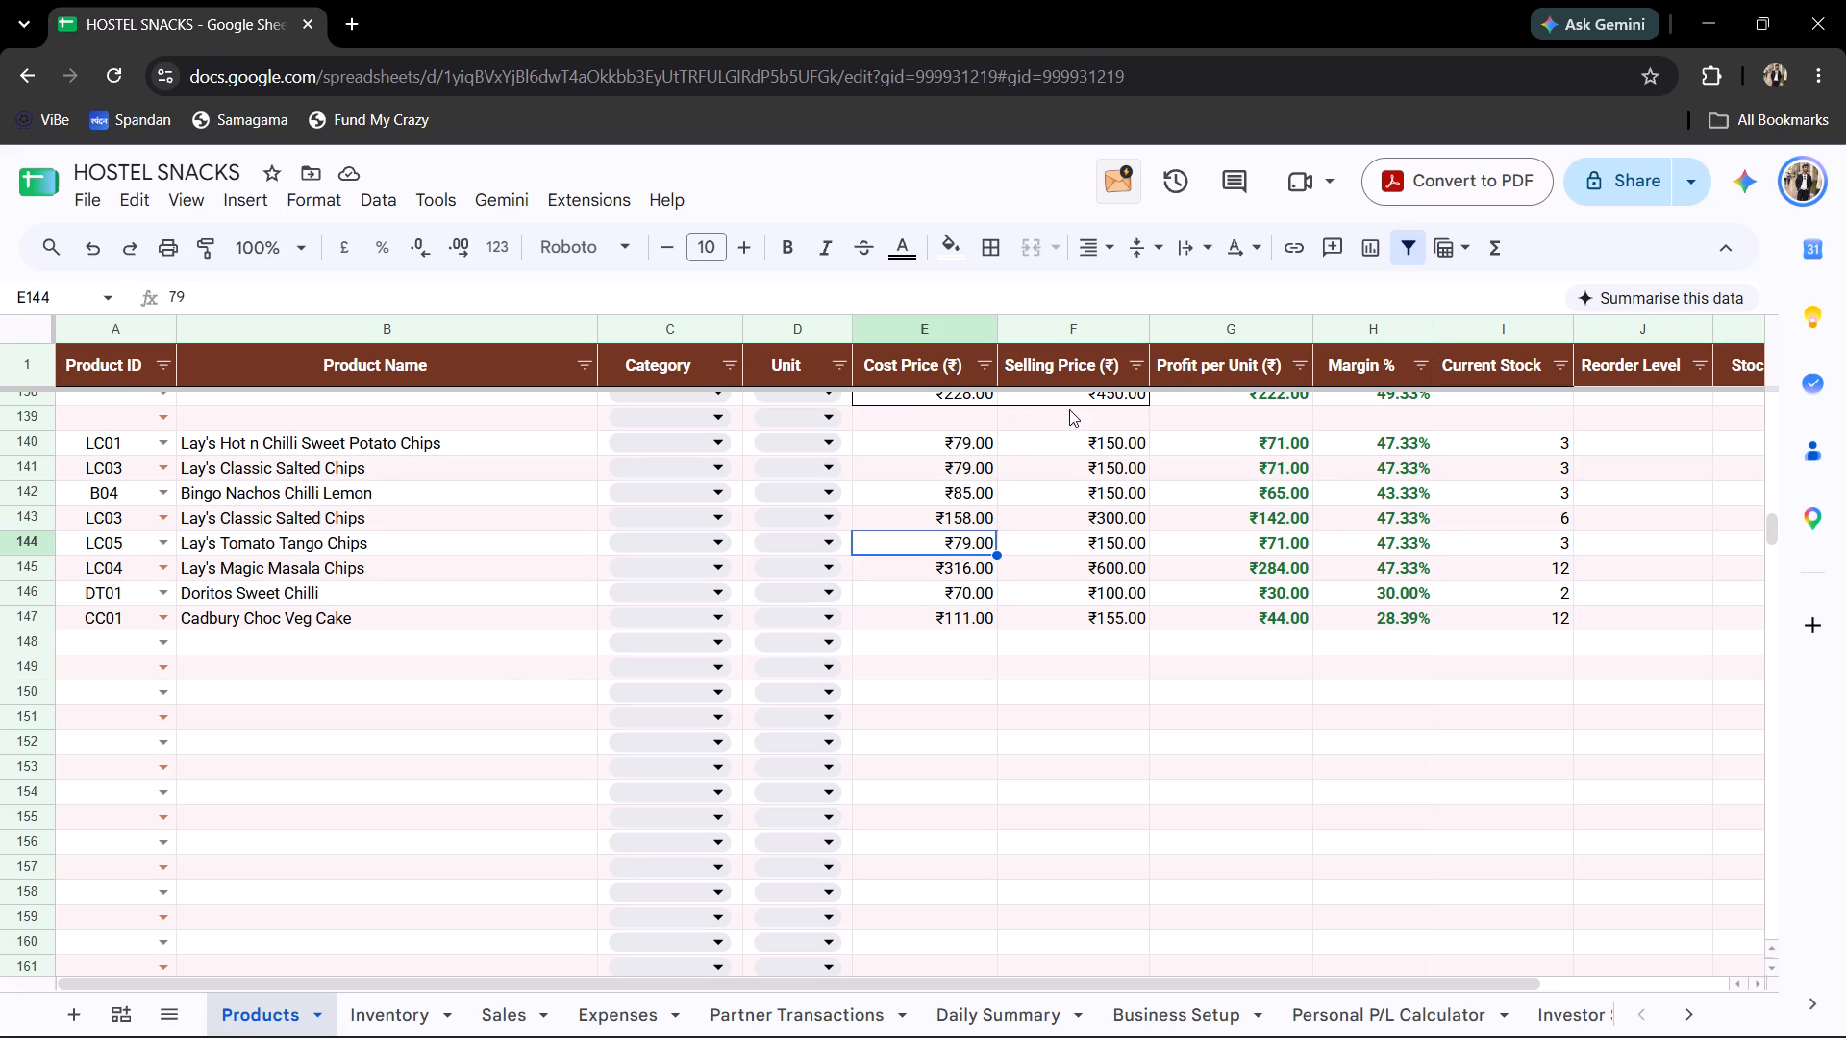
pyautogui.click(1496, 436)
pyautogui.click(468, 440)
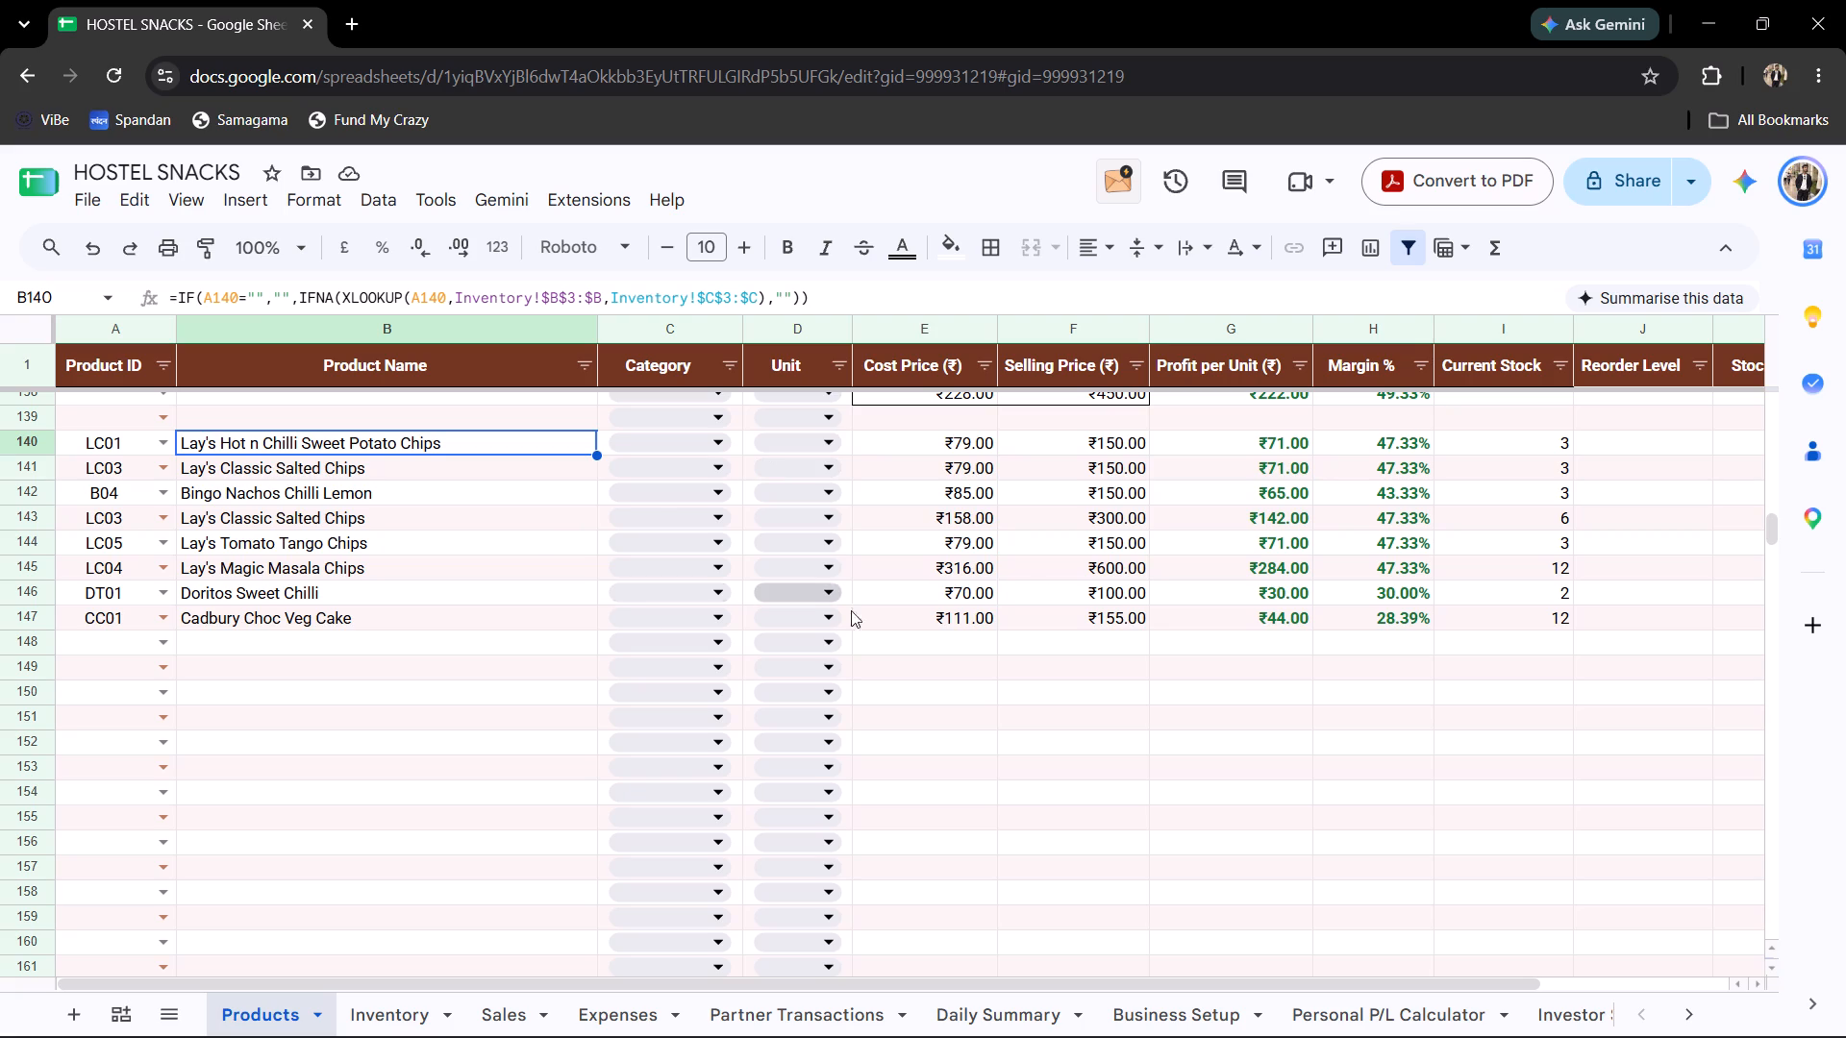
# Change the LC01 entry in row 140 to cost price 158, selling price 300 and current stock 6.
pyautogui.click(962, 448)
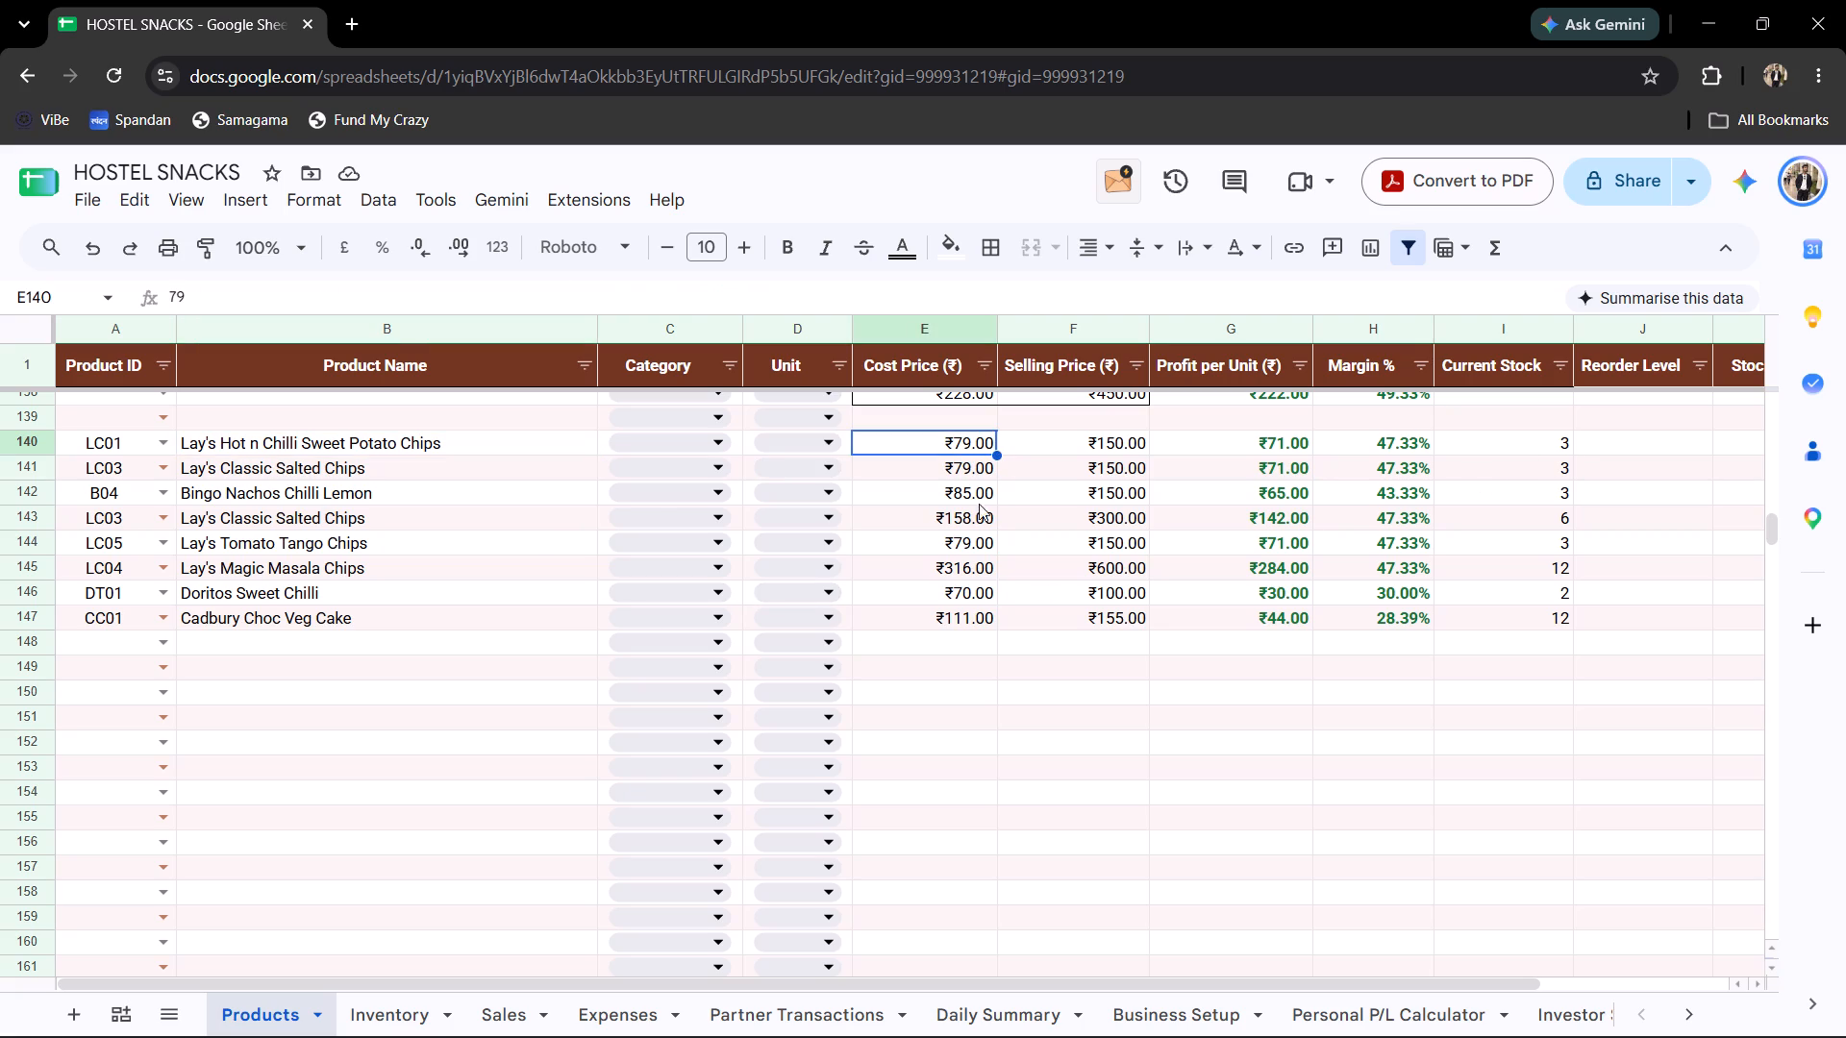
pyautogui.write('158')
pyautogui.press('Tab')
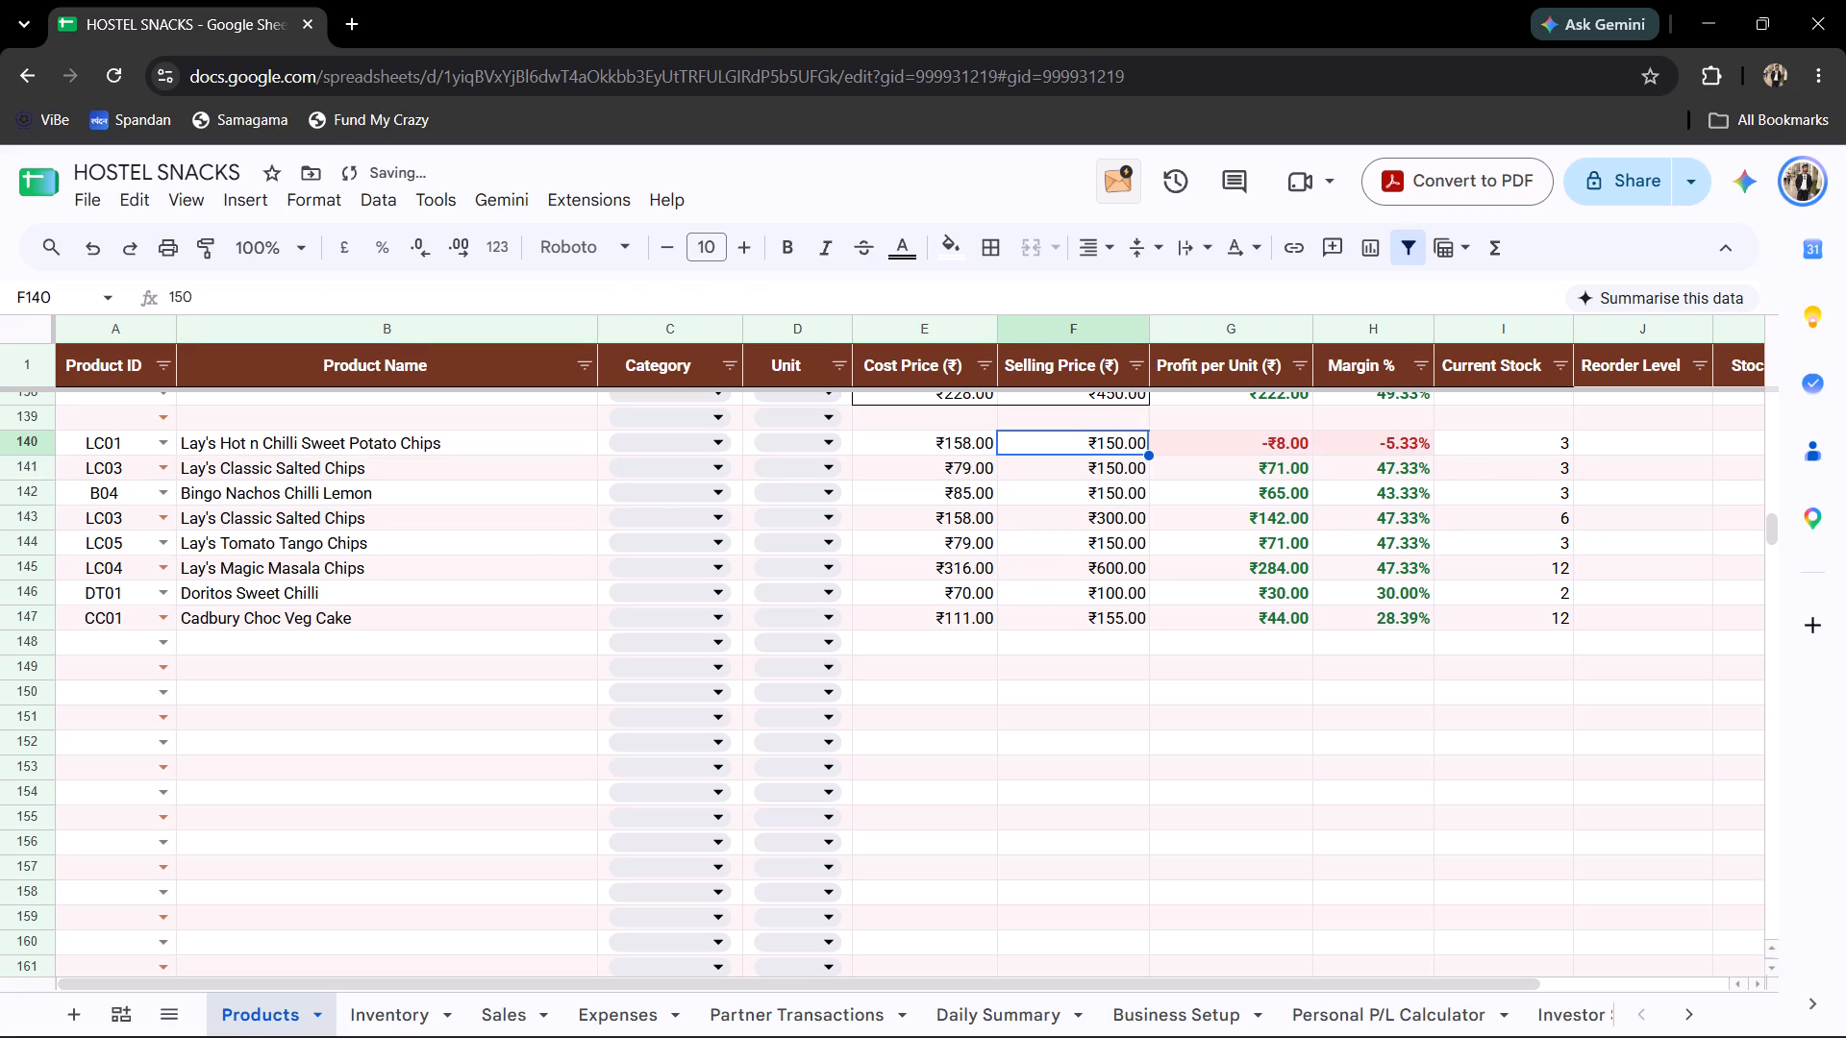
pyautogui.write('300')
pyautogui.press('Tab')
pyautogui.press('Tab')
pyautogui.press('Tab')
pyautogui.press('6')
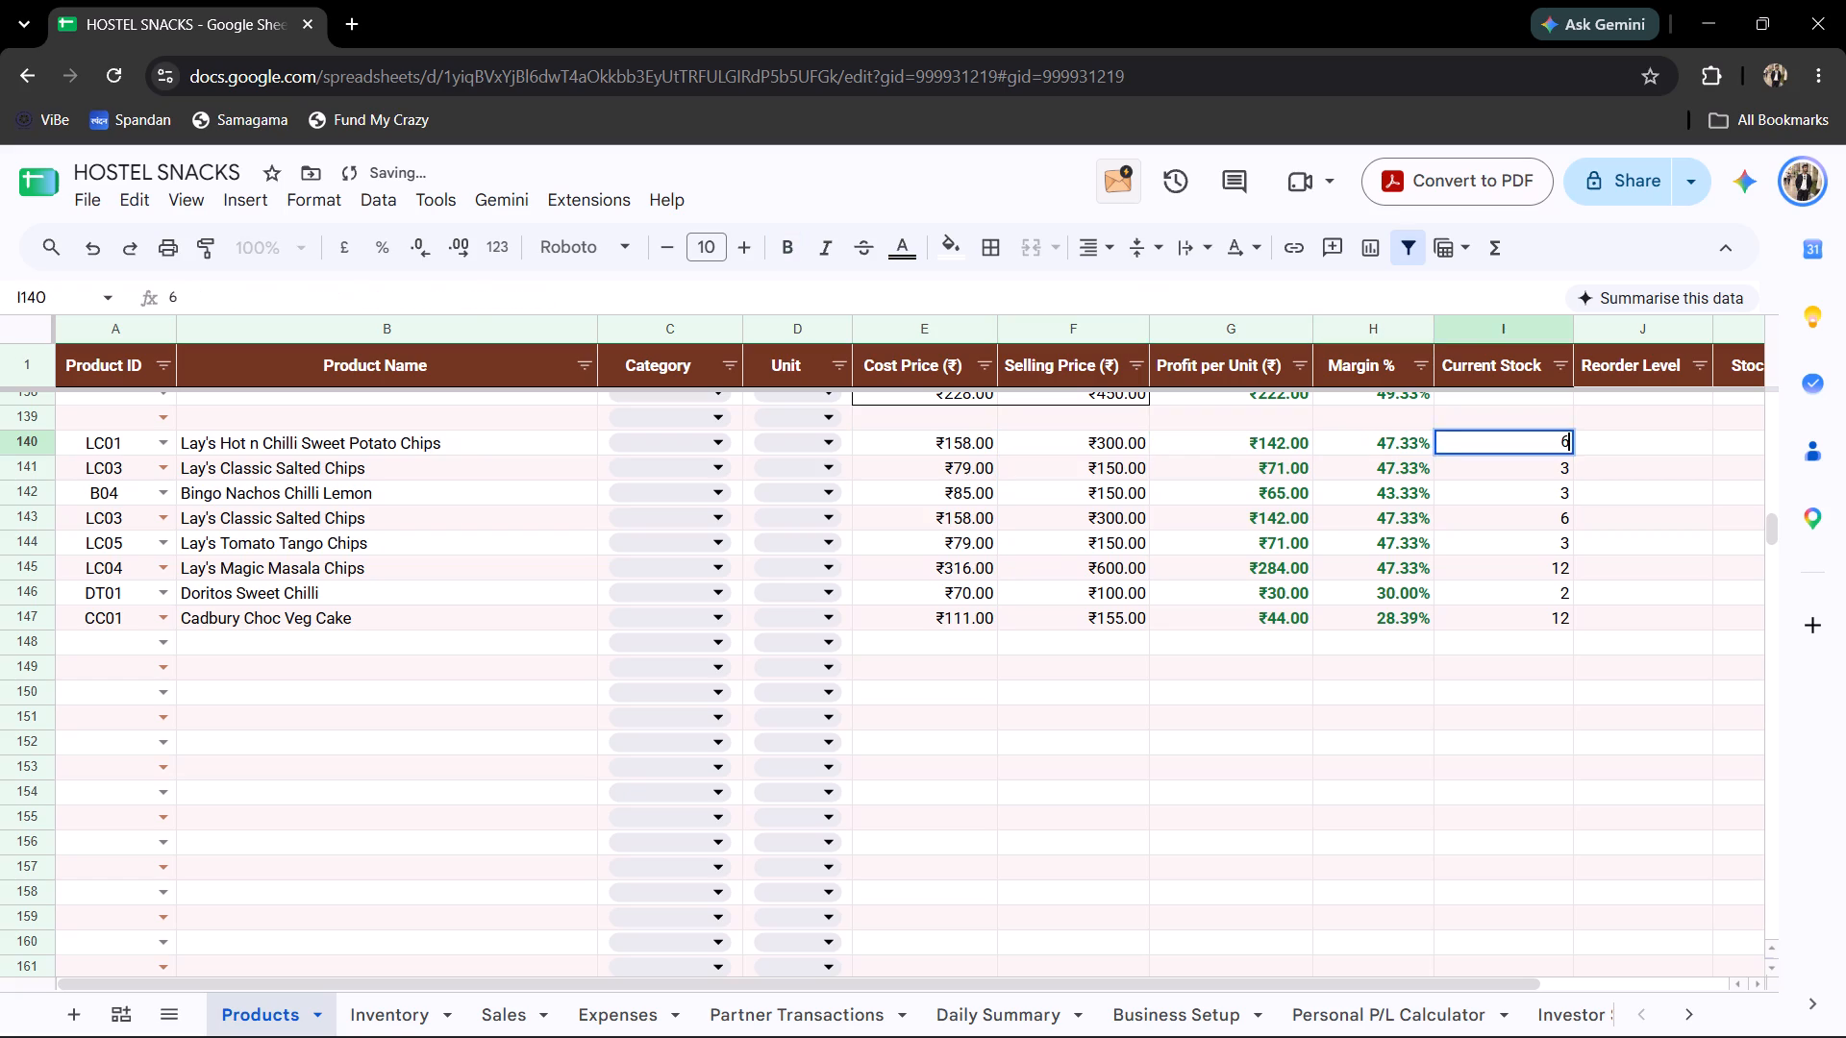
pyautogui.press('Return')
# Check the combined cost price of rows 140 to 147 and review the batch's individual product entries.
pyautogui.click(429, 524)
pyautogui.click(432, 556)
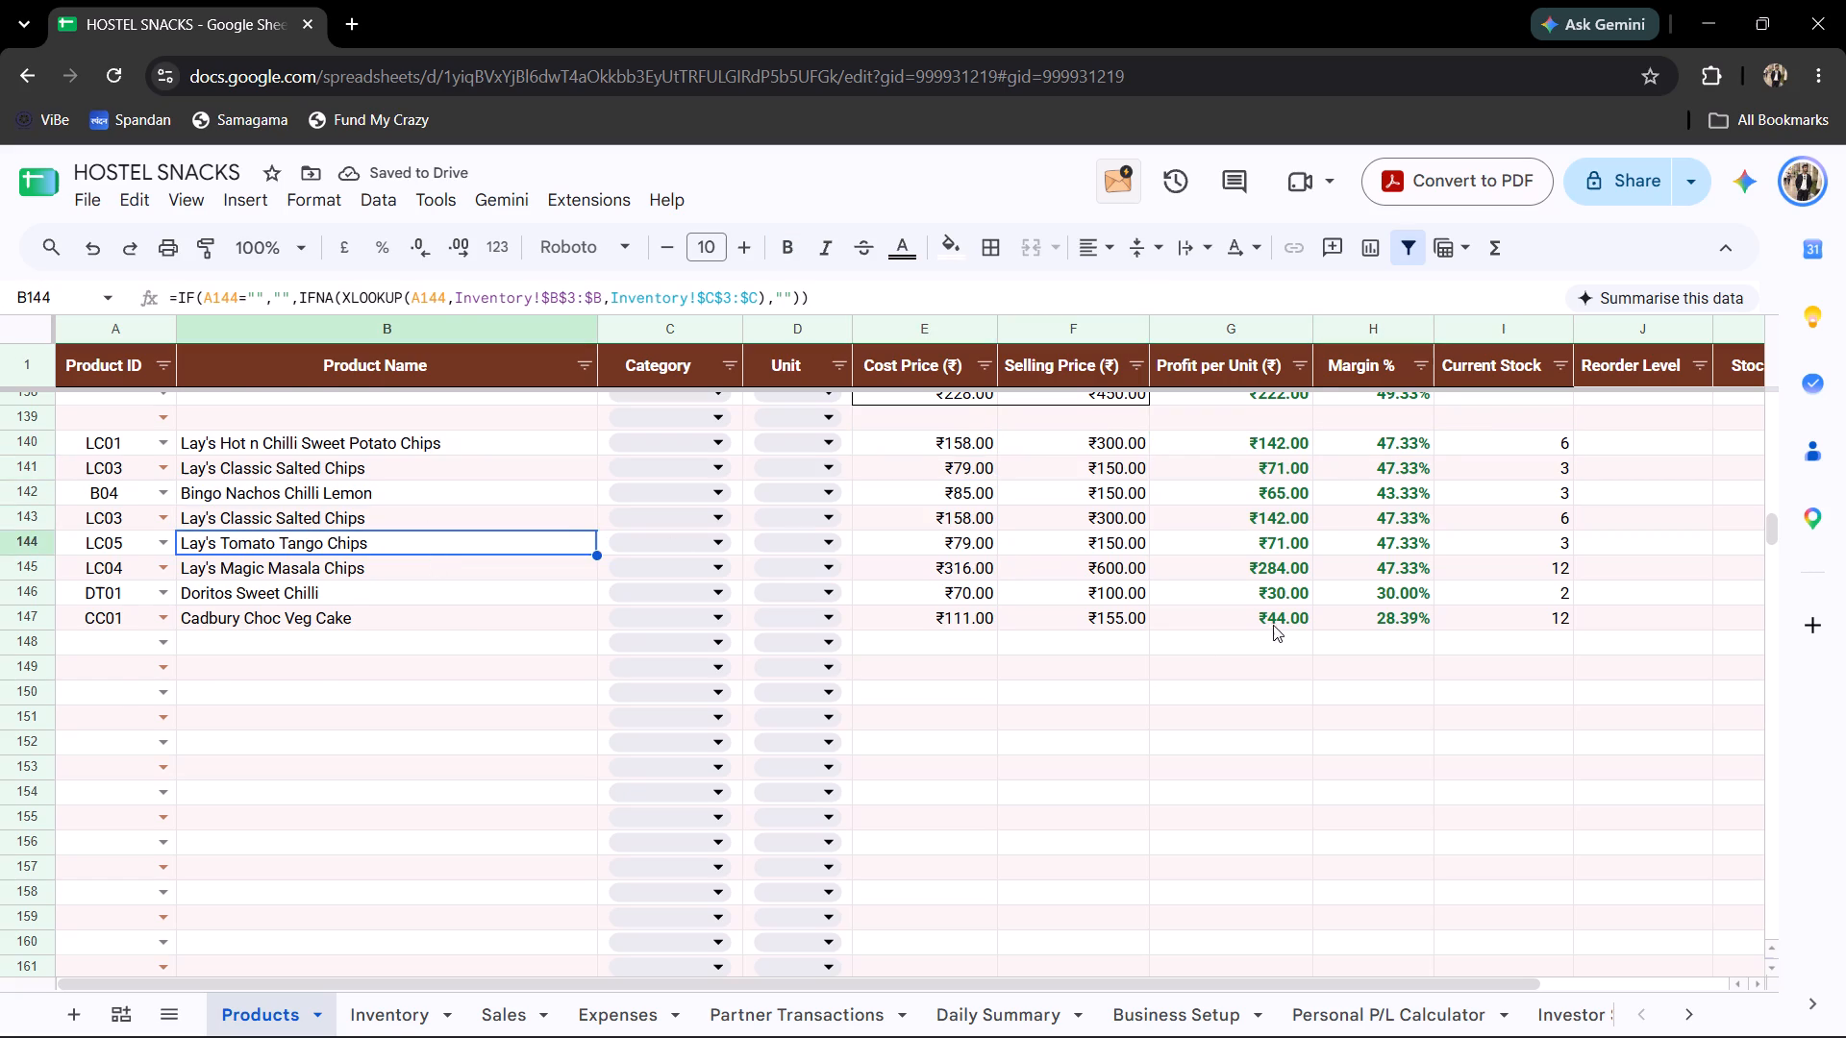
pyautogui.scroll(1, 1273, 625)
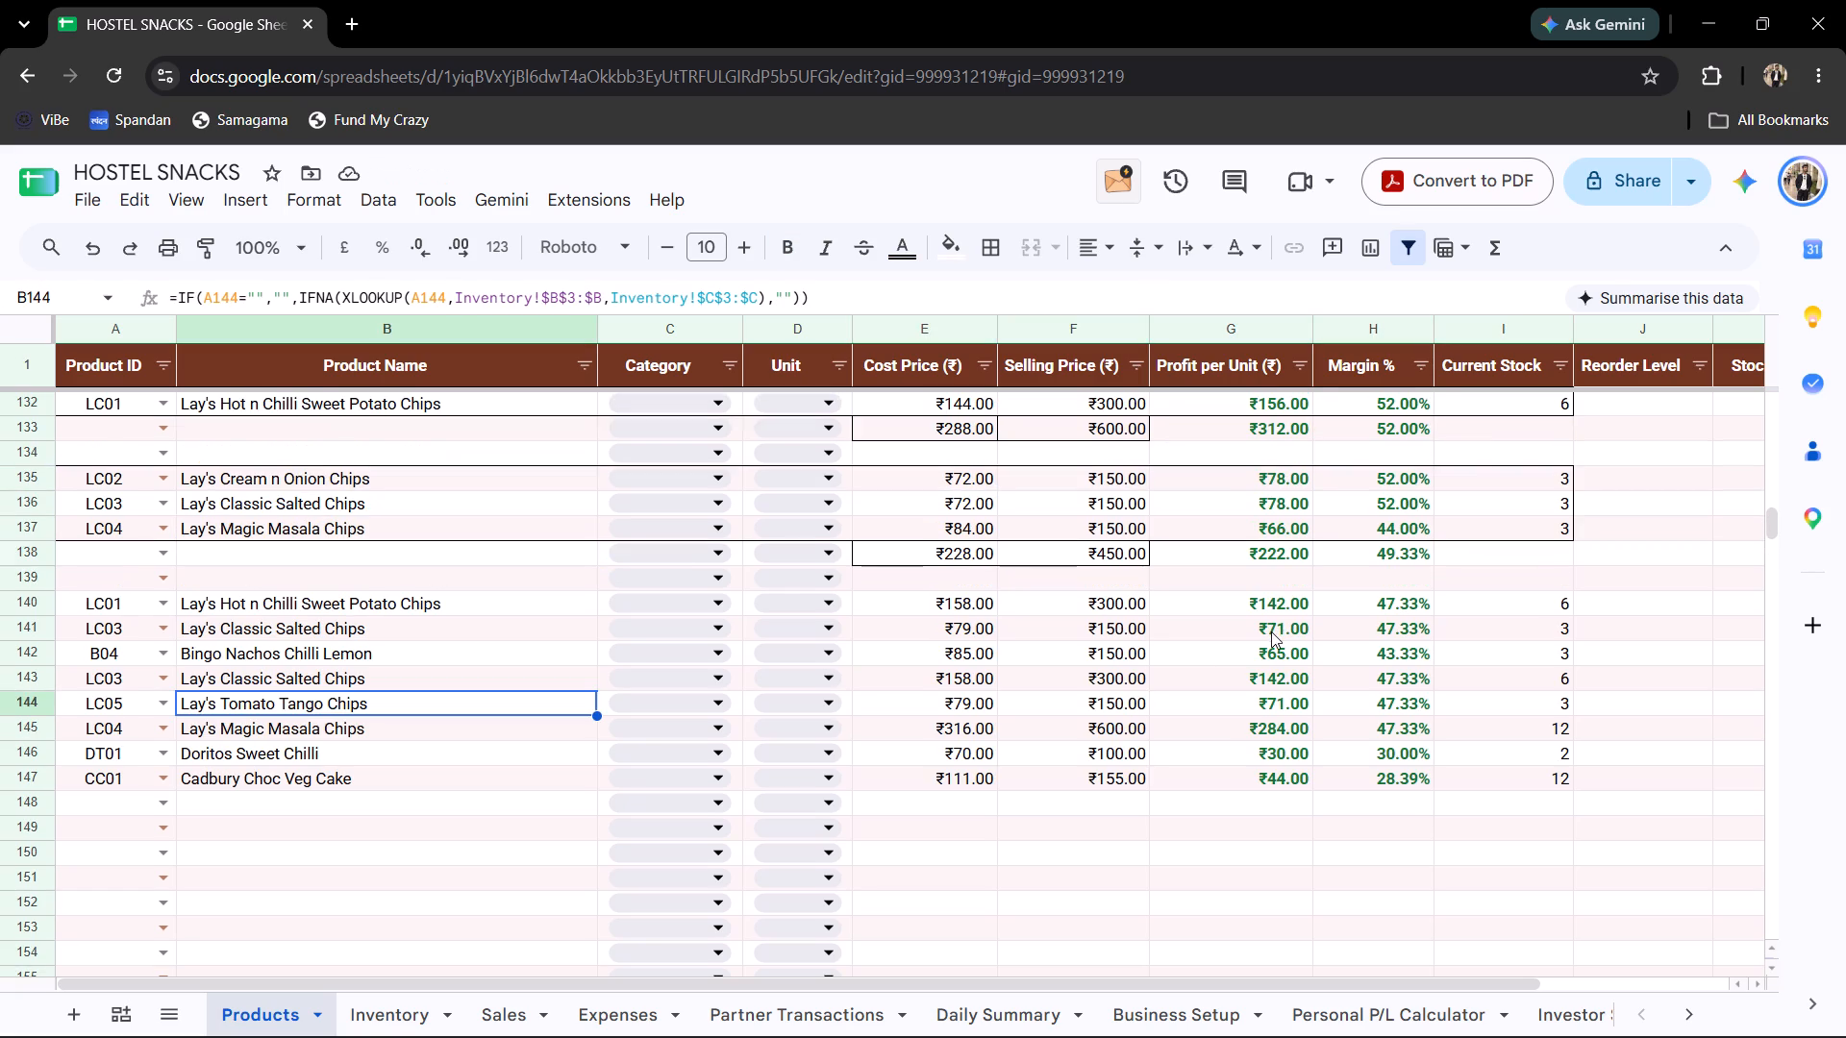
pyautogui.moveTo(952, 602); pyautogui.dragTo(950, 727)
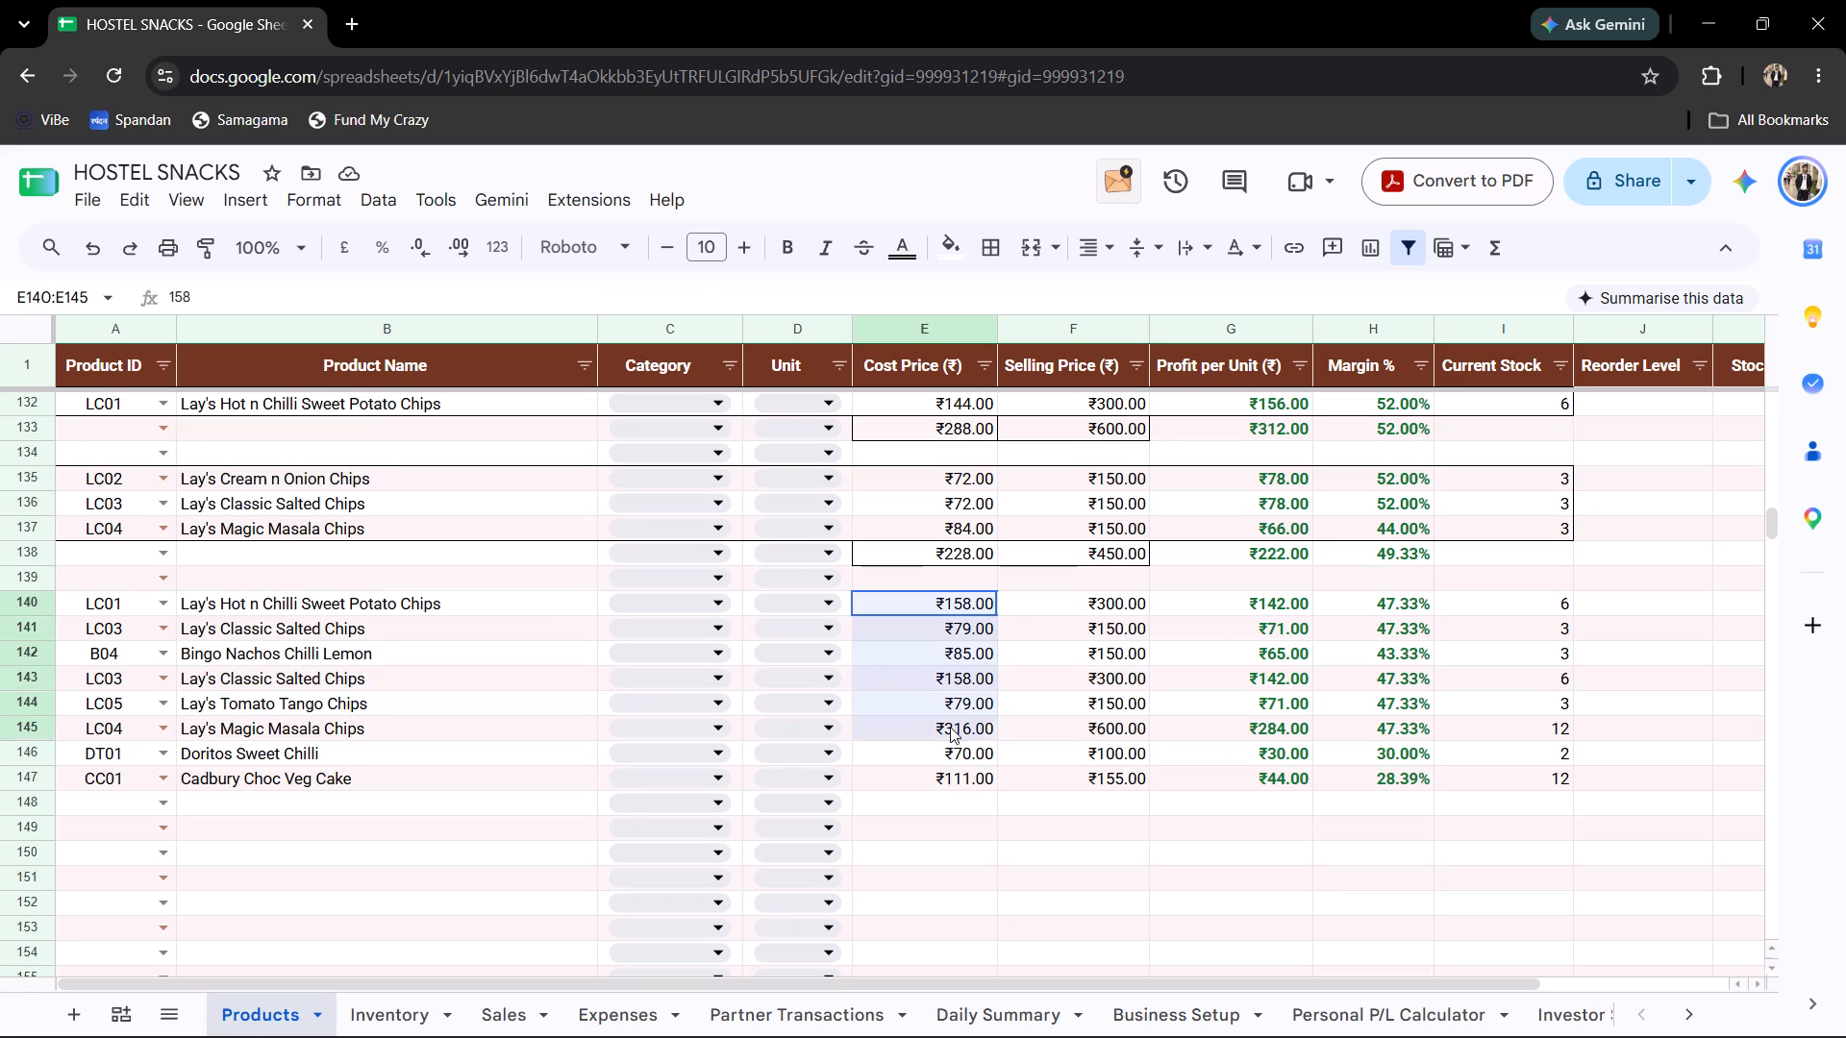
pyautogui.moveTo(950, 727); pyautogui.dragTo(947, 776)
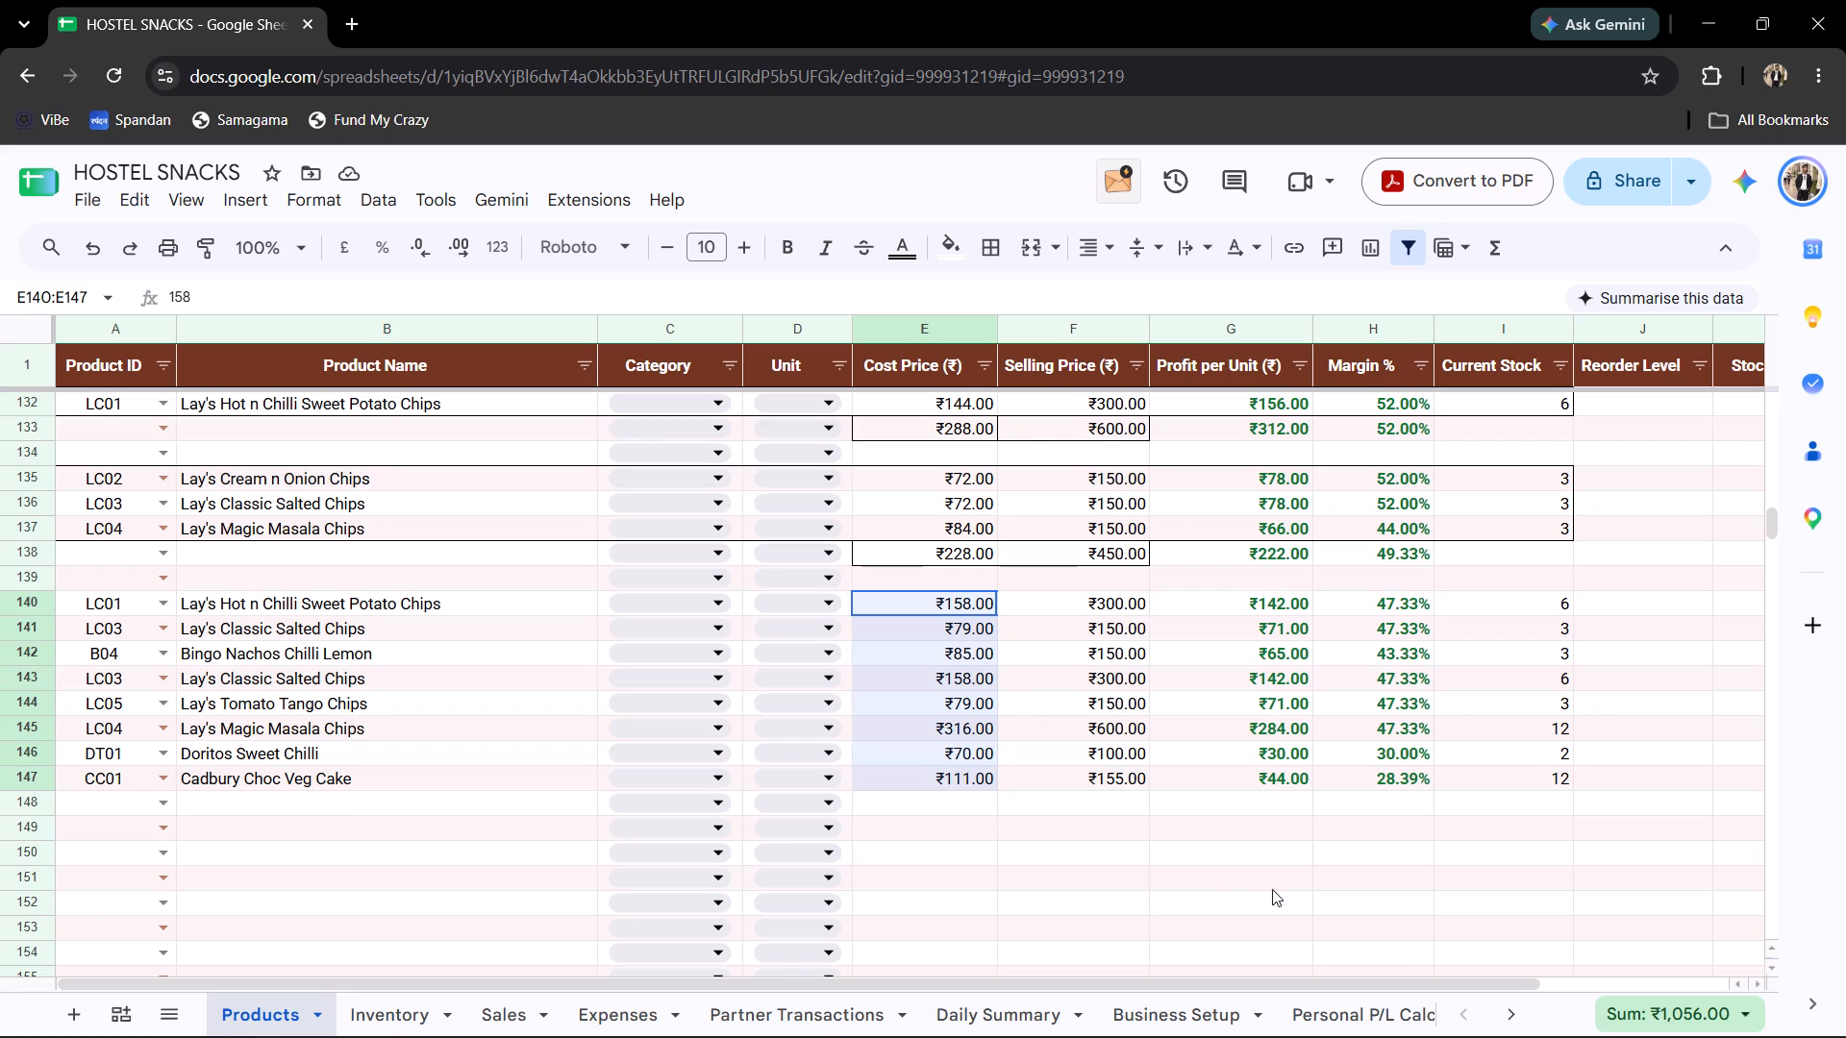
pyautogui.click(1214, 713)
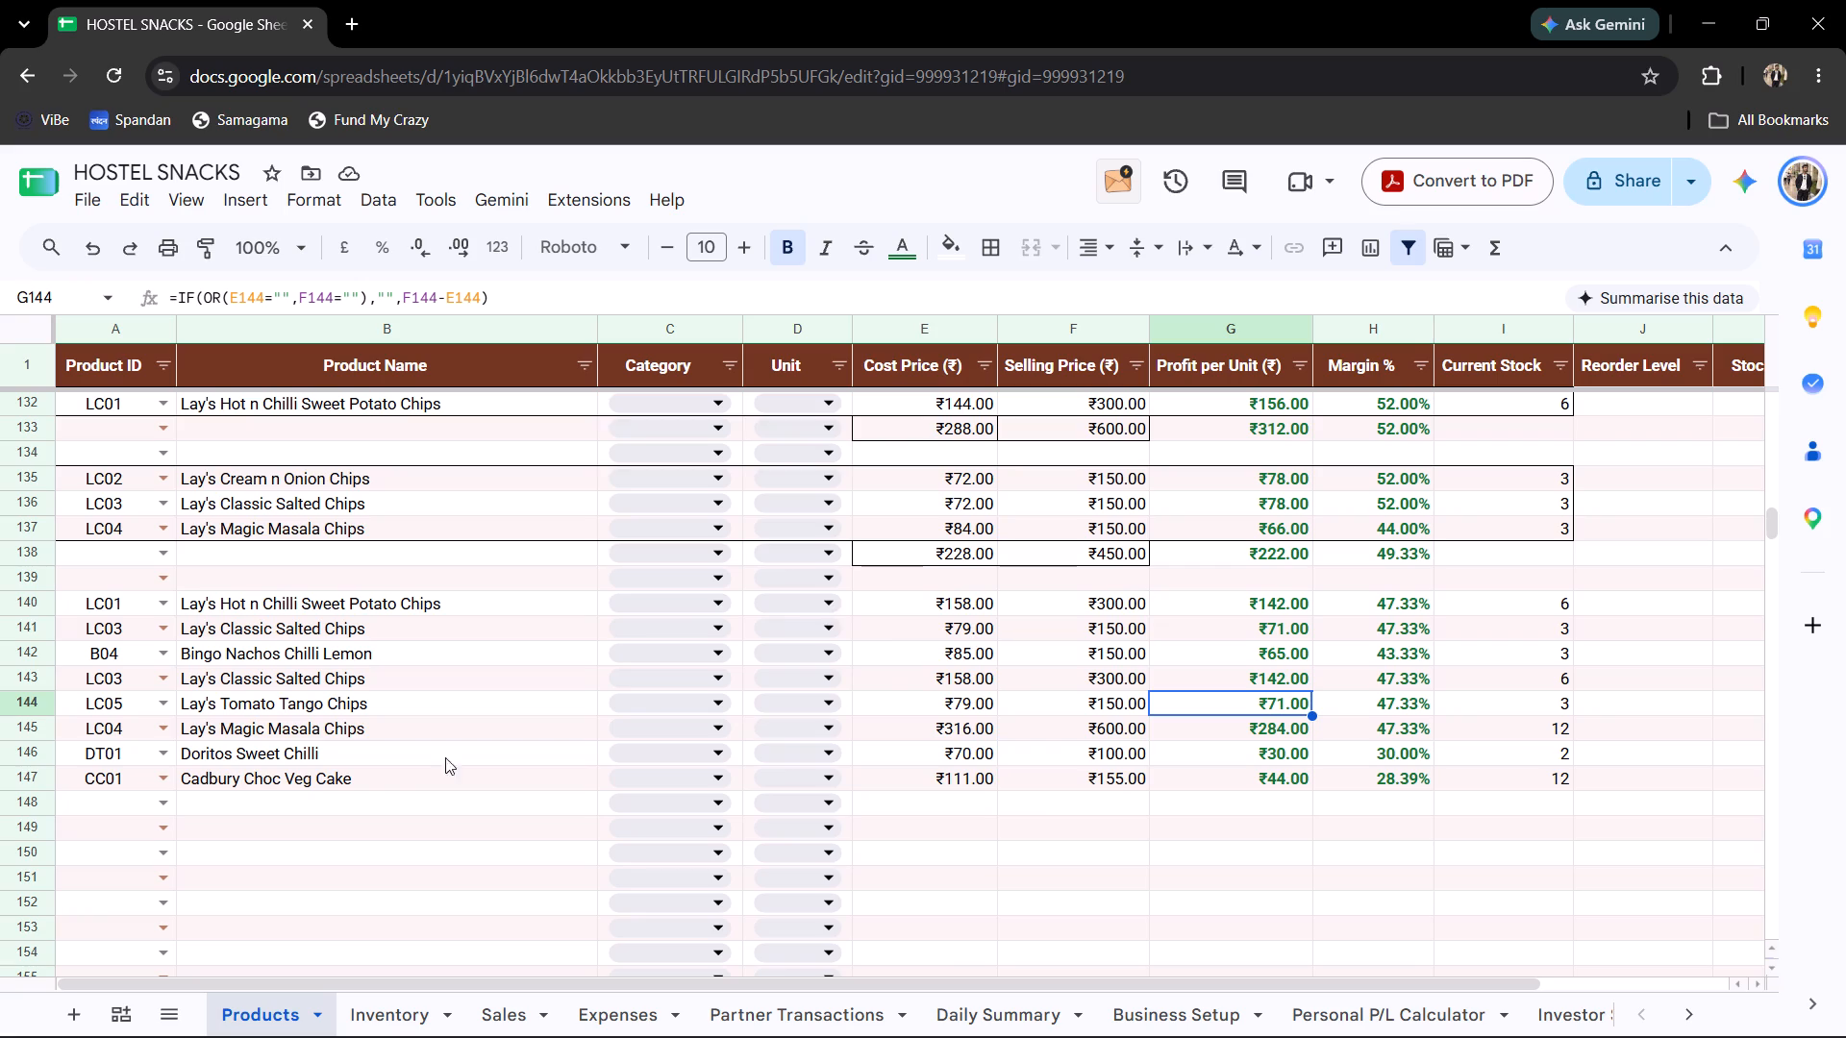
pyautogui.click(291, 768)
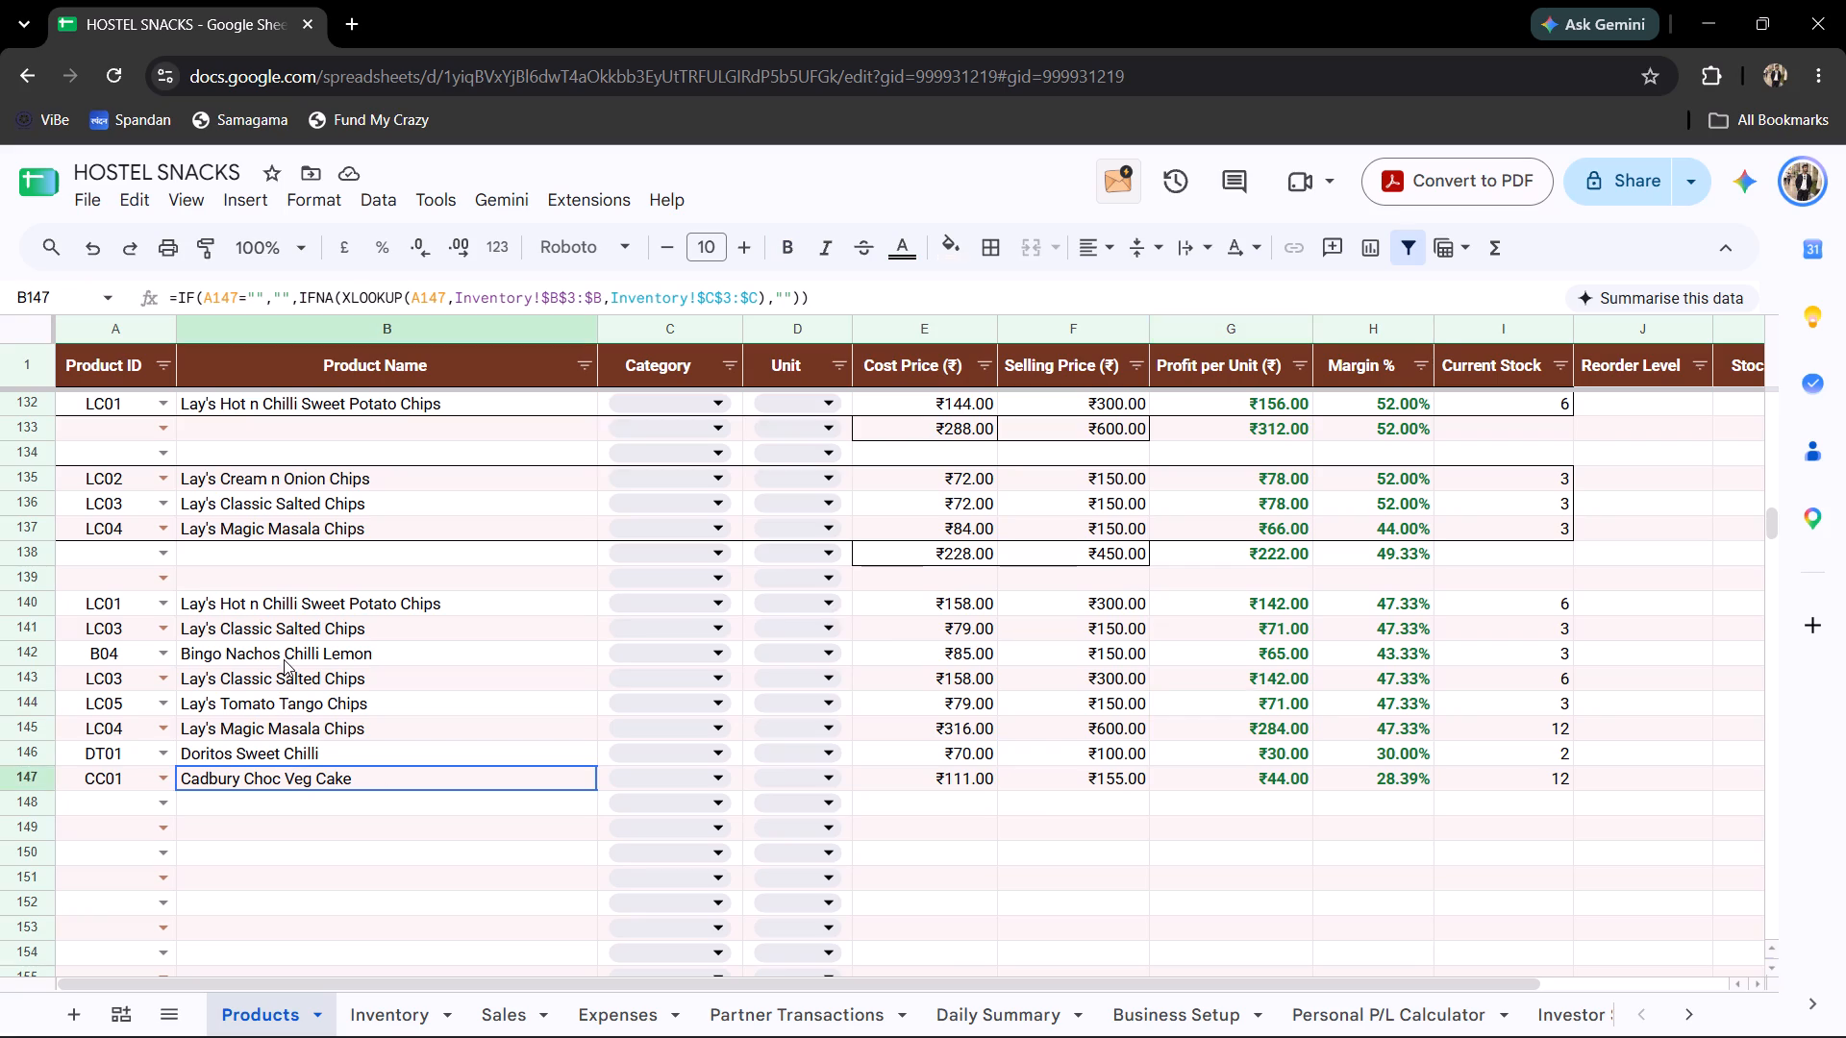
pyautogui.click(284, 659)
pyautogui.click(917, 650)
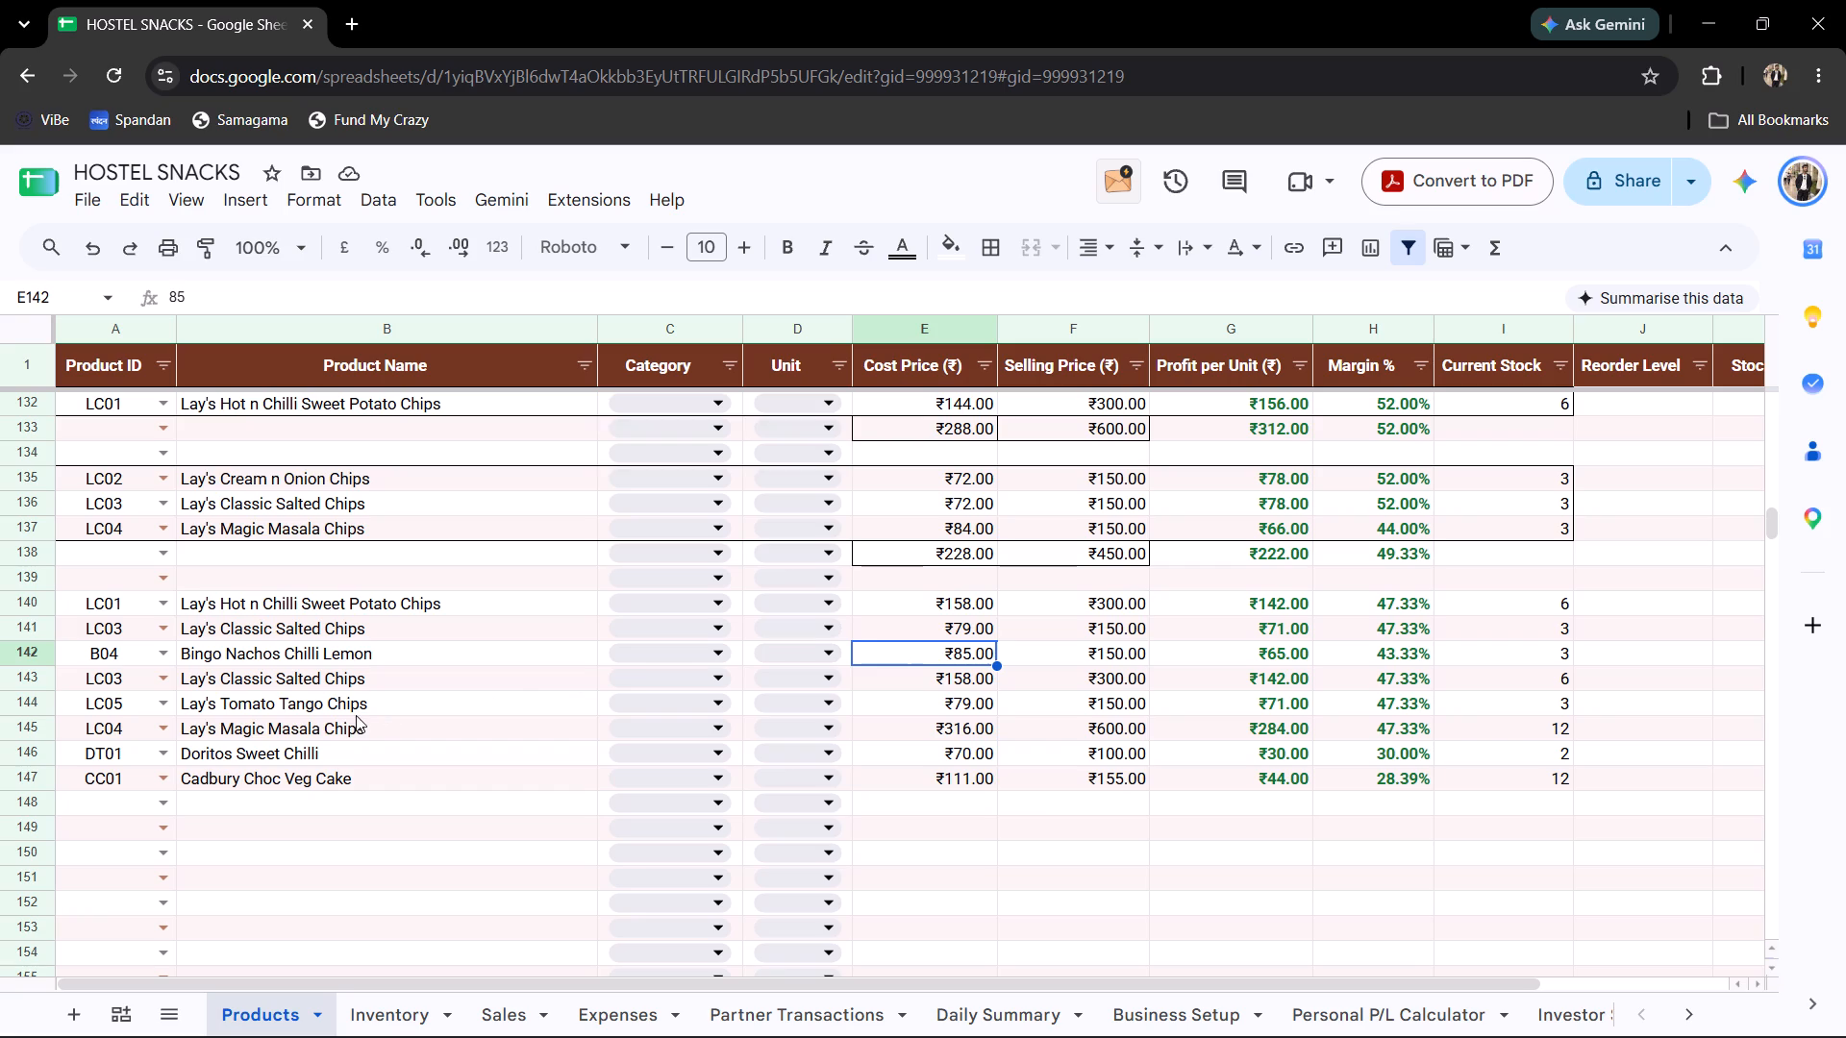
pyautogui.click(338, 741)
pyautogui.click(348, 759)
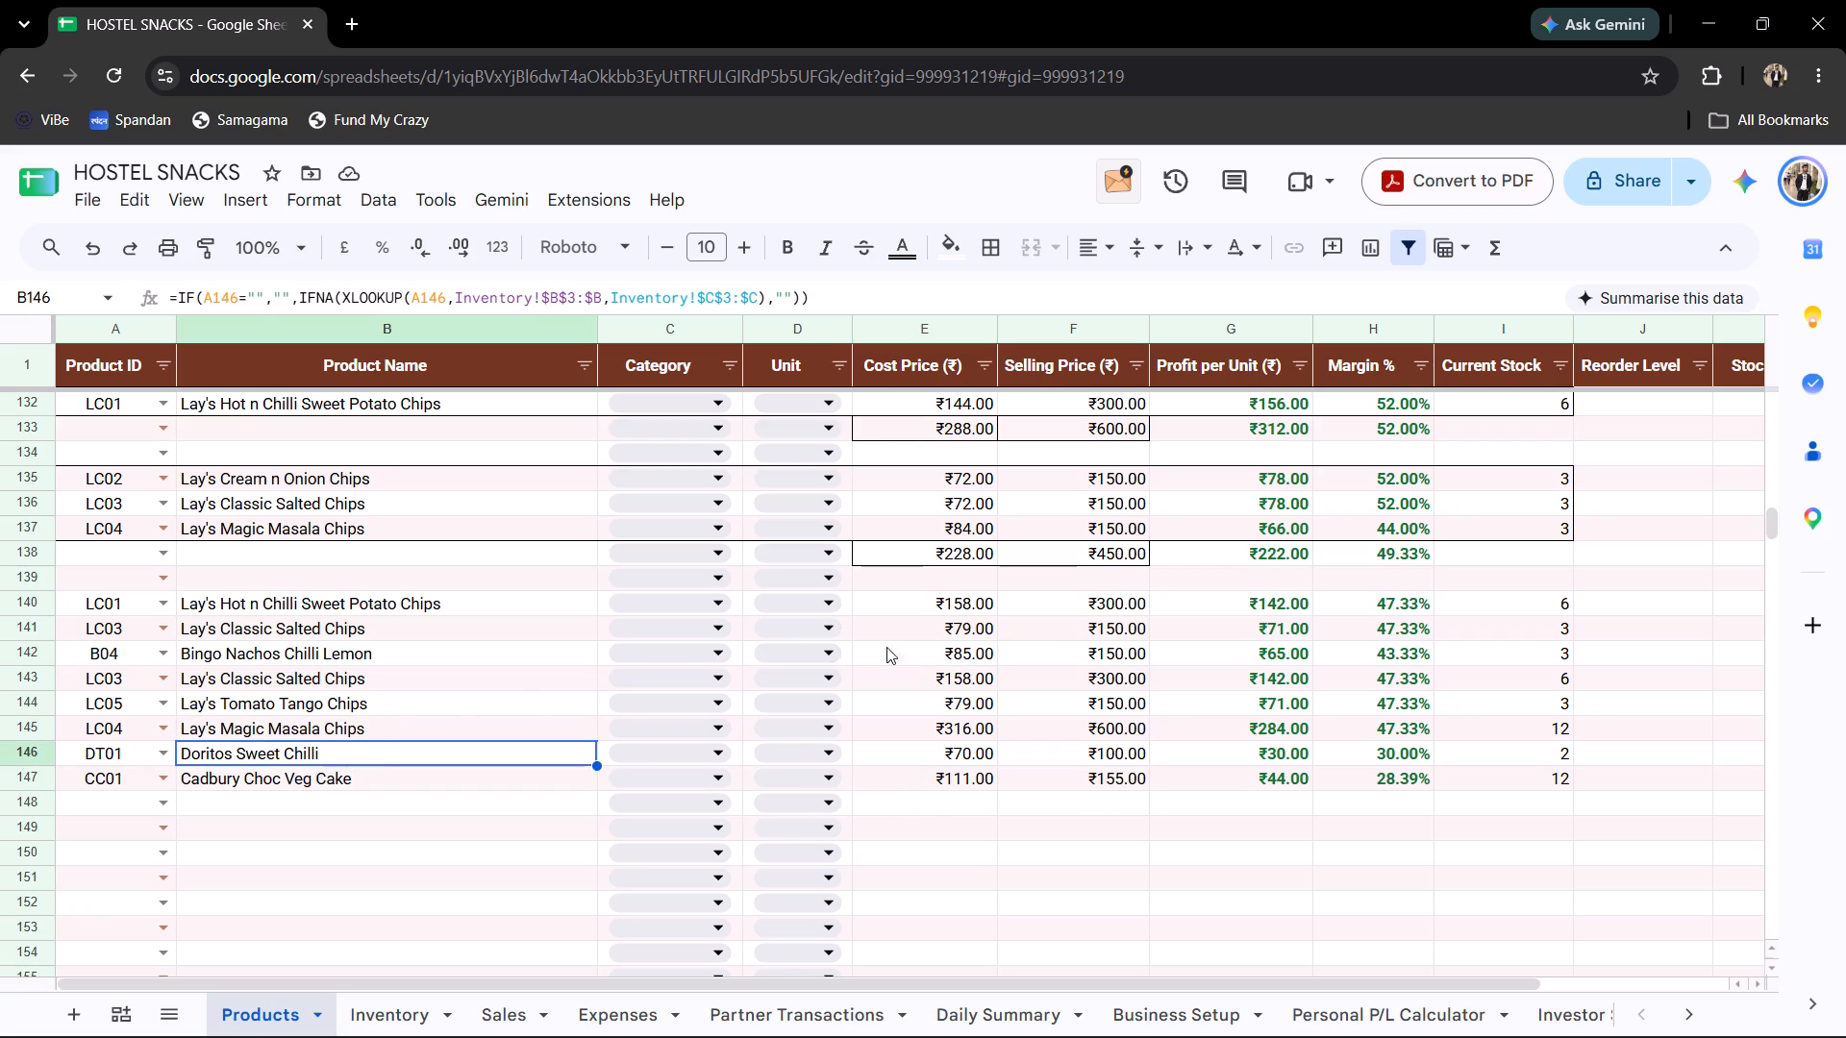
pyautogui.click(373, 709)
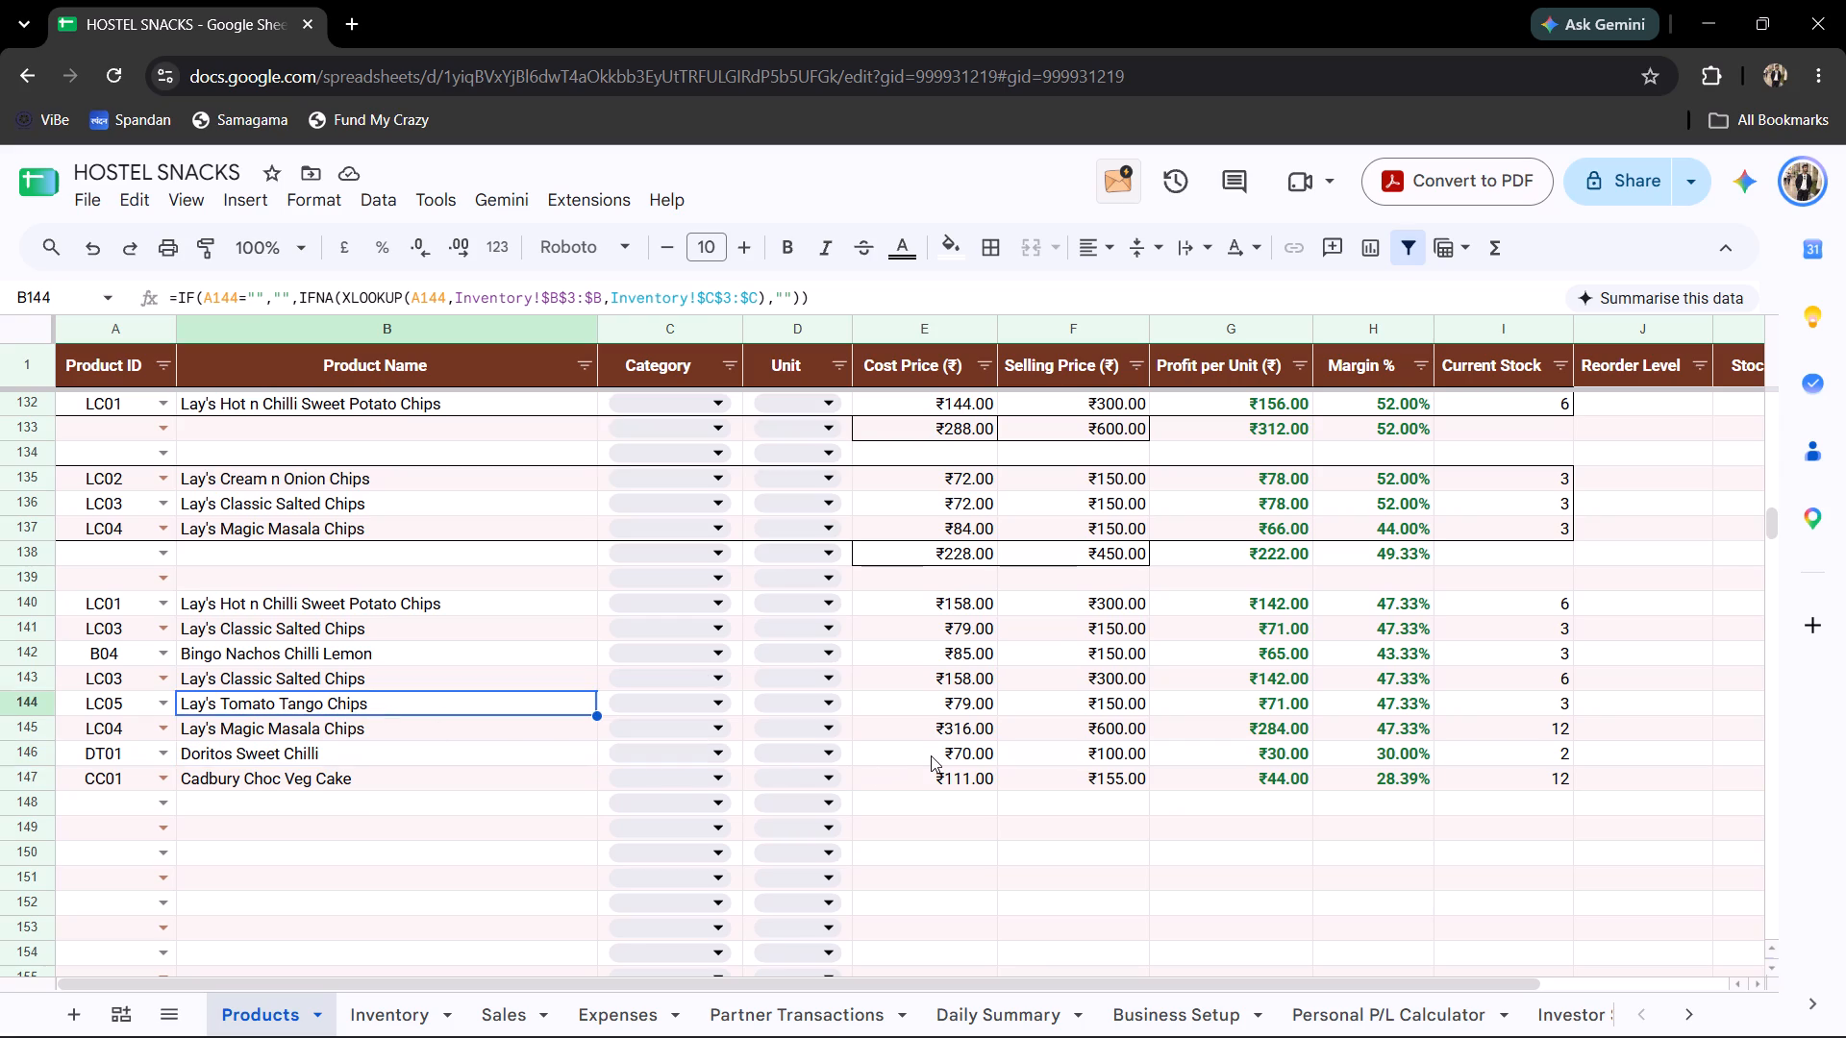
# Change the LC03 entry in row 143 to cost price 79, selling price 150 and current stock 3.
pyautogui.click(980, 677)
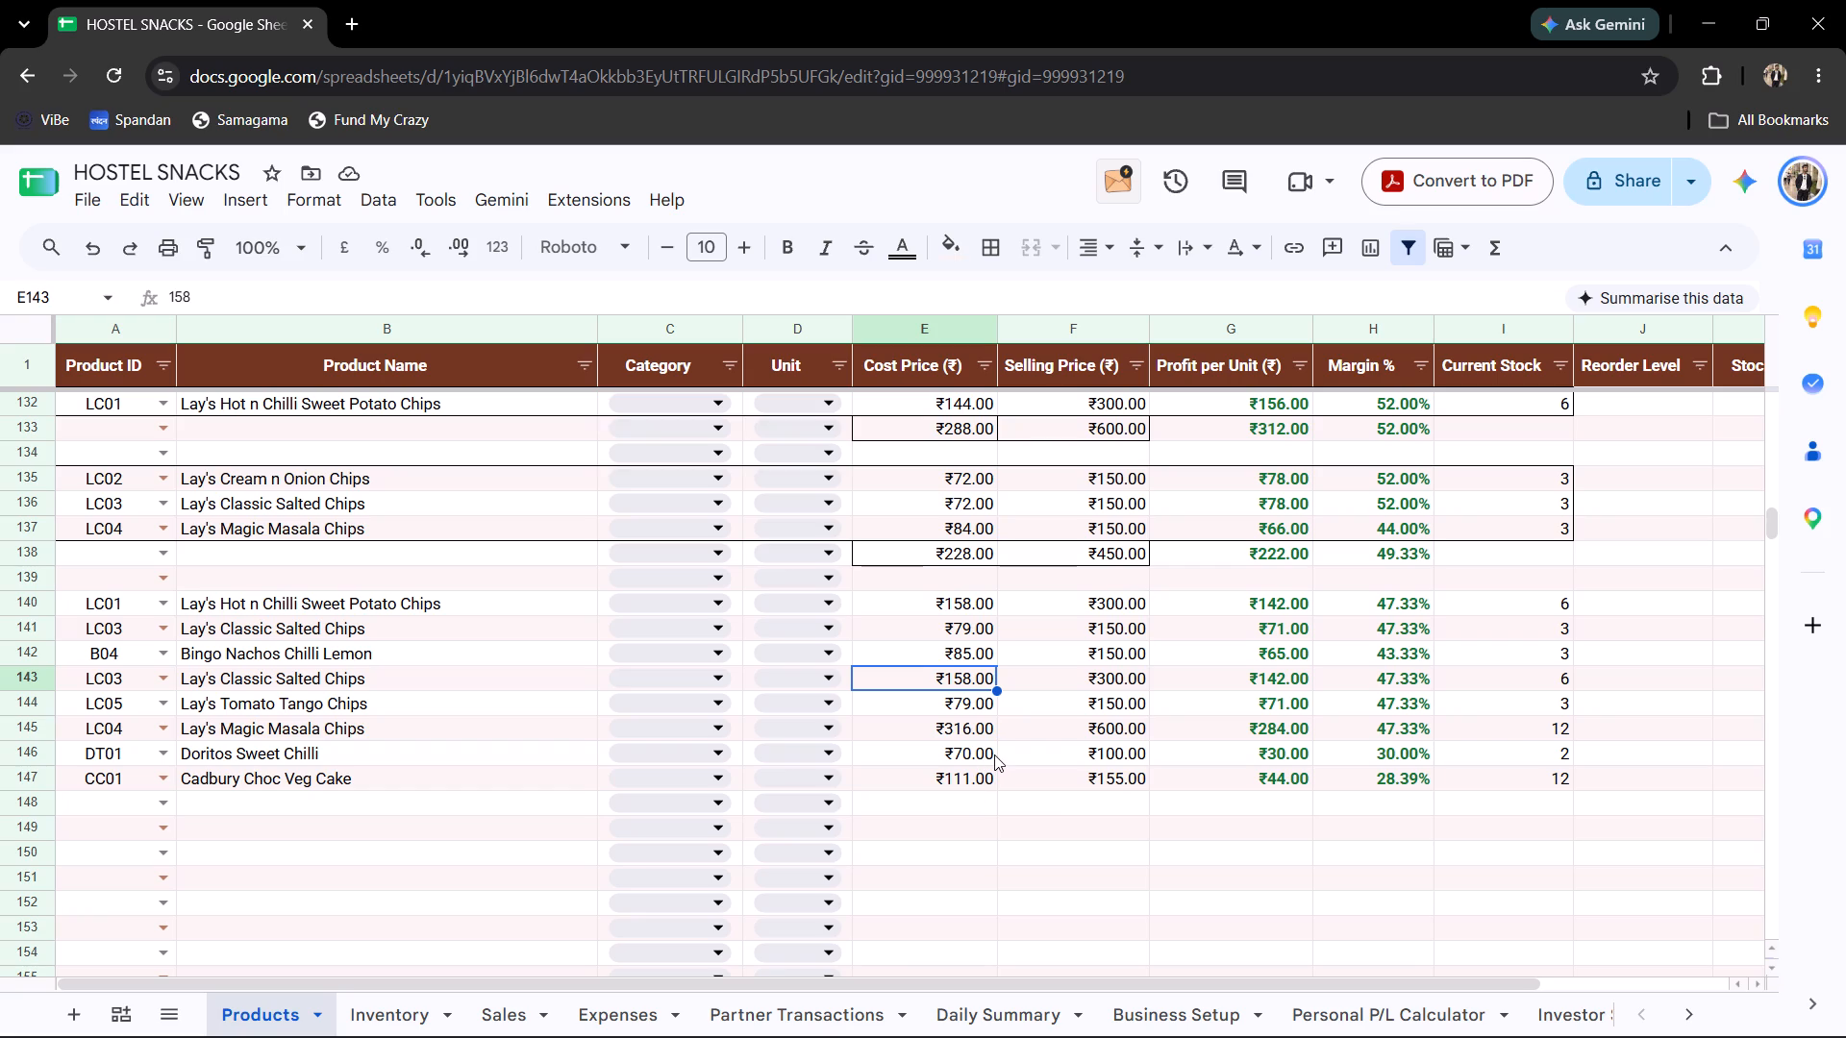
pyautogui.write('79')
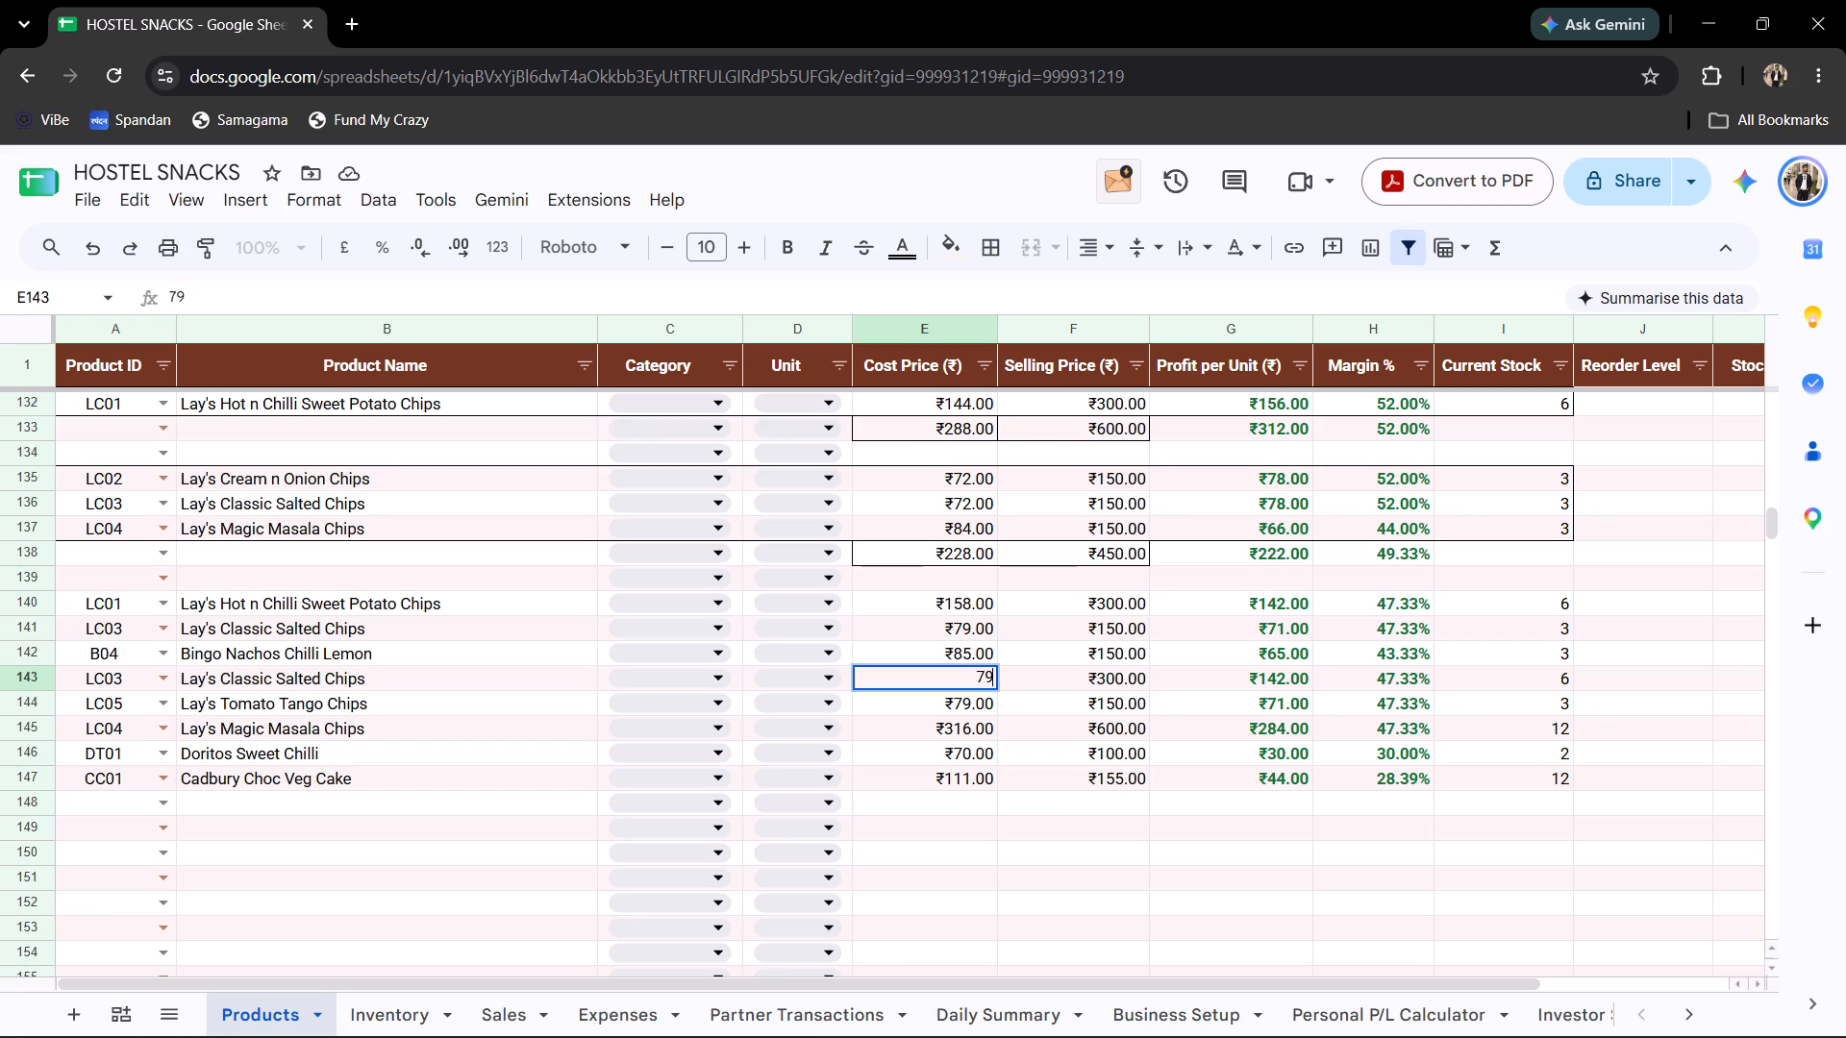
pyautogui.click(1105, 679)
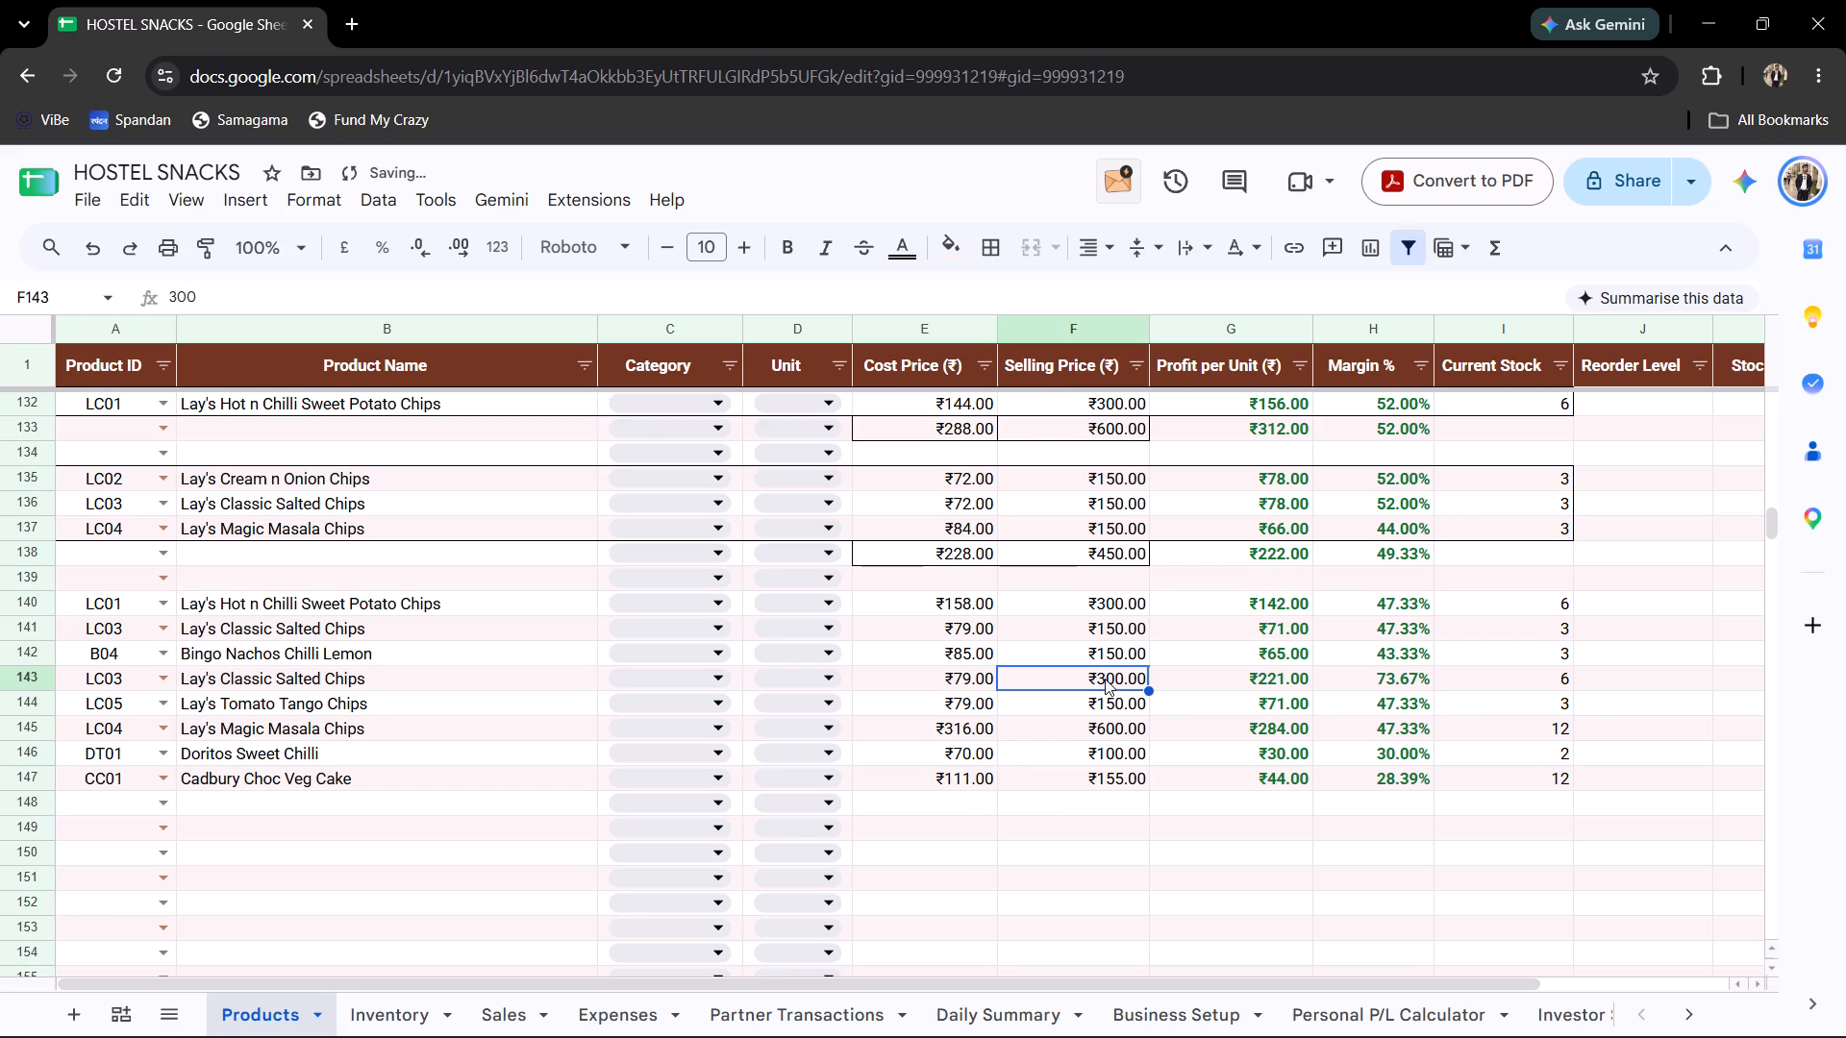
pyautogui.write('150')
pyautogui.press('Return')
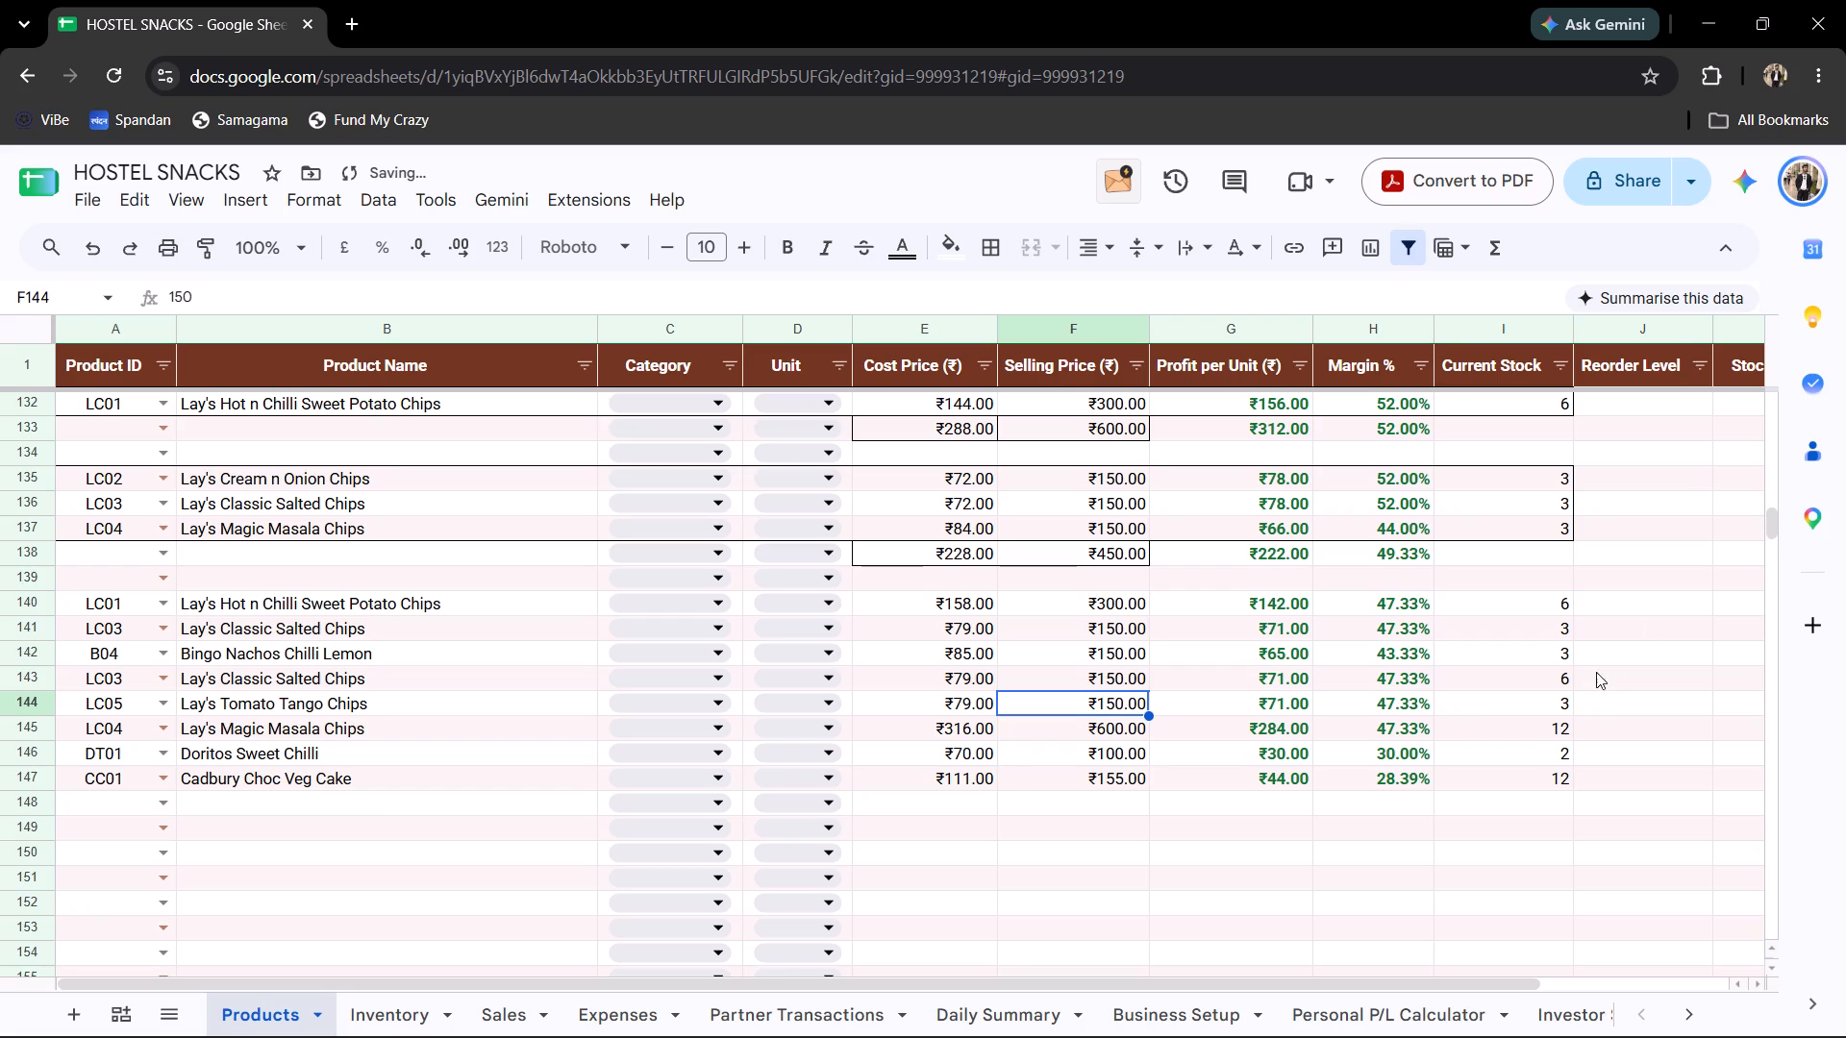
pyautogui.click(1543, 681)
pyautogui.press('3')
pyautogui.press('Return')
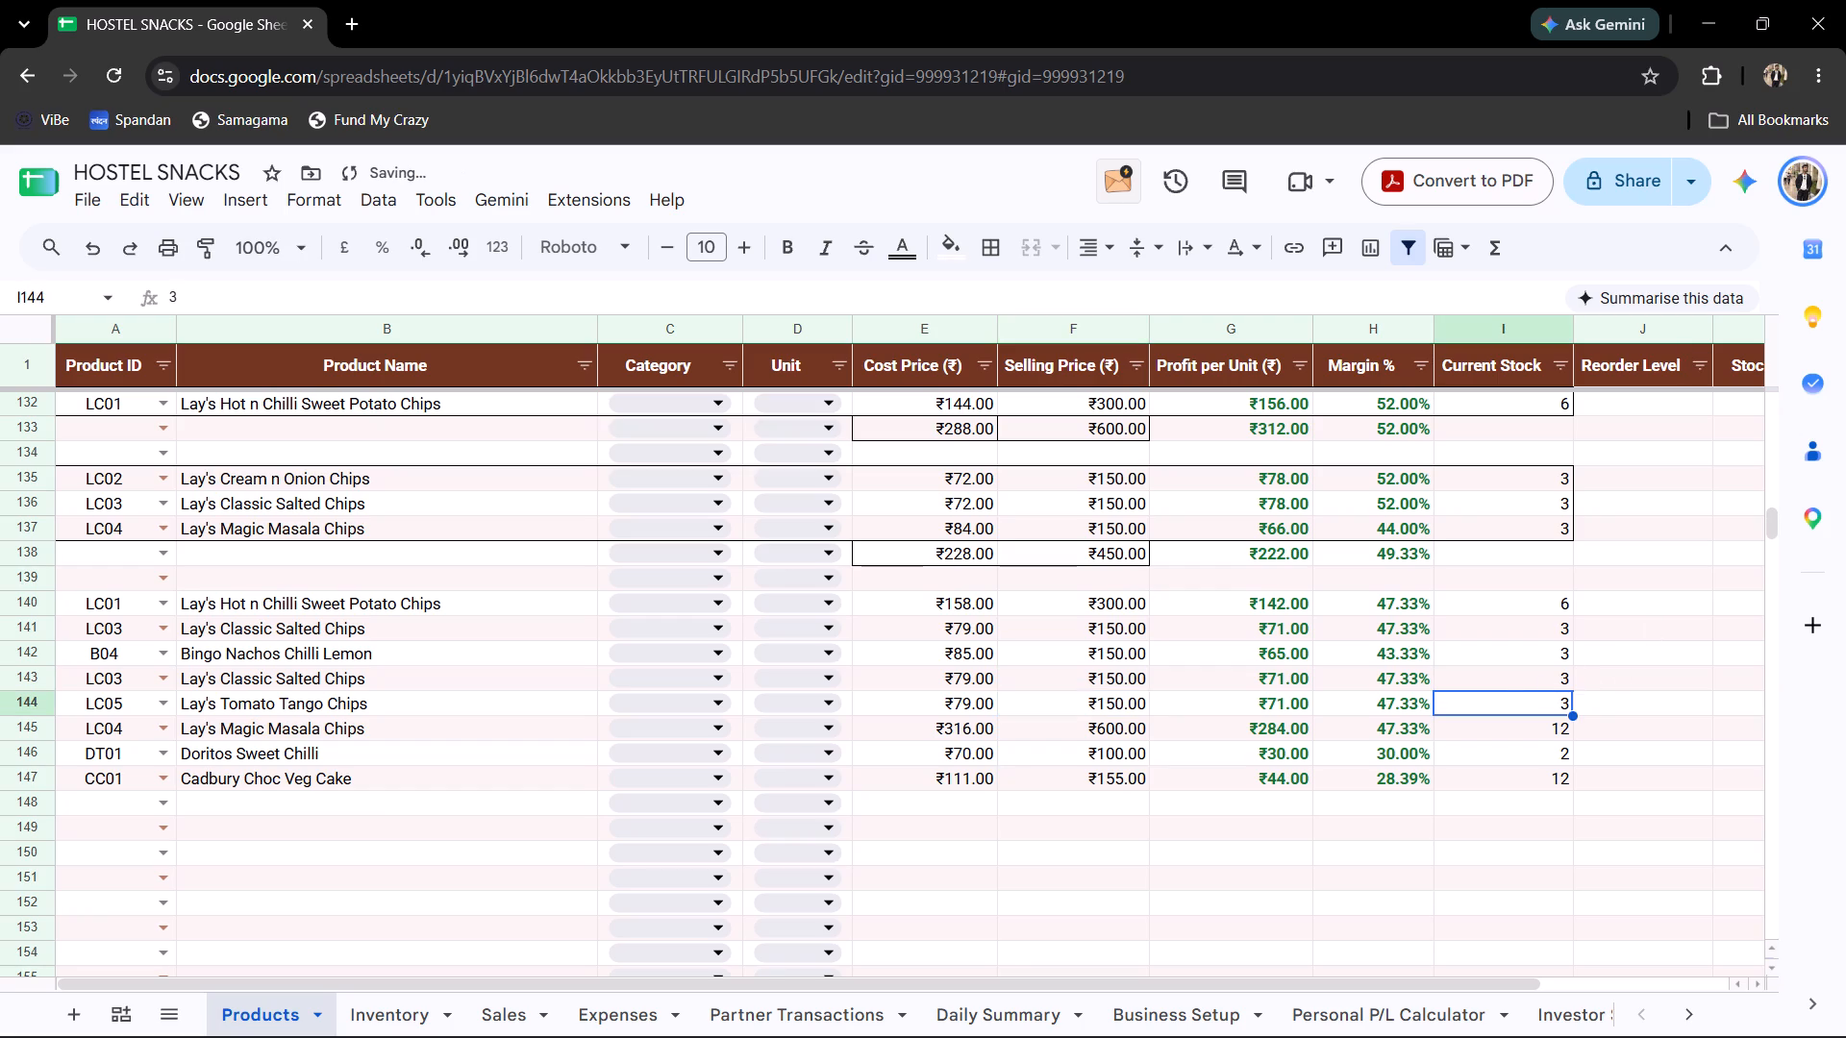
# Recheck the combined cost price of rows 140 to 147 and examine the LC01, LC03, LC04, DT01 and CC01 entries.
pyautogui.moveTo(954, 598); pyautogui.dragTo(958, 773)
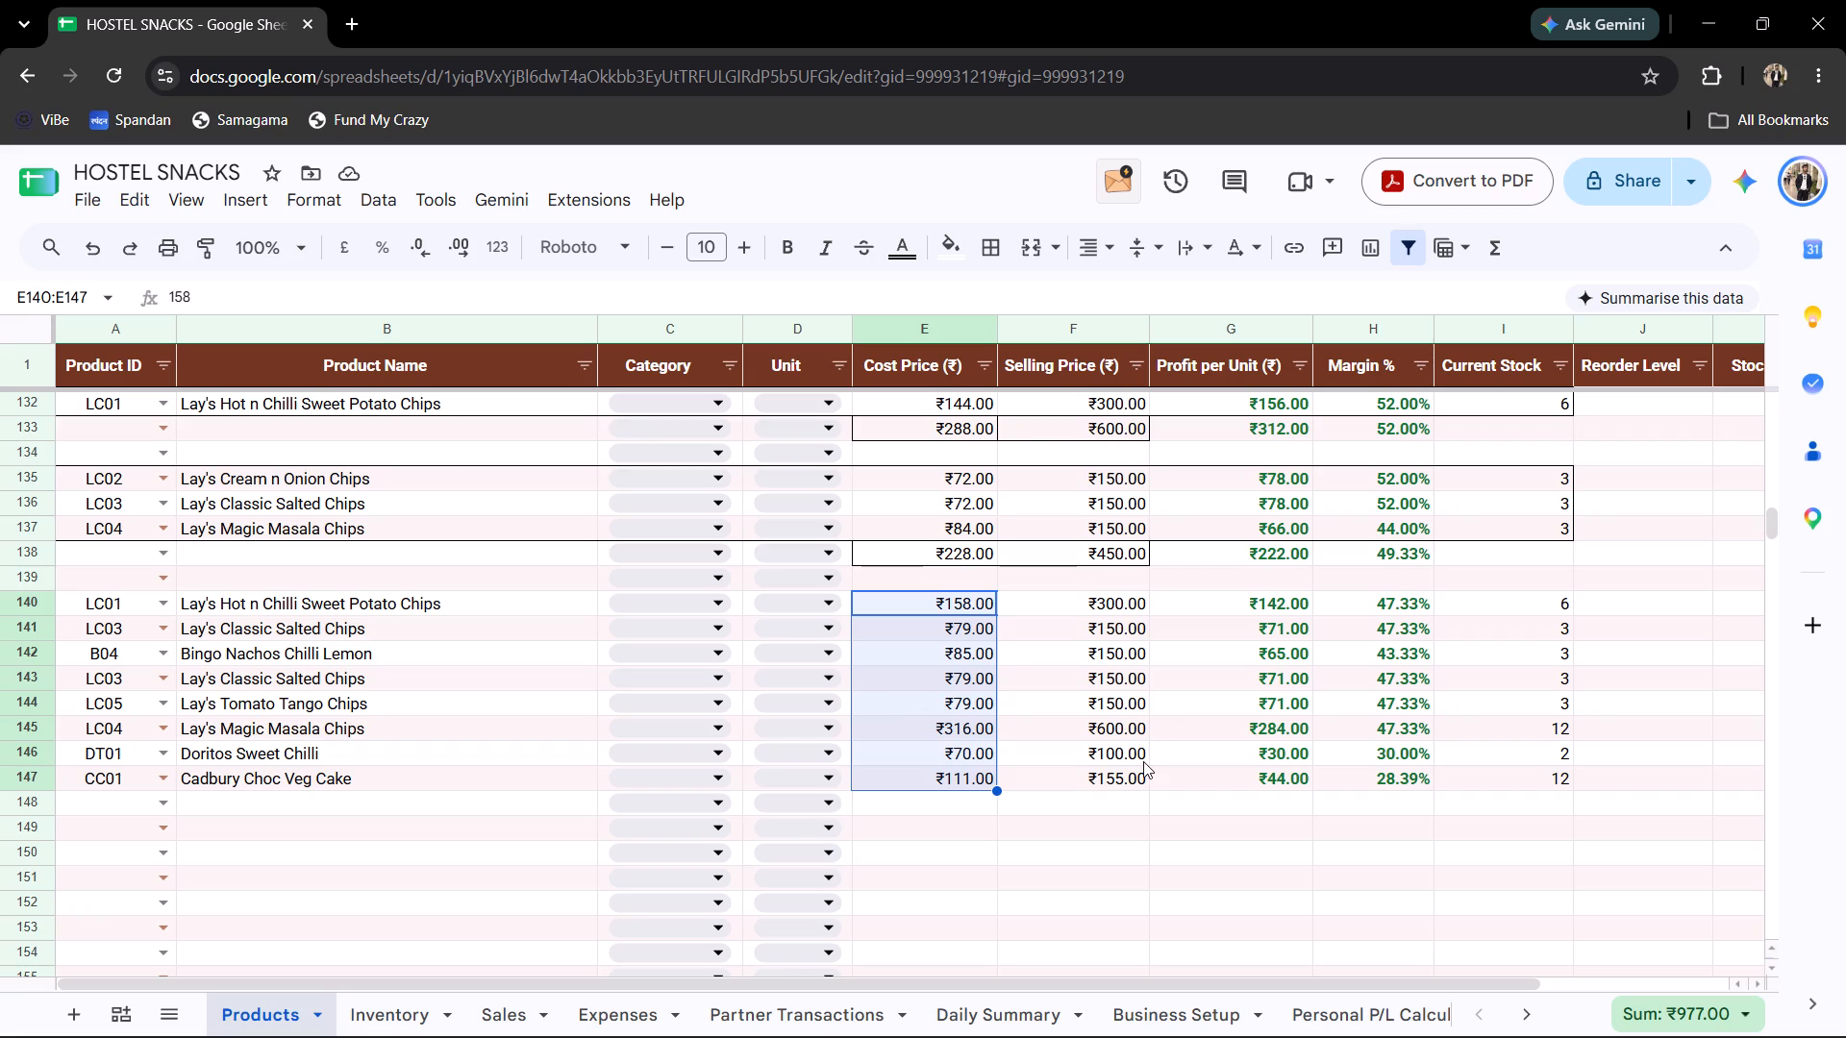
pyautogui.click(226, 633)
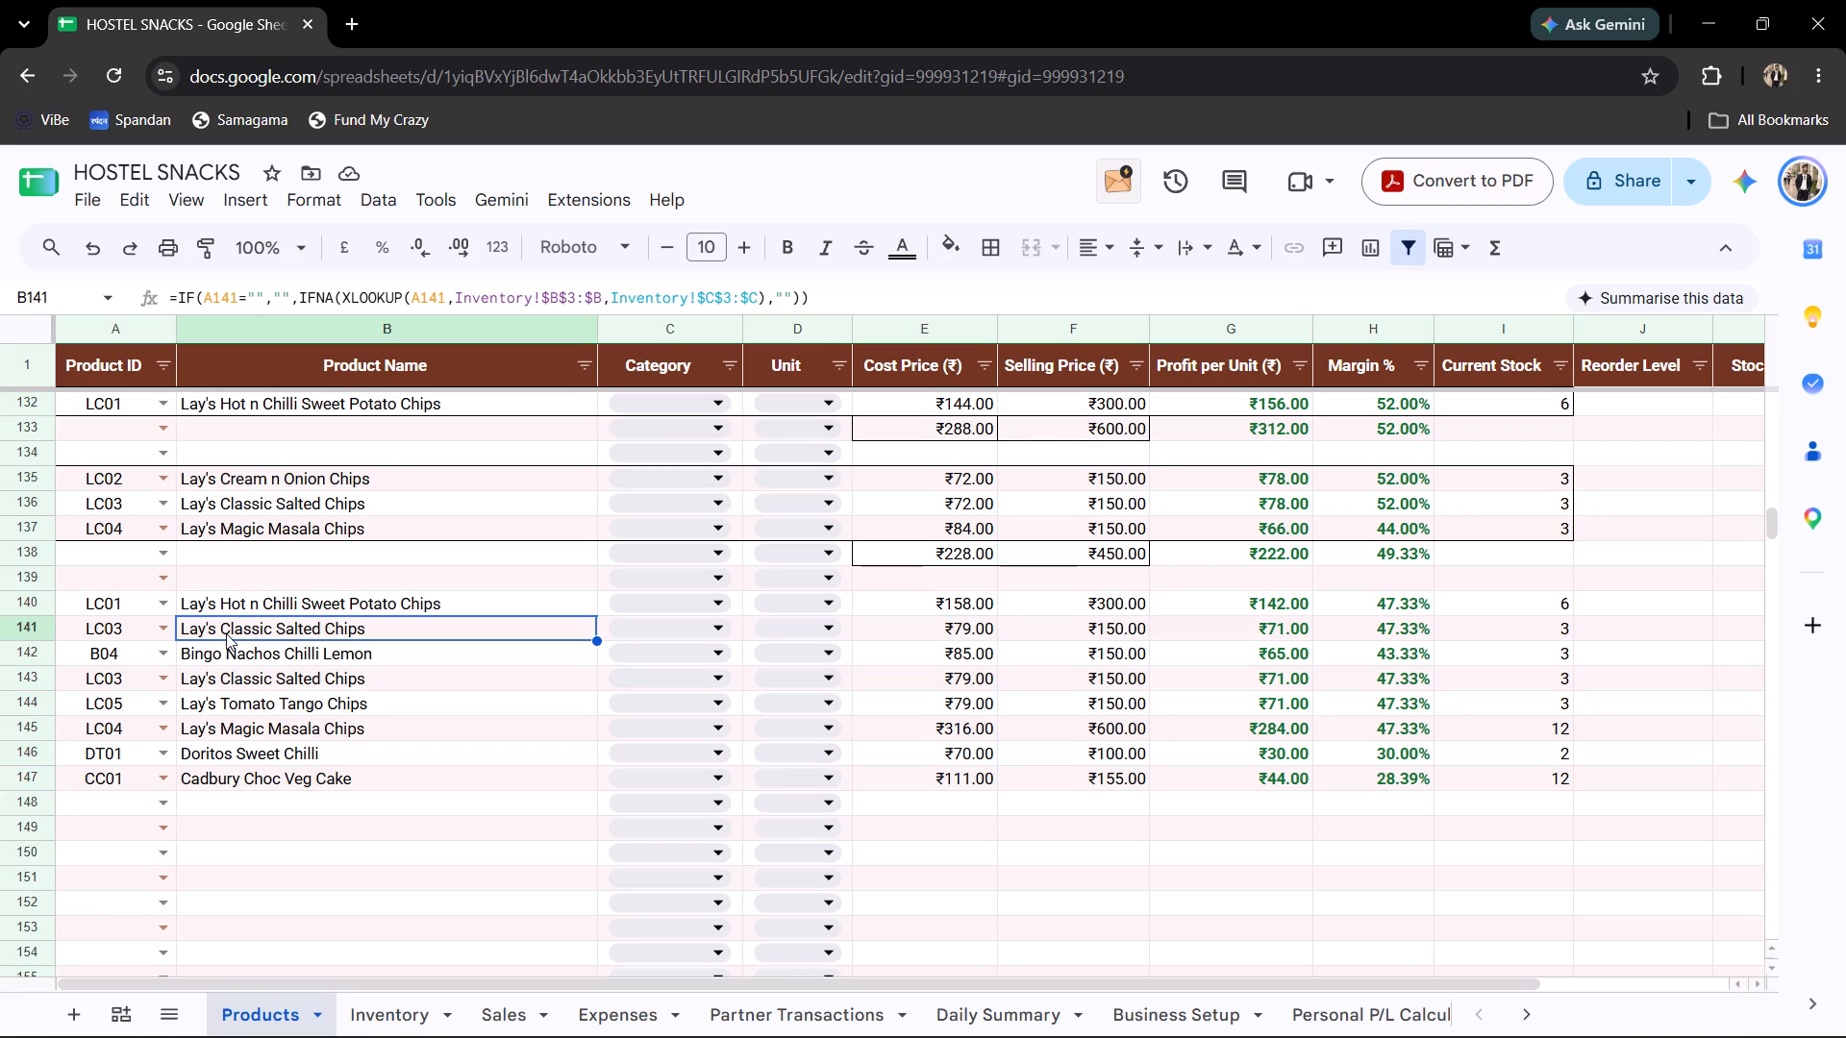
pyautogui.click(276, 613)
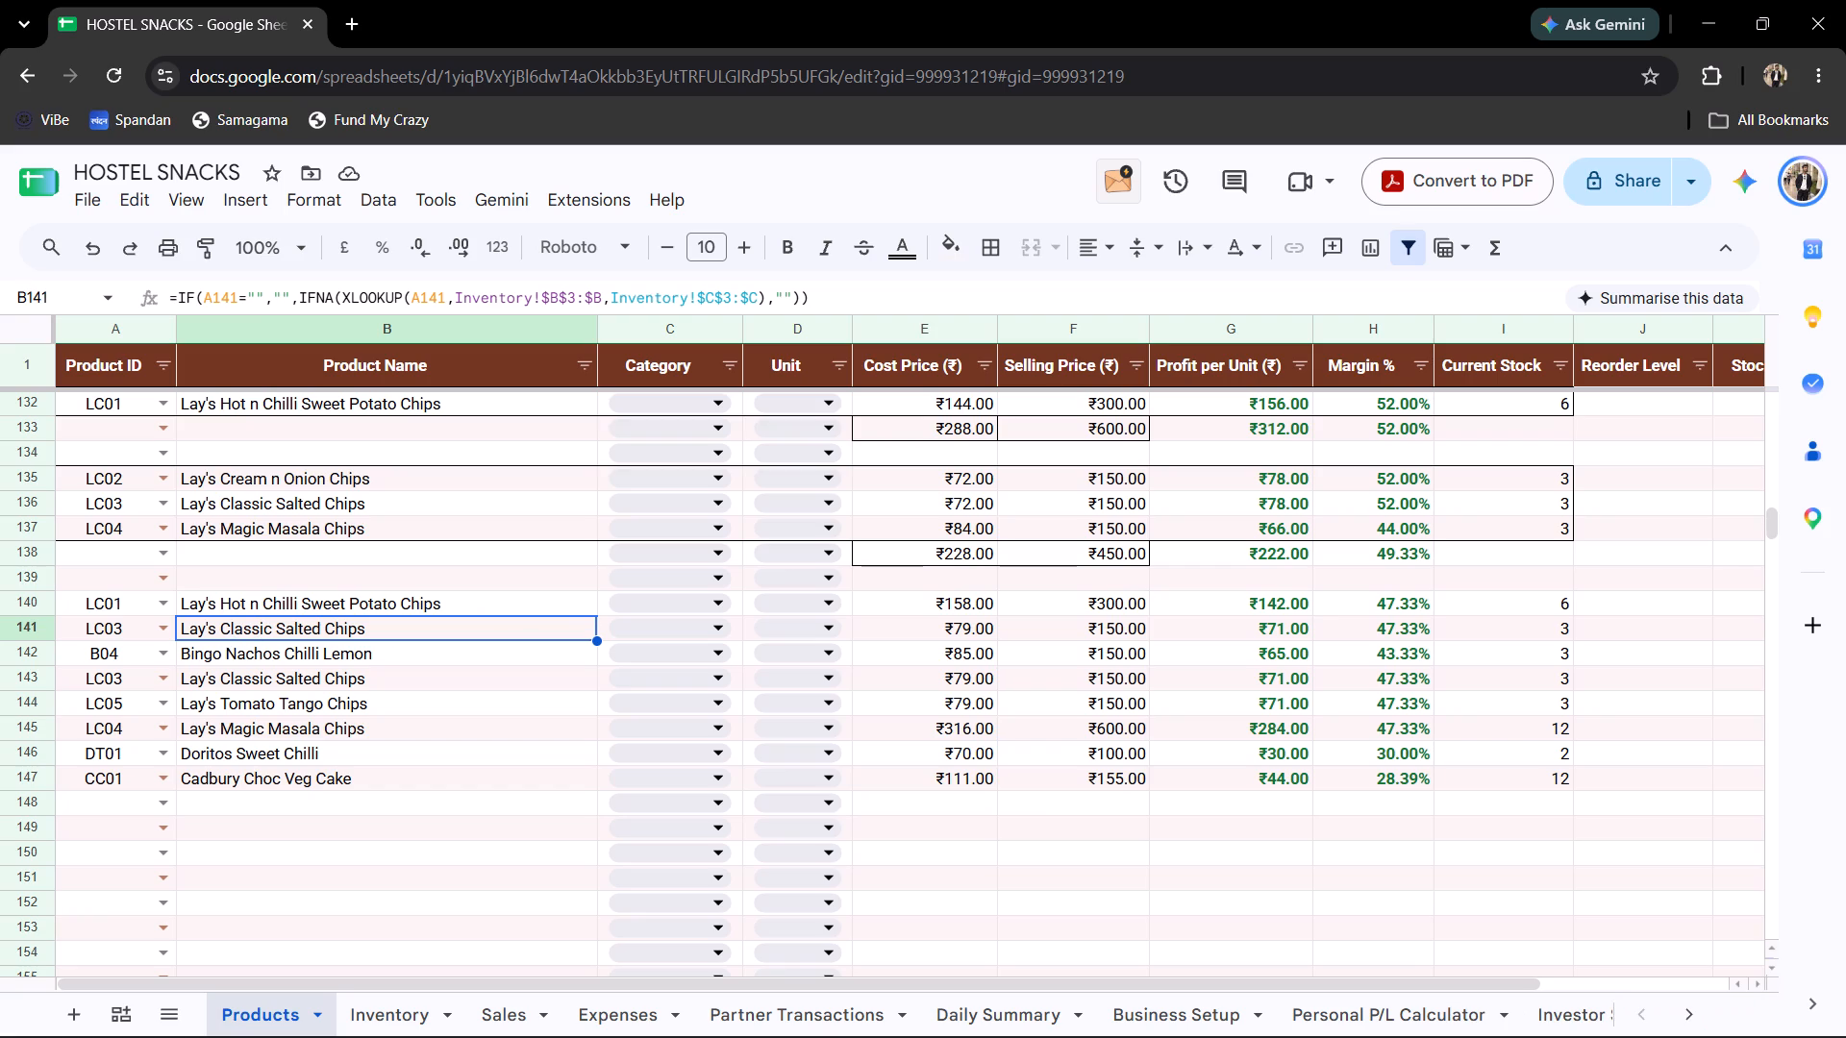
pyautogui.click(293, 606)
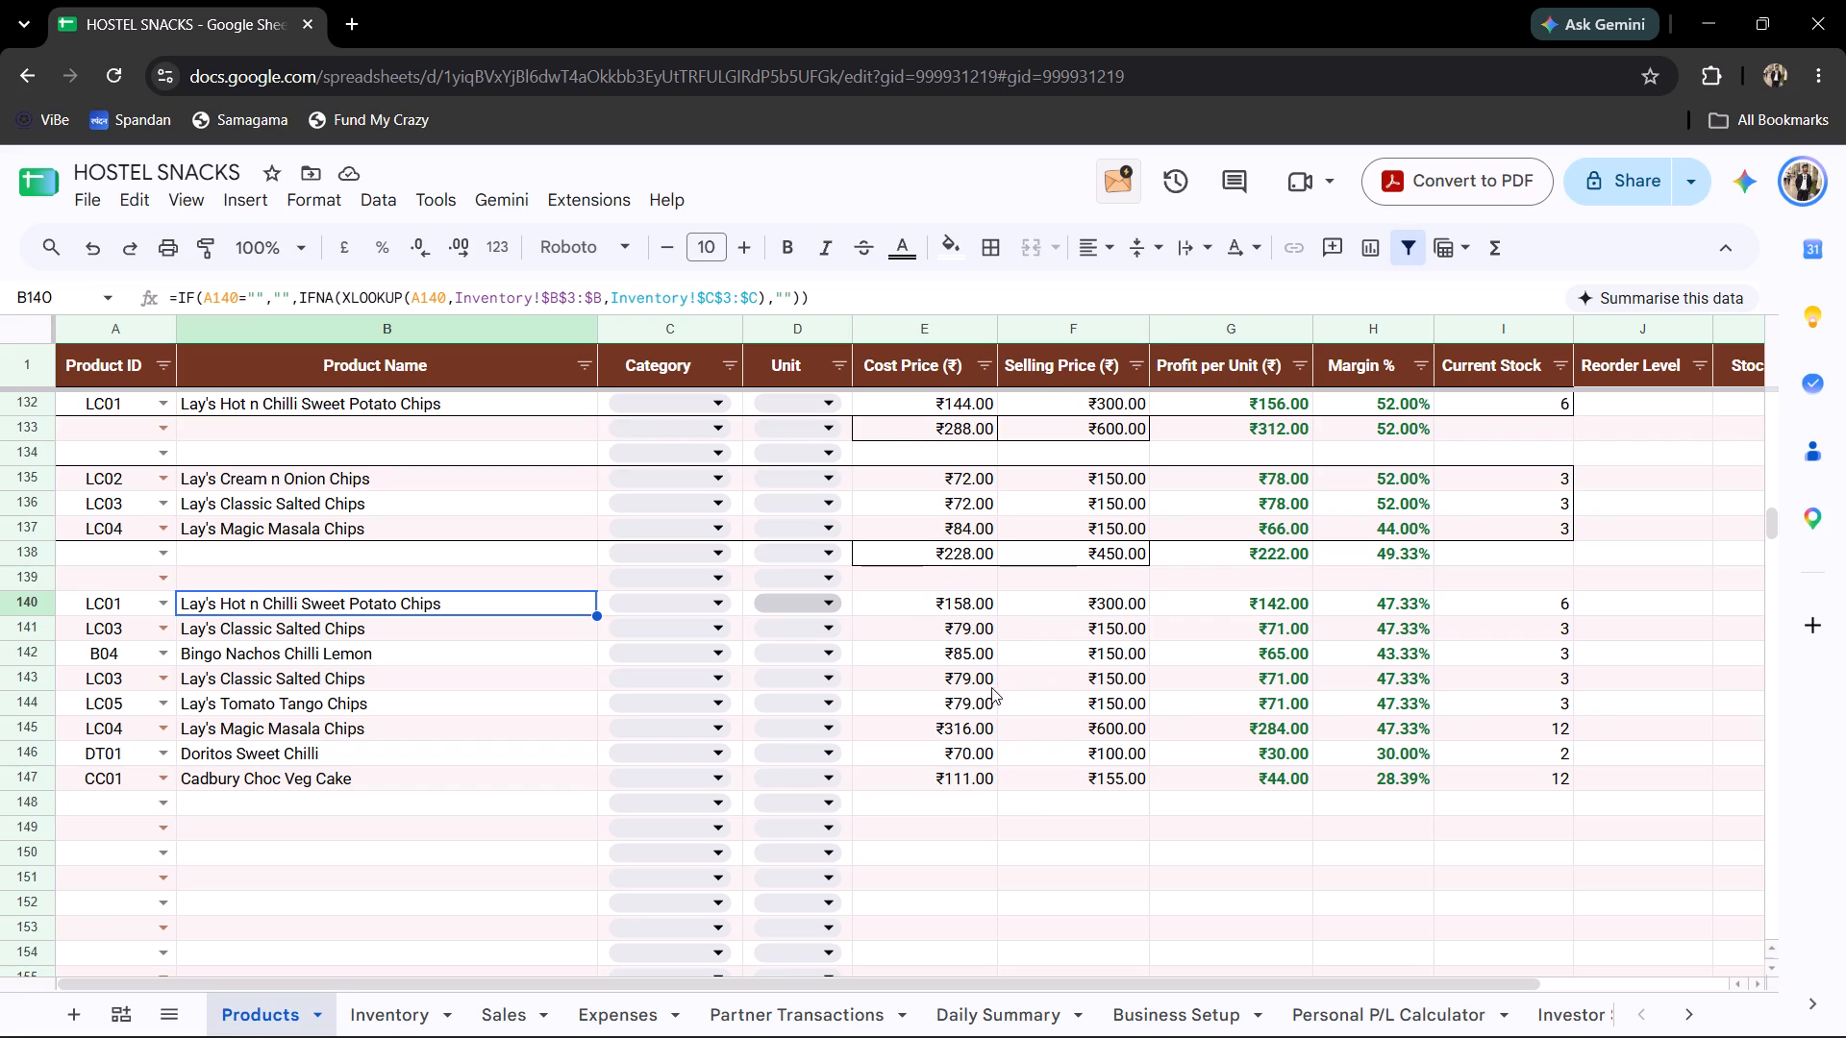
pyautogui.click(953, 776)
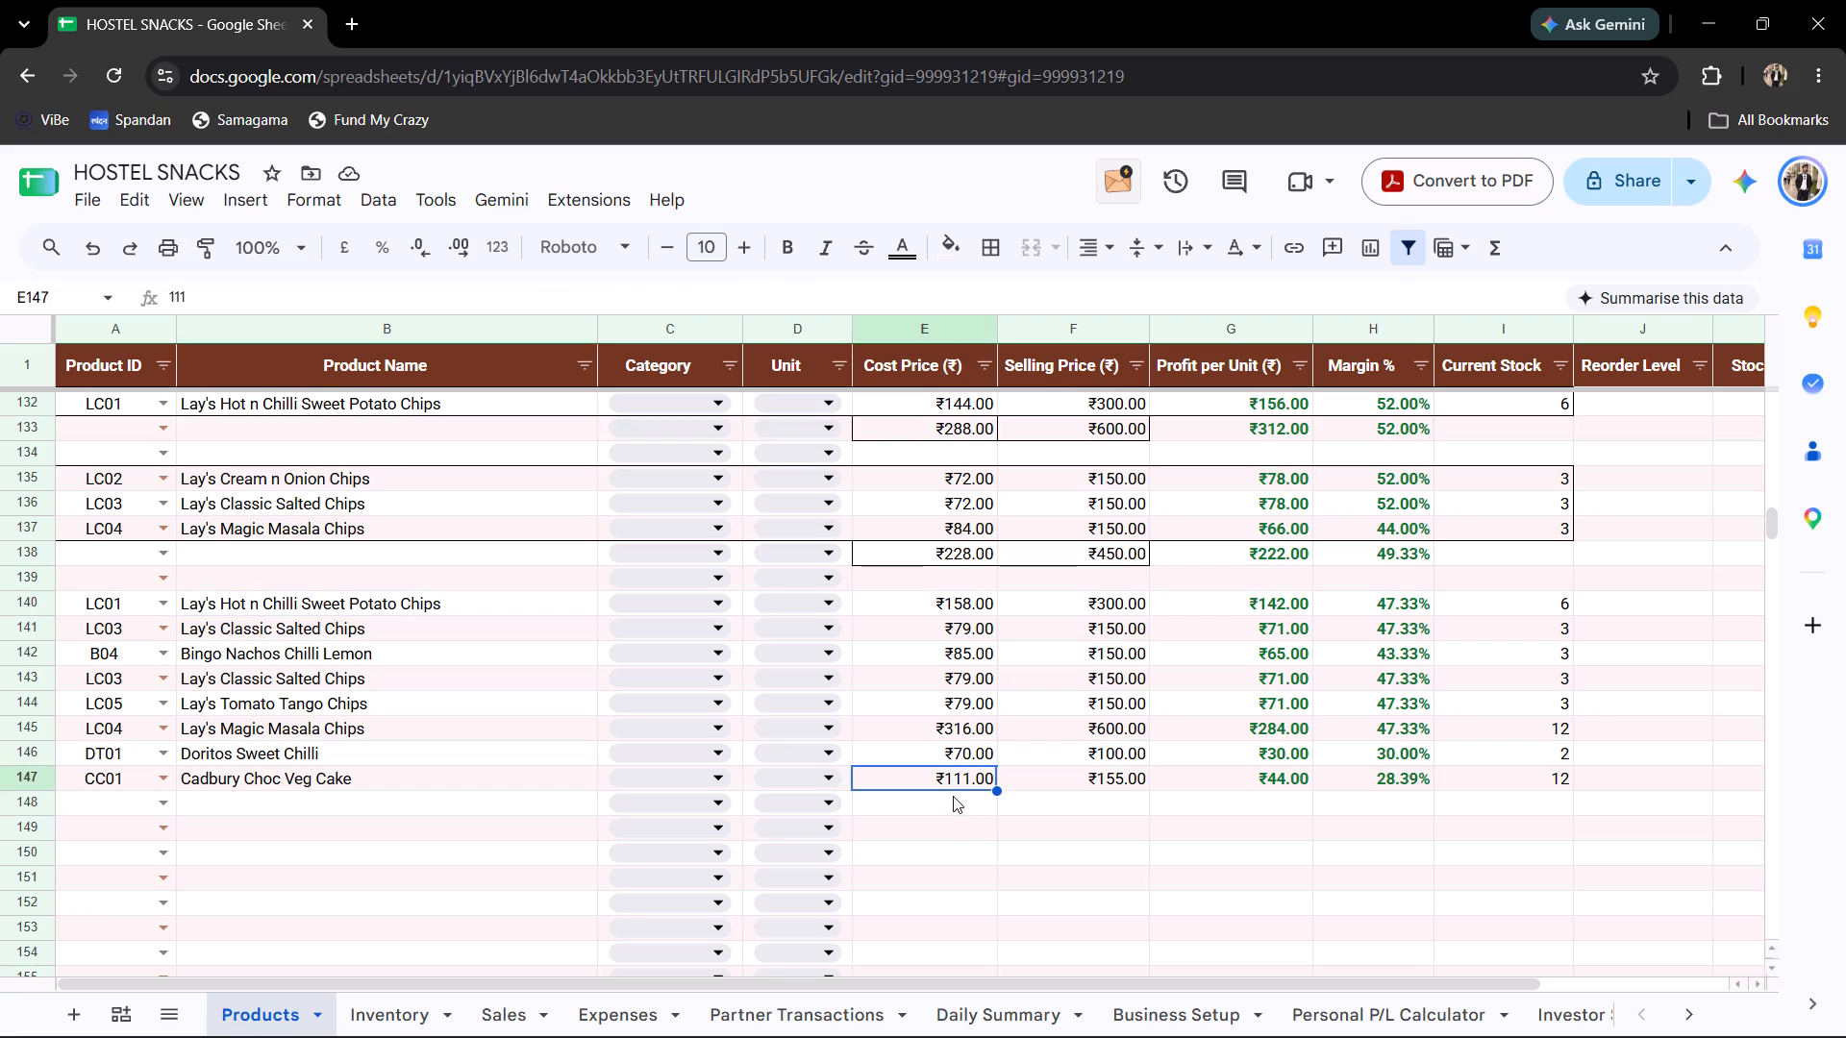
pyautogui.click(949, 745)
pyautogui.click(958, 775)
pyautogui.click(957, 750)
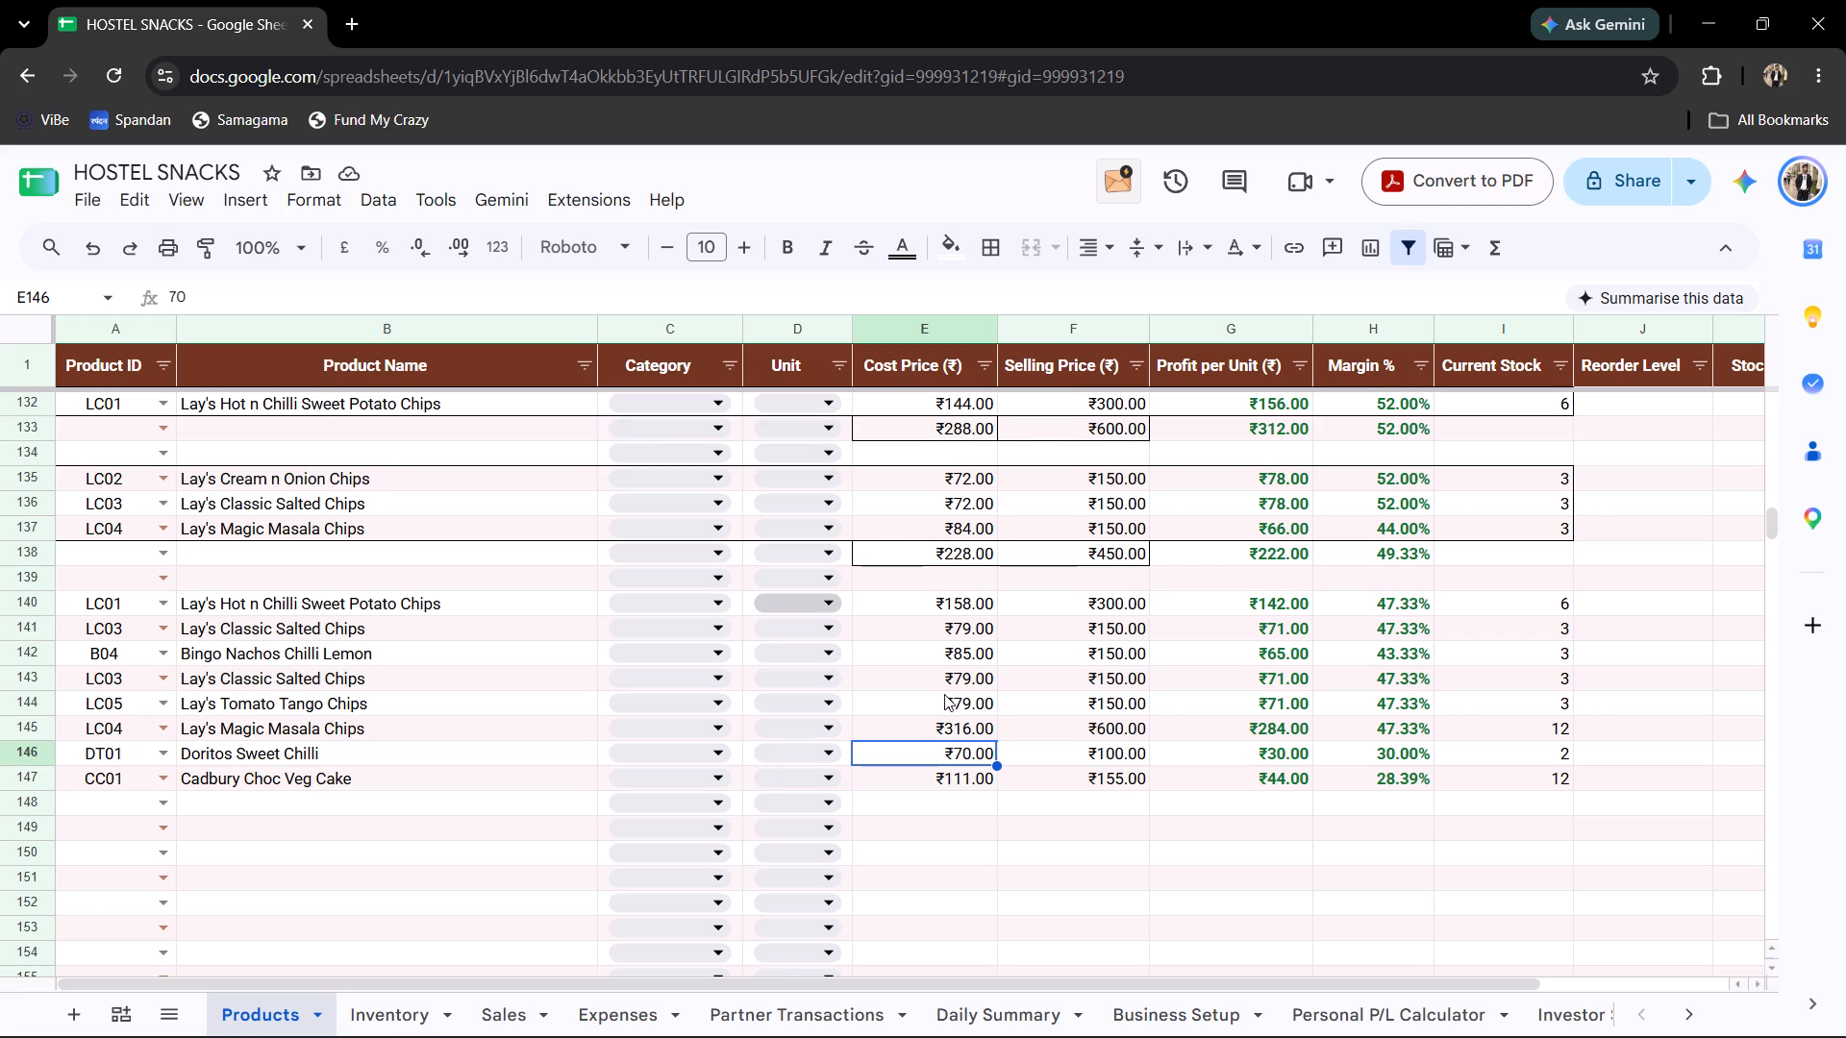
pyautogui.click(943, 726)
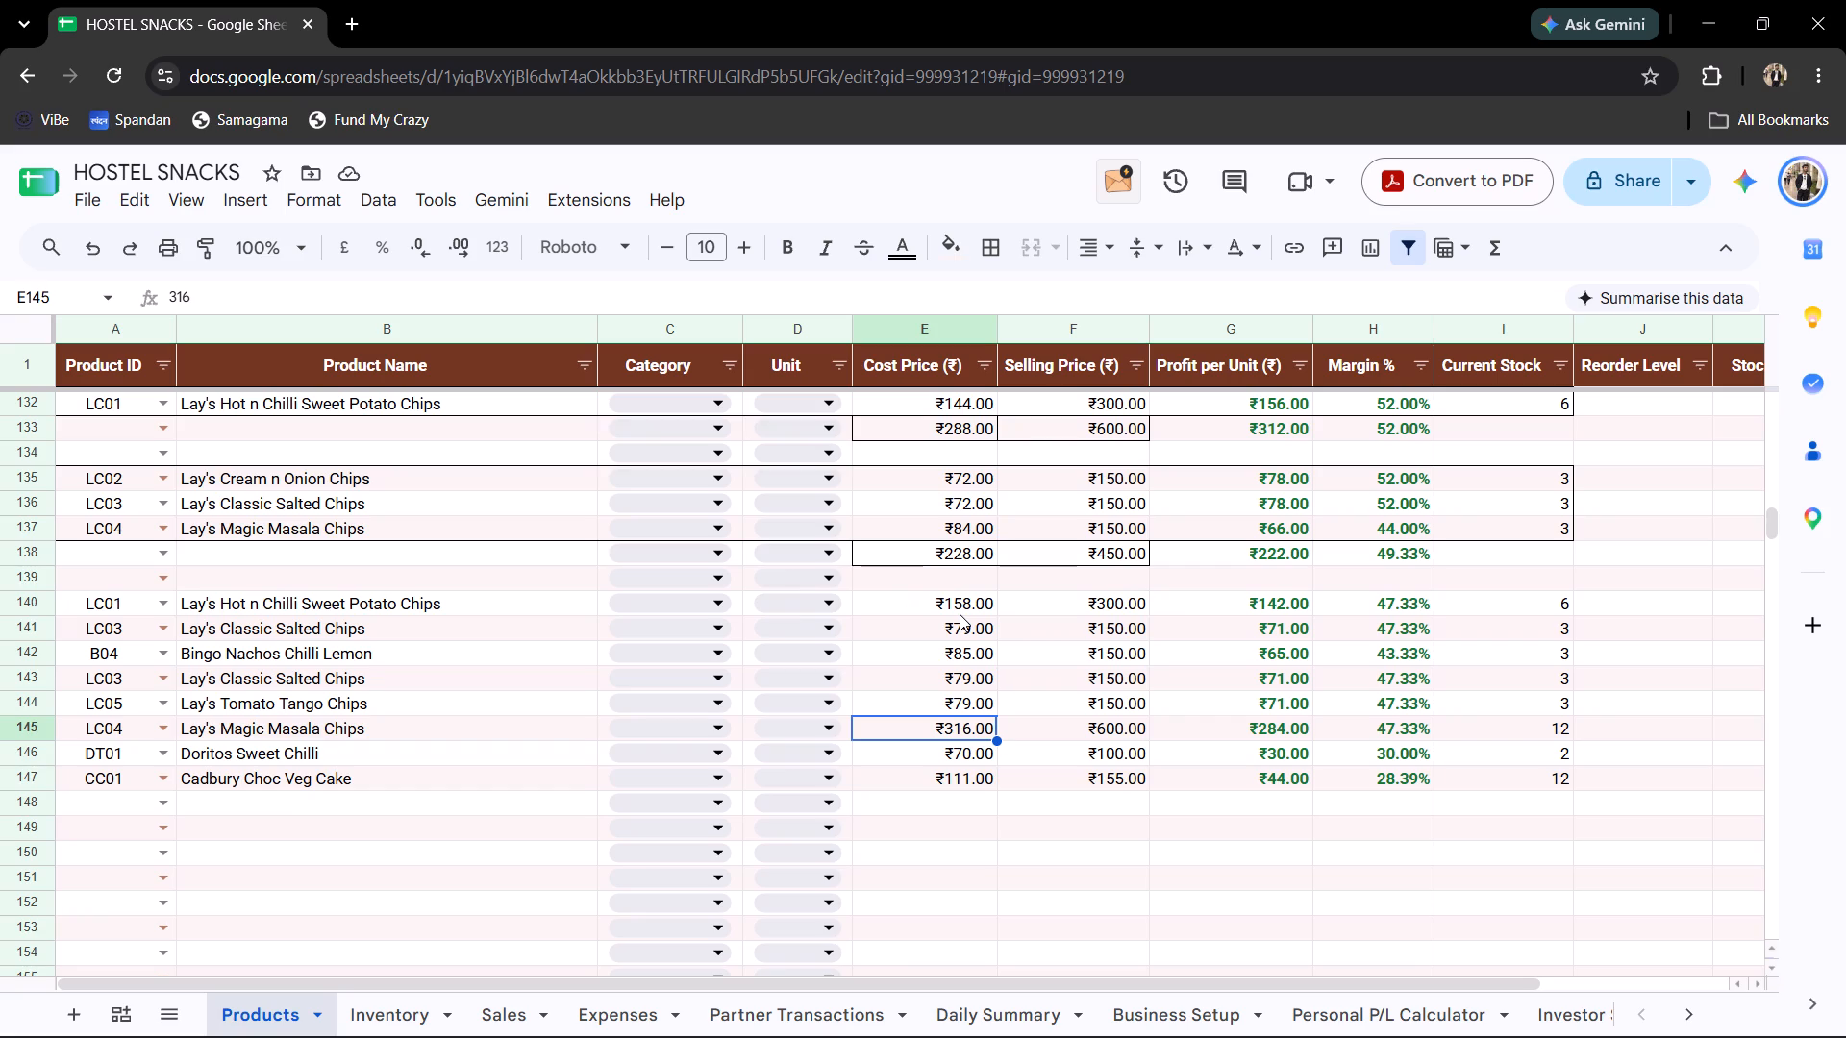
pyautogui.click(926, 749)
pyautogui.click(943, 727)
# Compare the two LC03 entries in rows 141 and 143 and delete the duplicate row 143.
pyautogui.click(116, 683)
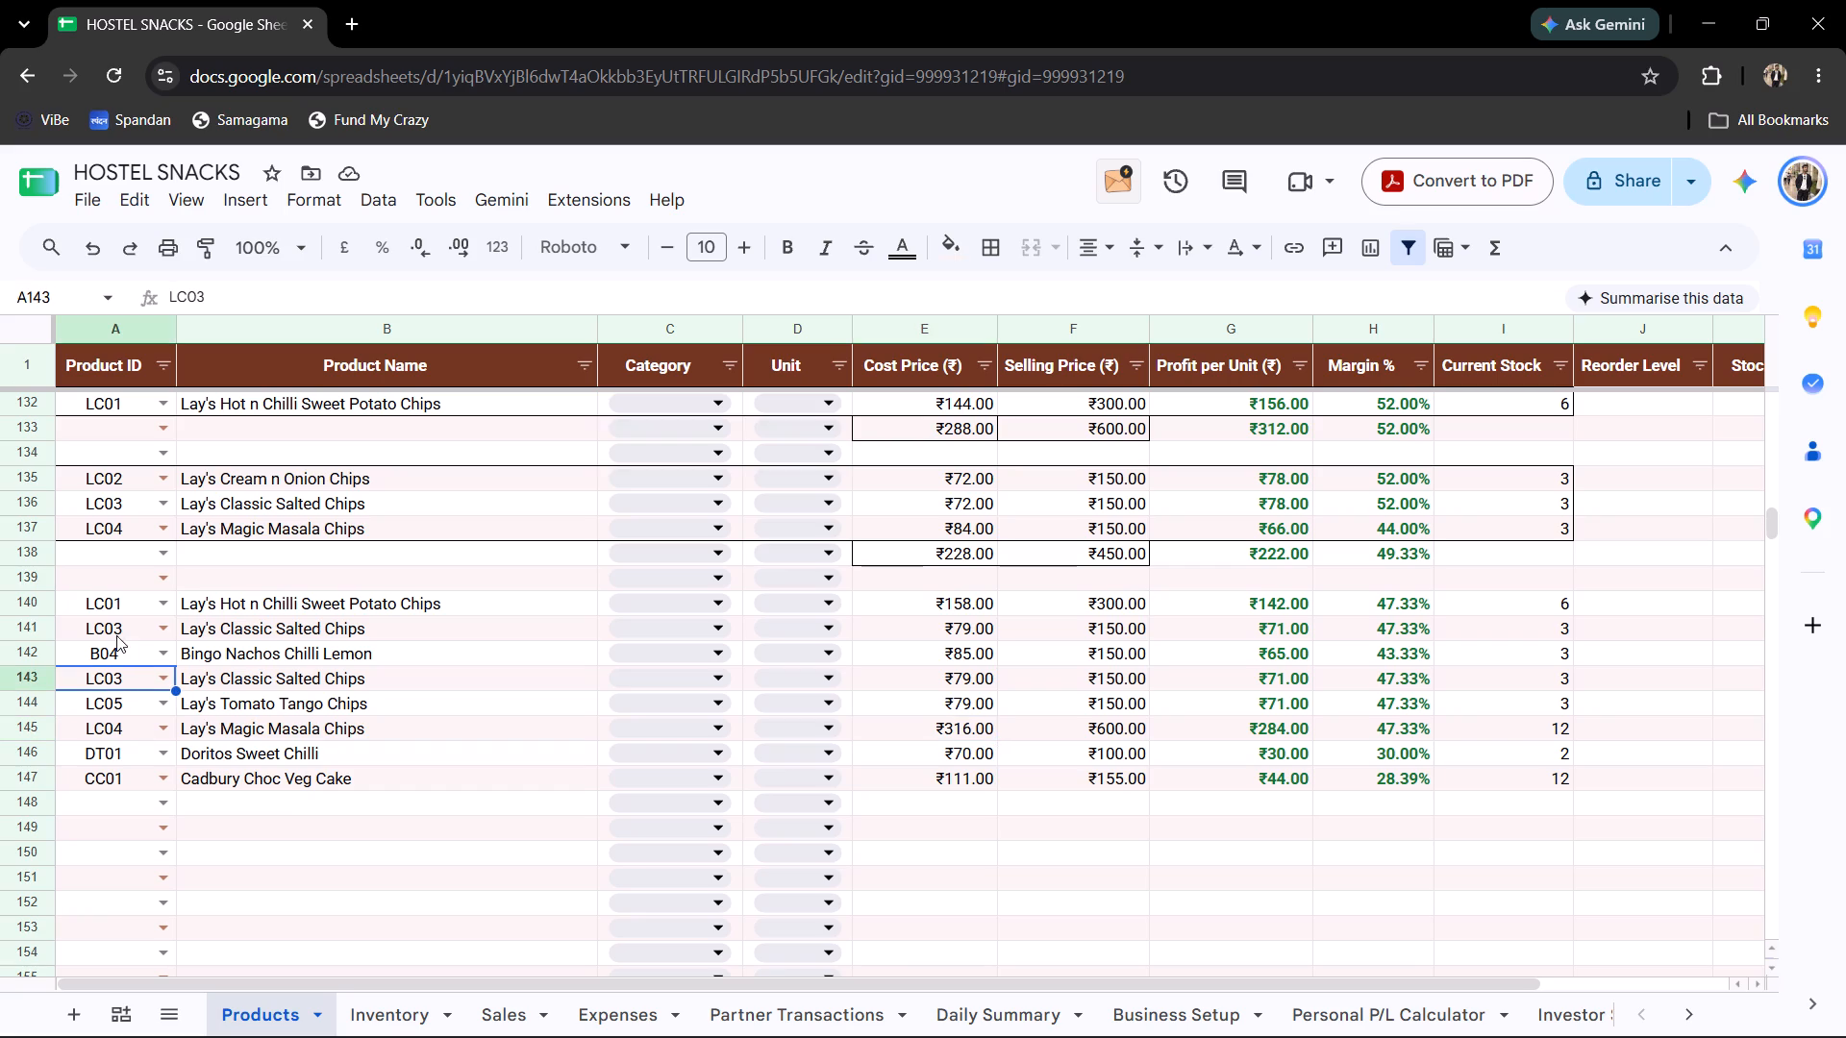
pyautogui.click(112, 630)
pyautogui.click(119, 681)
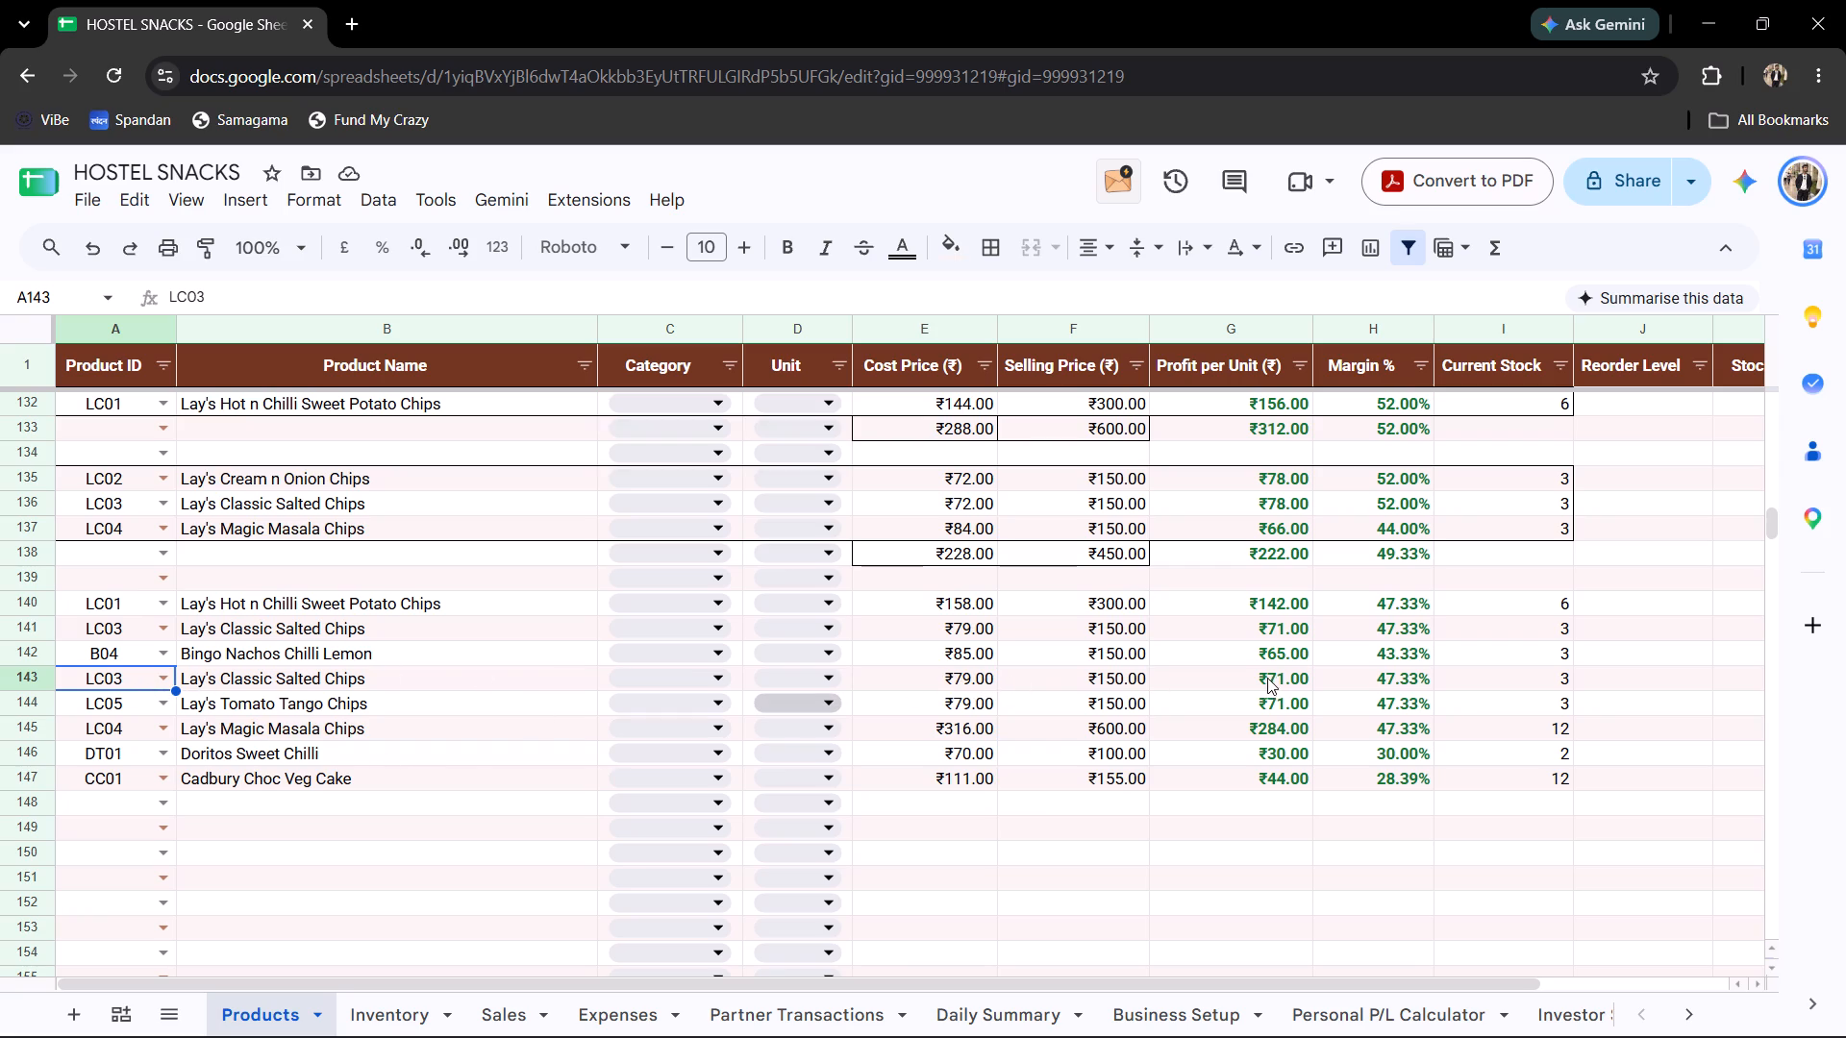
pyautogui.click(36, 678)
pyautogui.rightClick(33, 678)
pyautogui.click(100, 669)
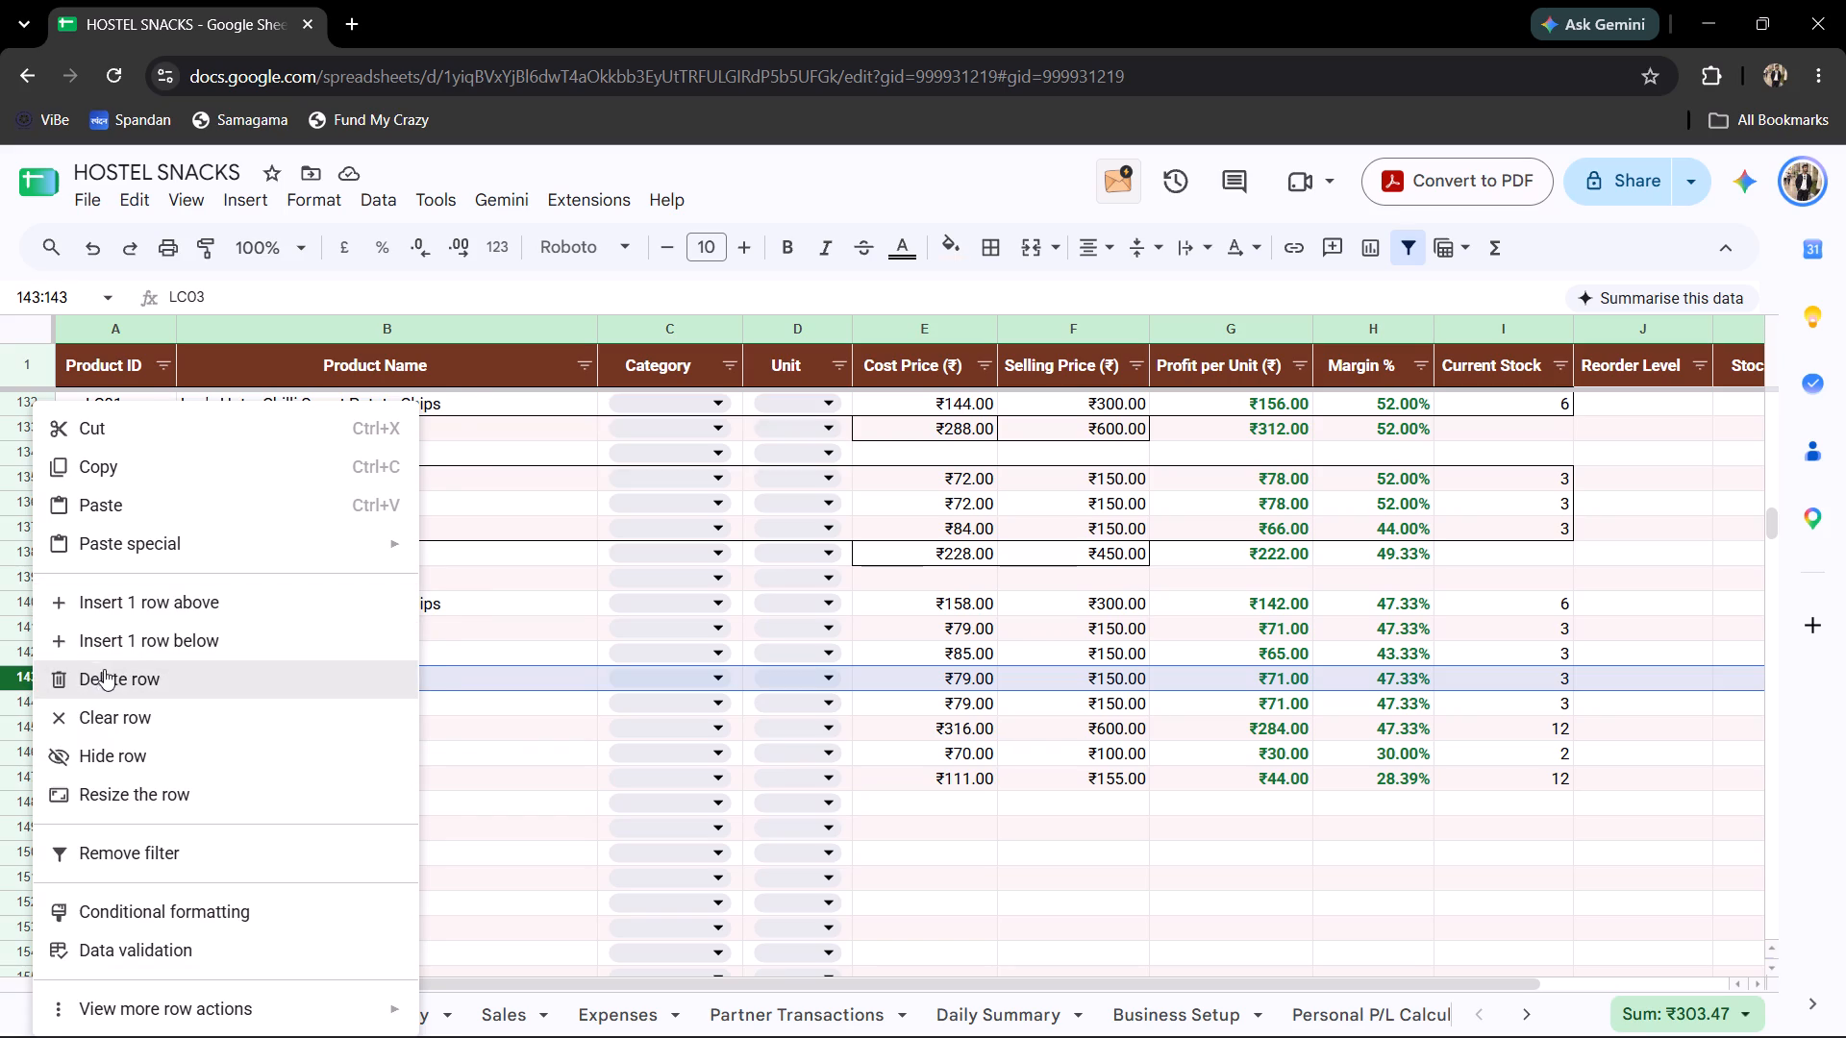
pyautogui.click(293, 736)
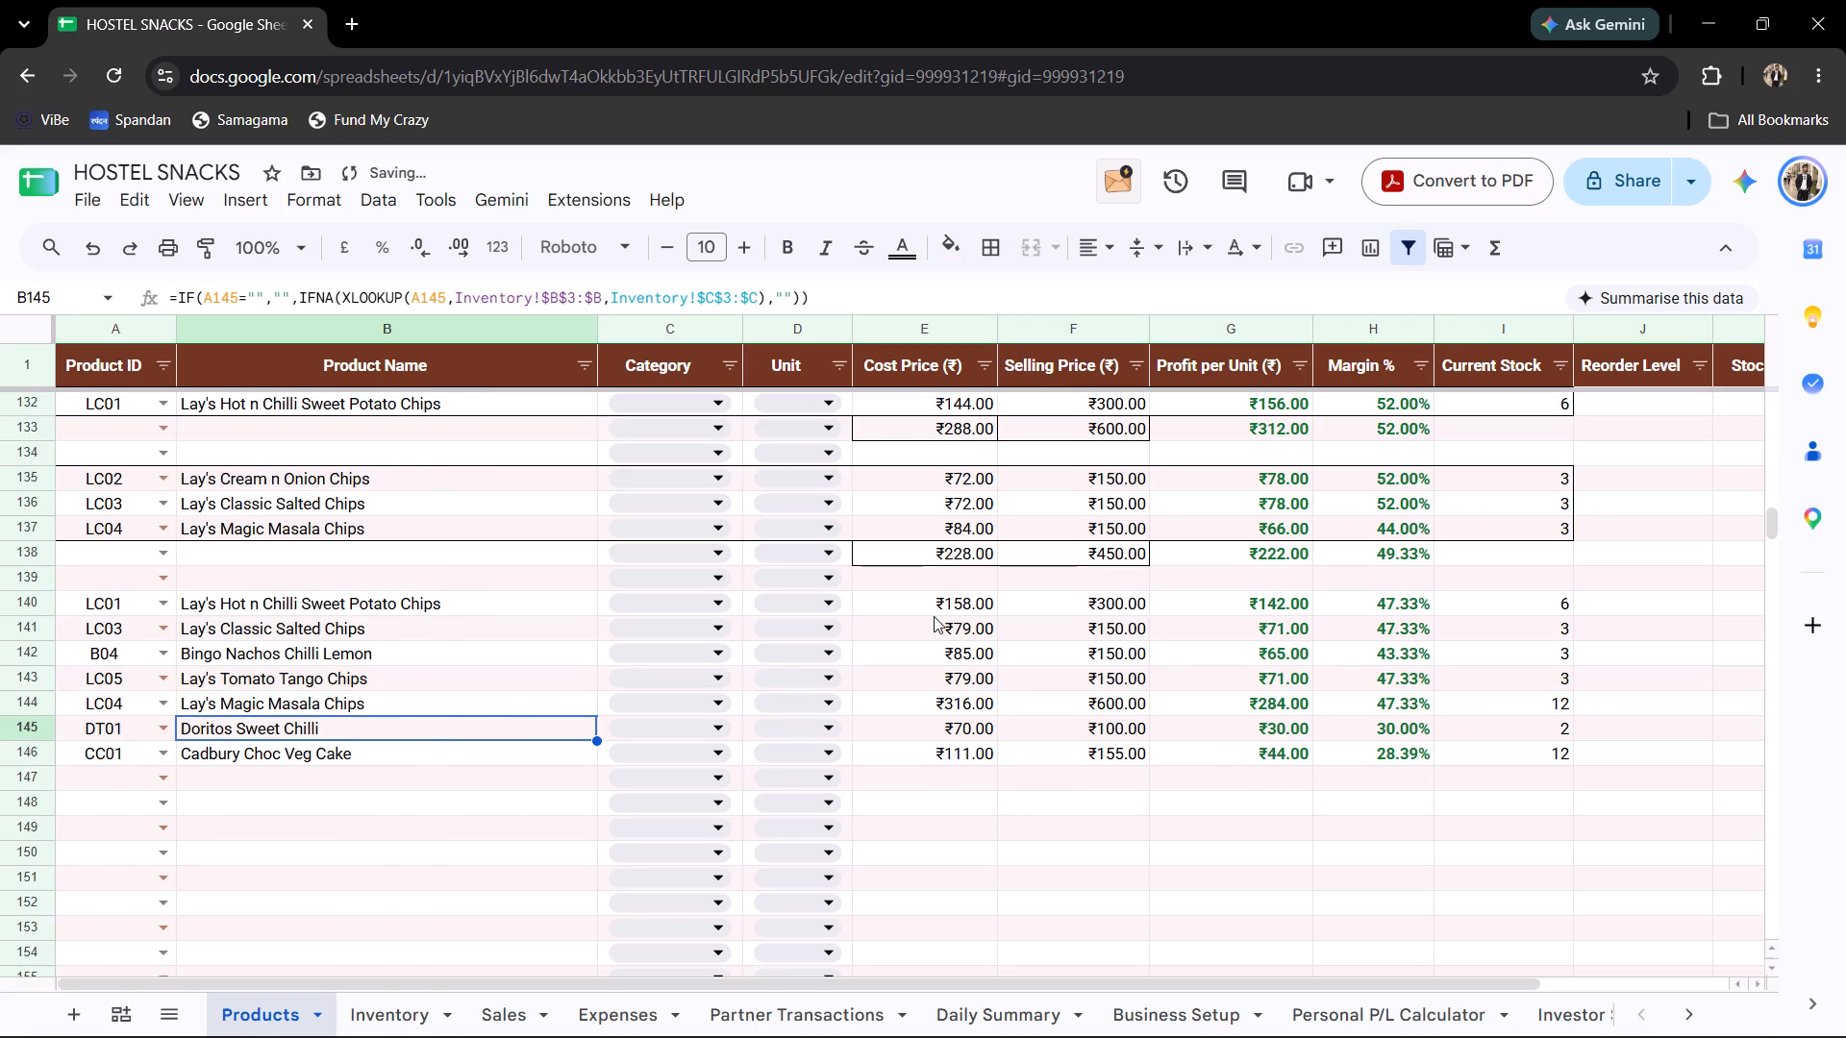
# Check the combined cost price of rows 140 to 146.
pyautogui.moveTo(936, 602); pyautogui.dragTo(950, 751)
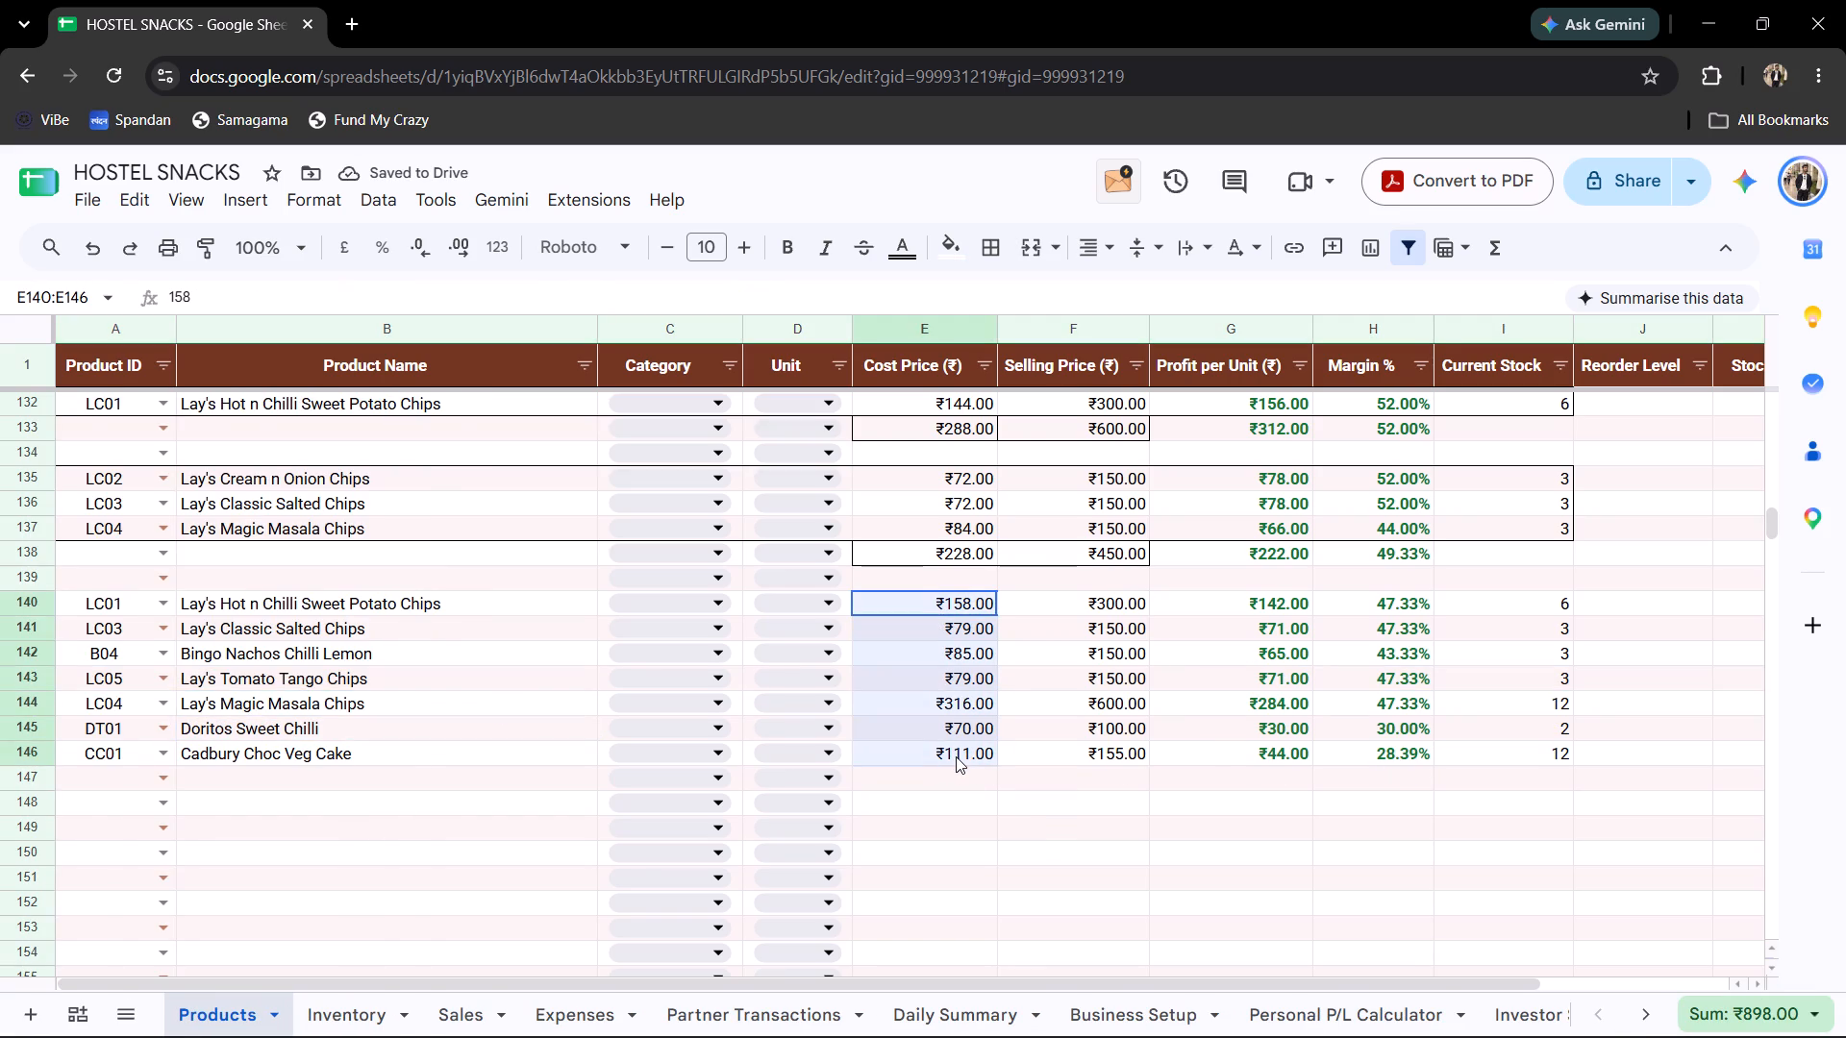
pyautogui.click(967, 802)
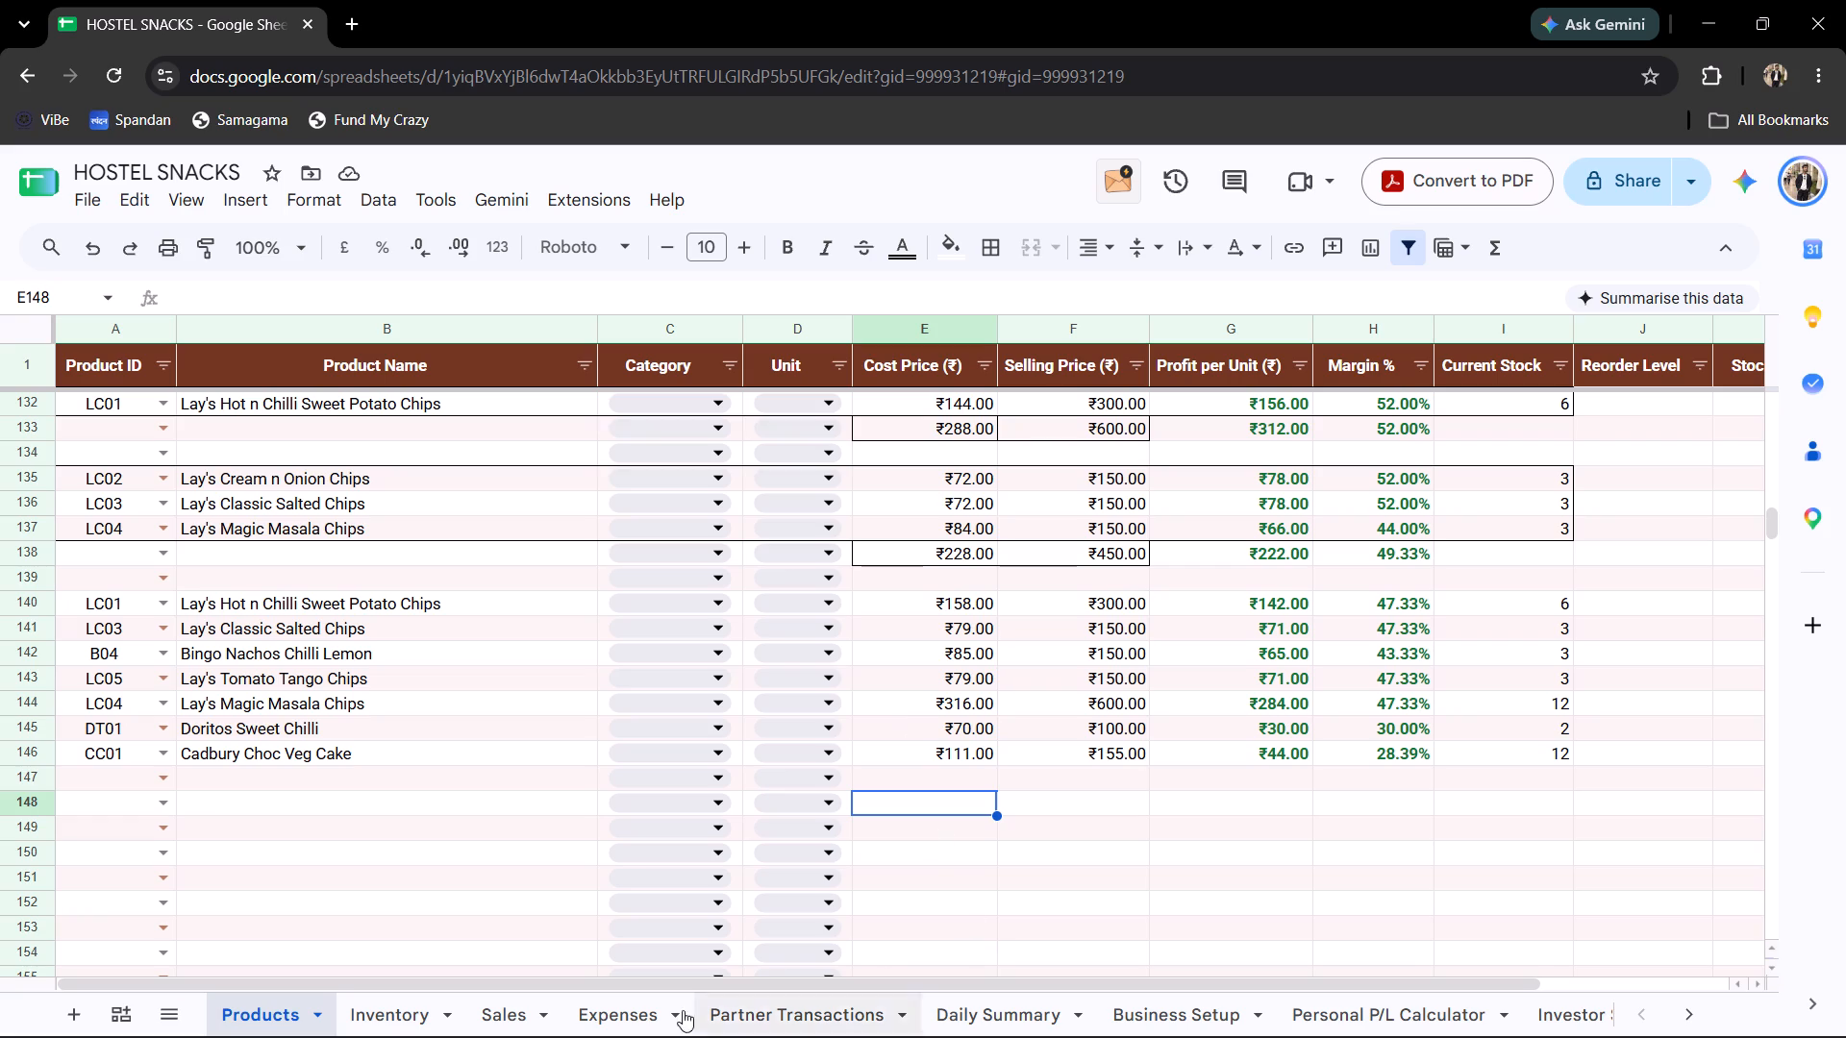
pyautogui.moveTo(951, 602); pyautogui.dragTo(950, 754)
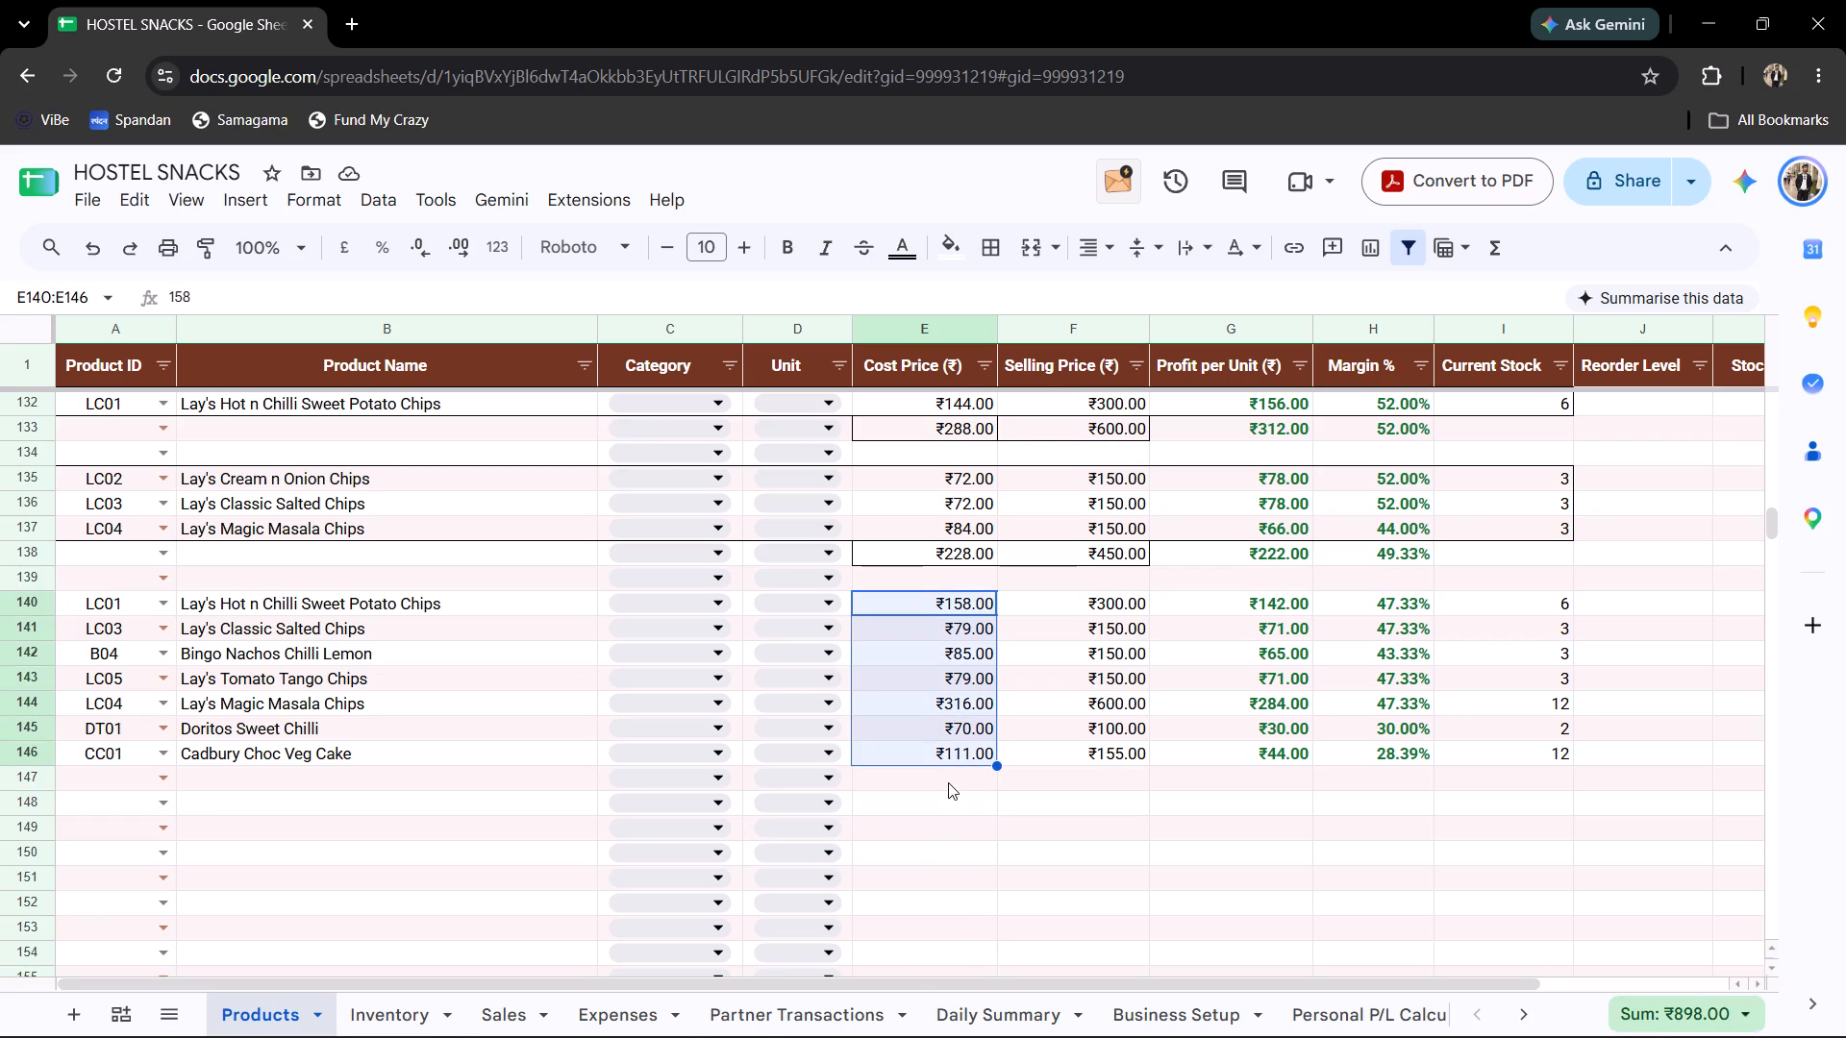
pyautogui.click(948, 782)
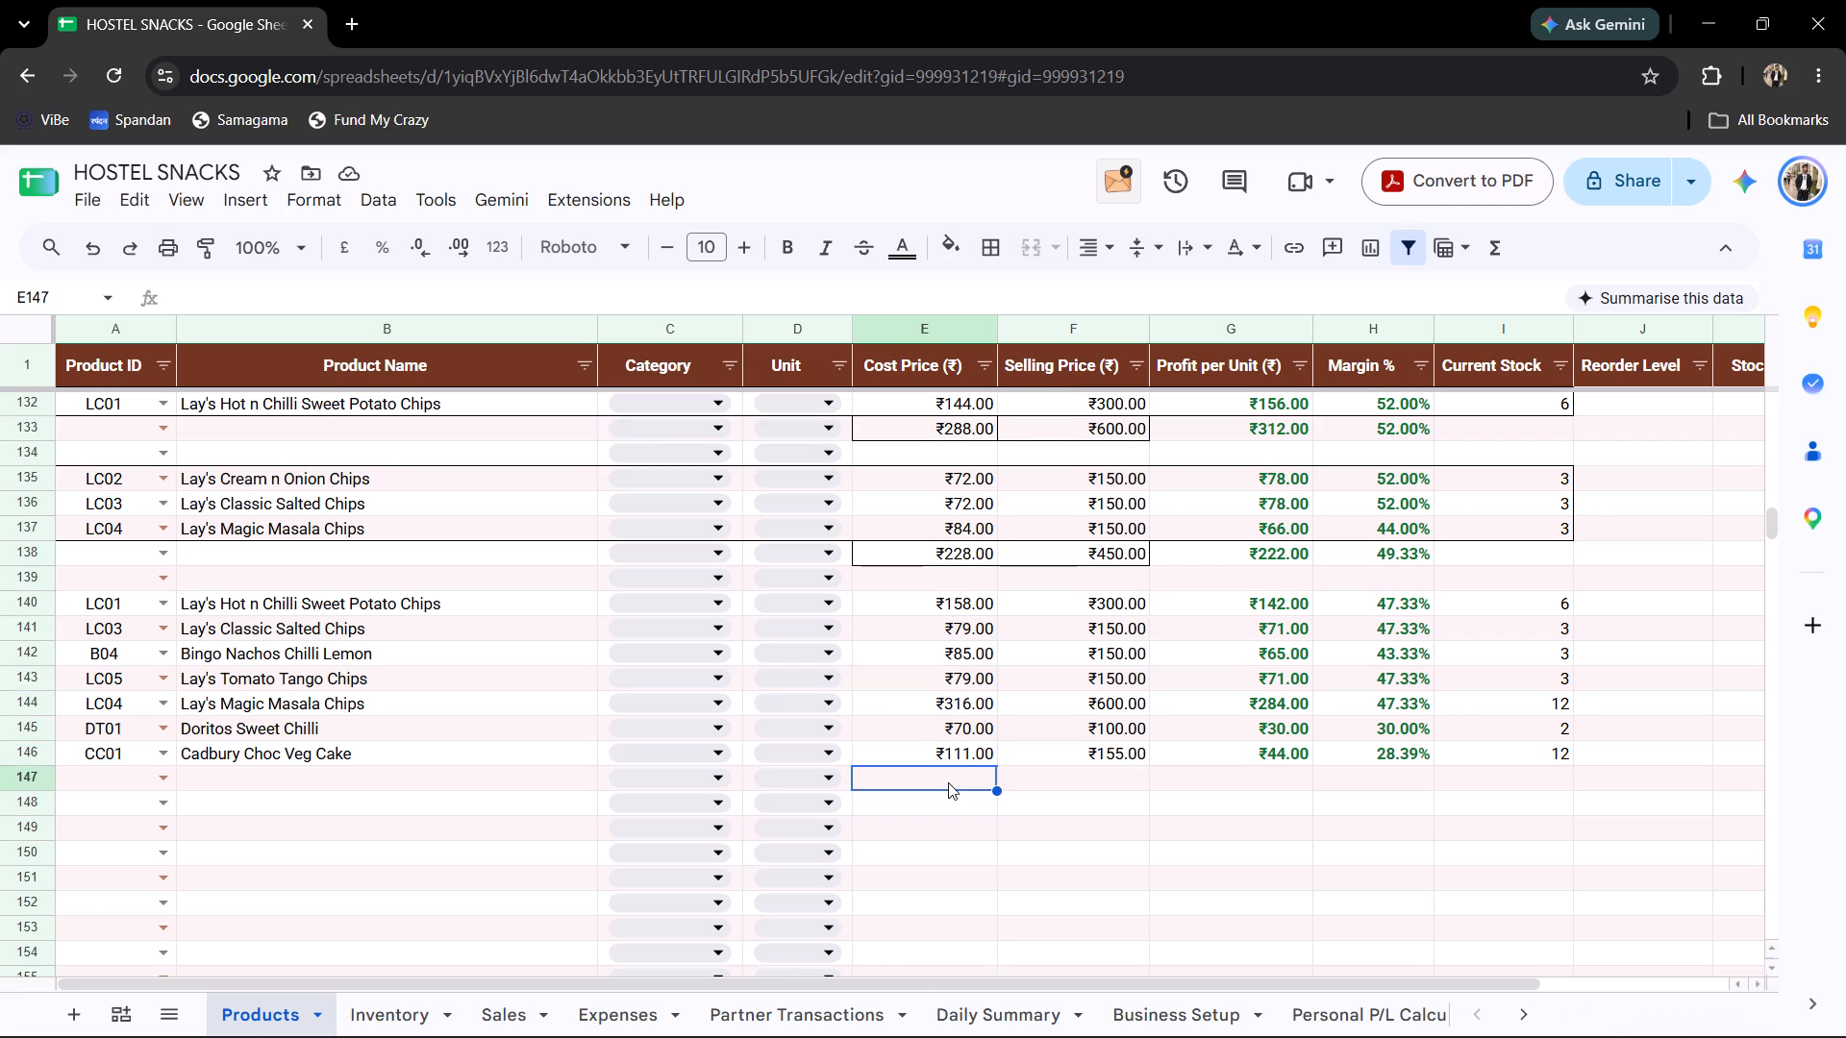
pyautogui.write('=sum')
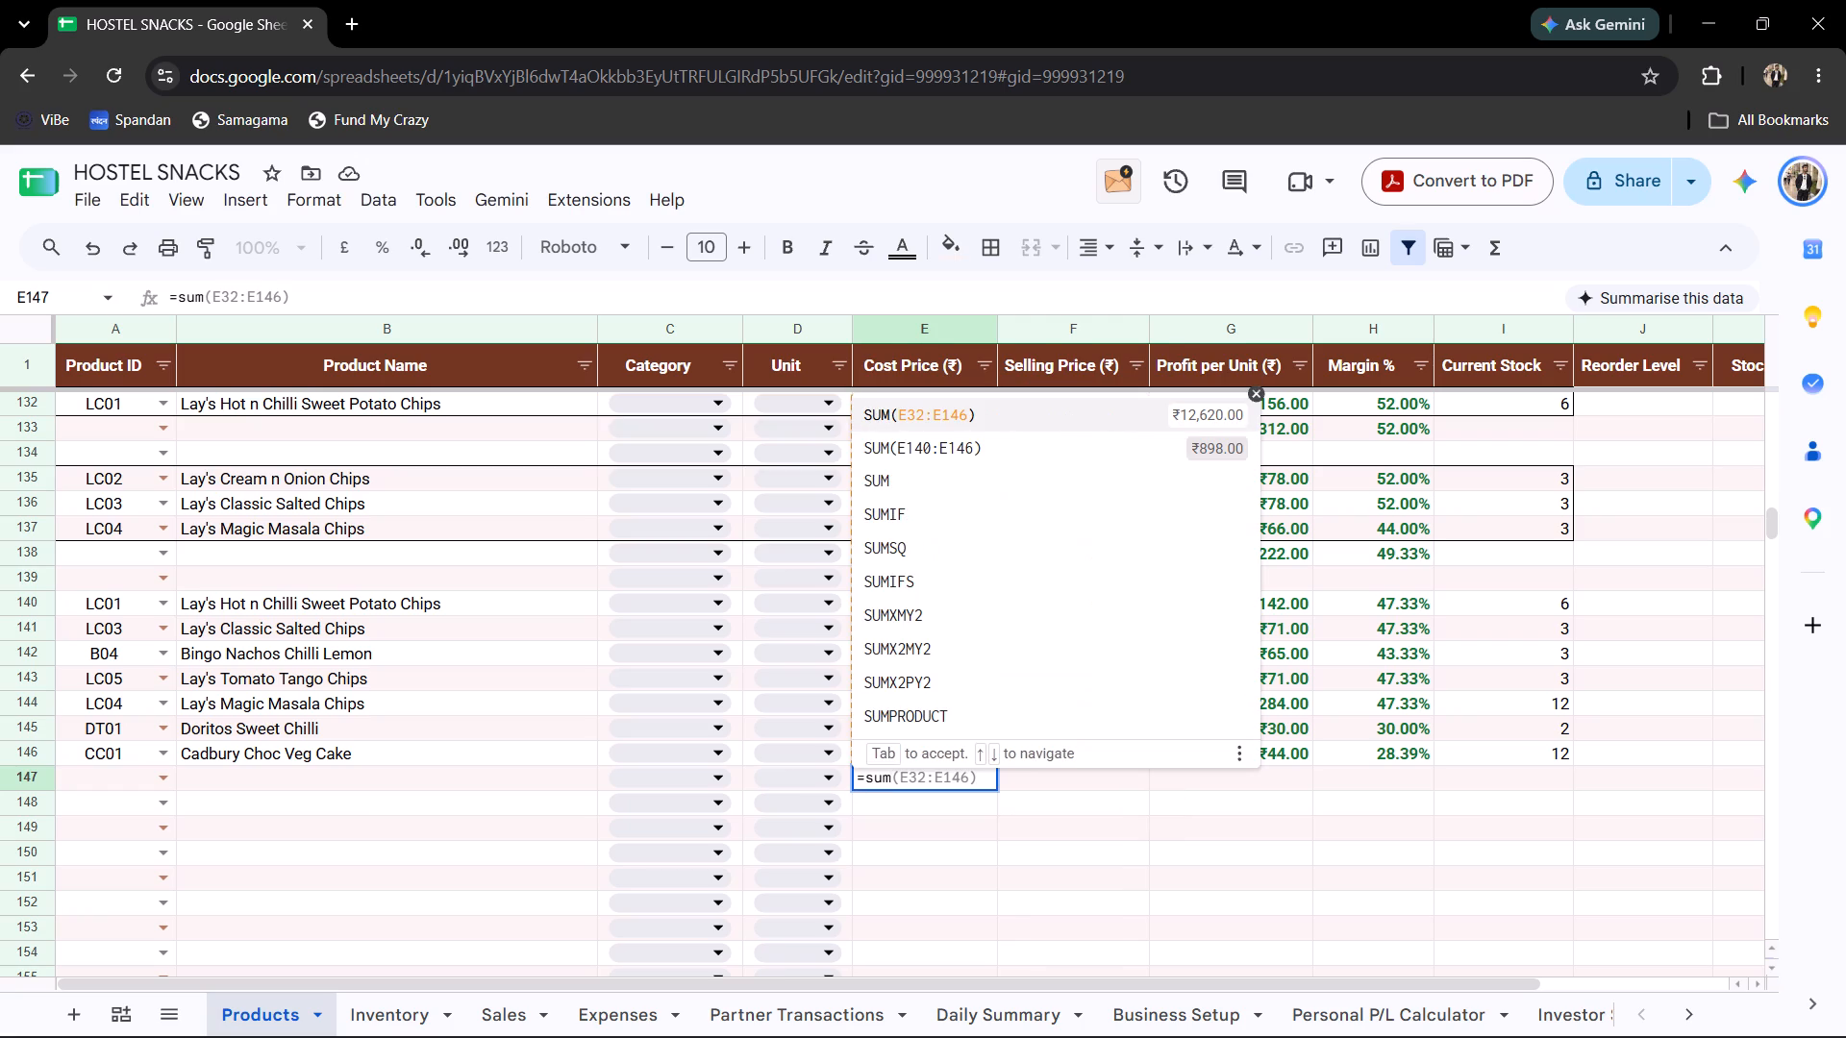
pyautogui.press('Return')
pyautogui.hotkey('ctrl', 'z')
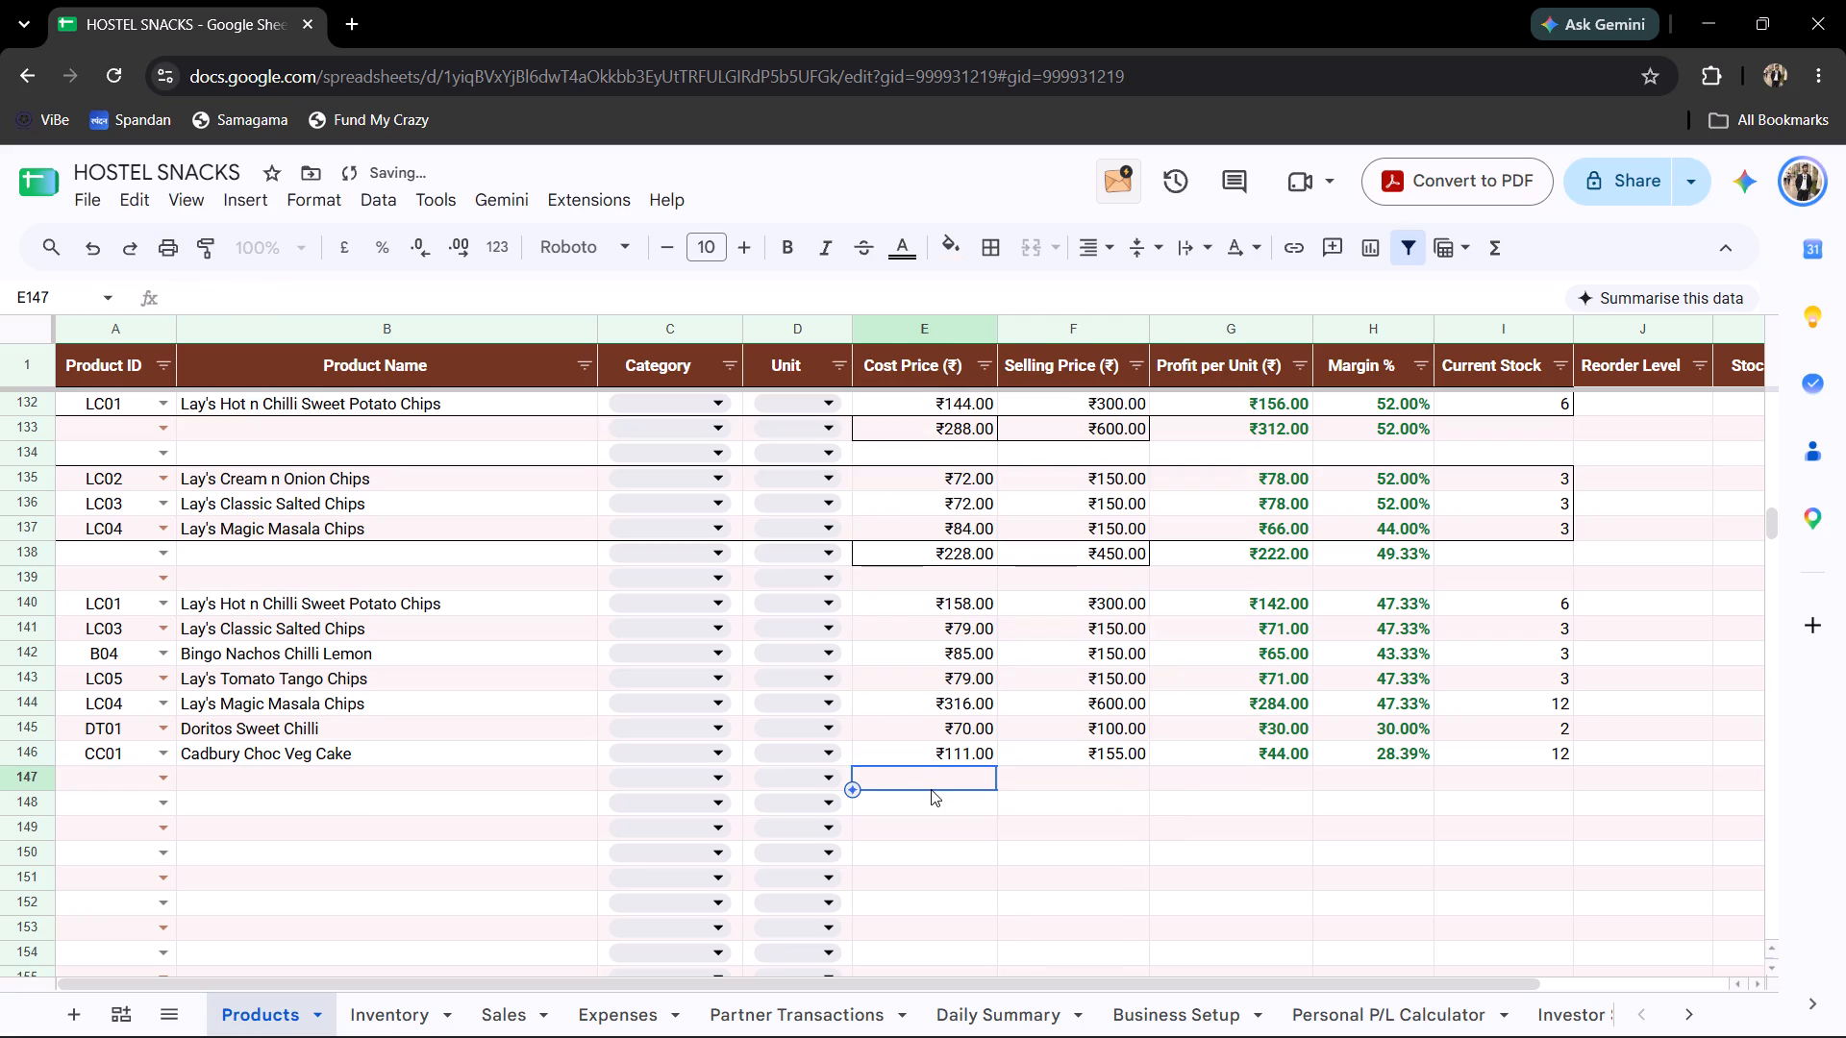
# Total the batch's cost prices in E147 with the formula =SUM(E140:E146).
pyautogui.write('=sum')
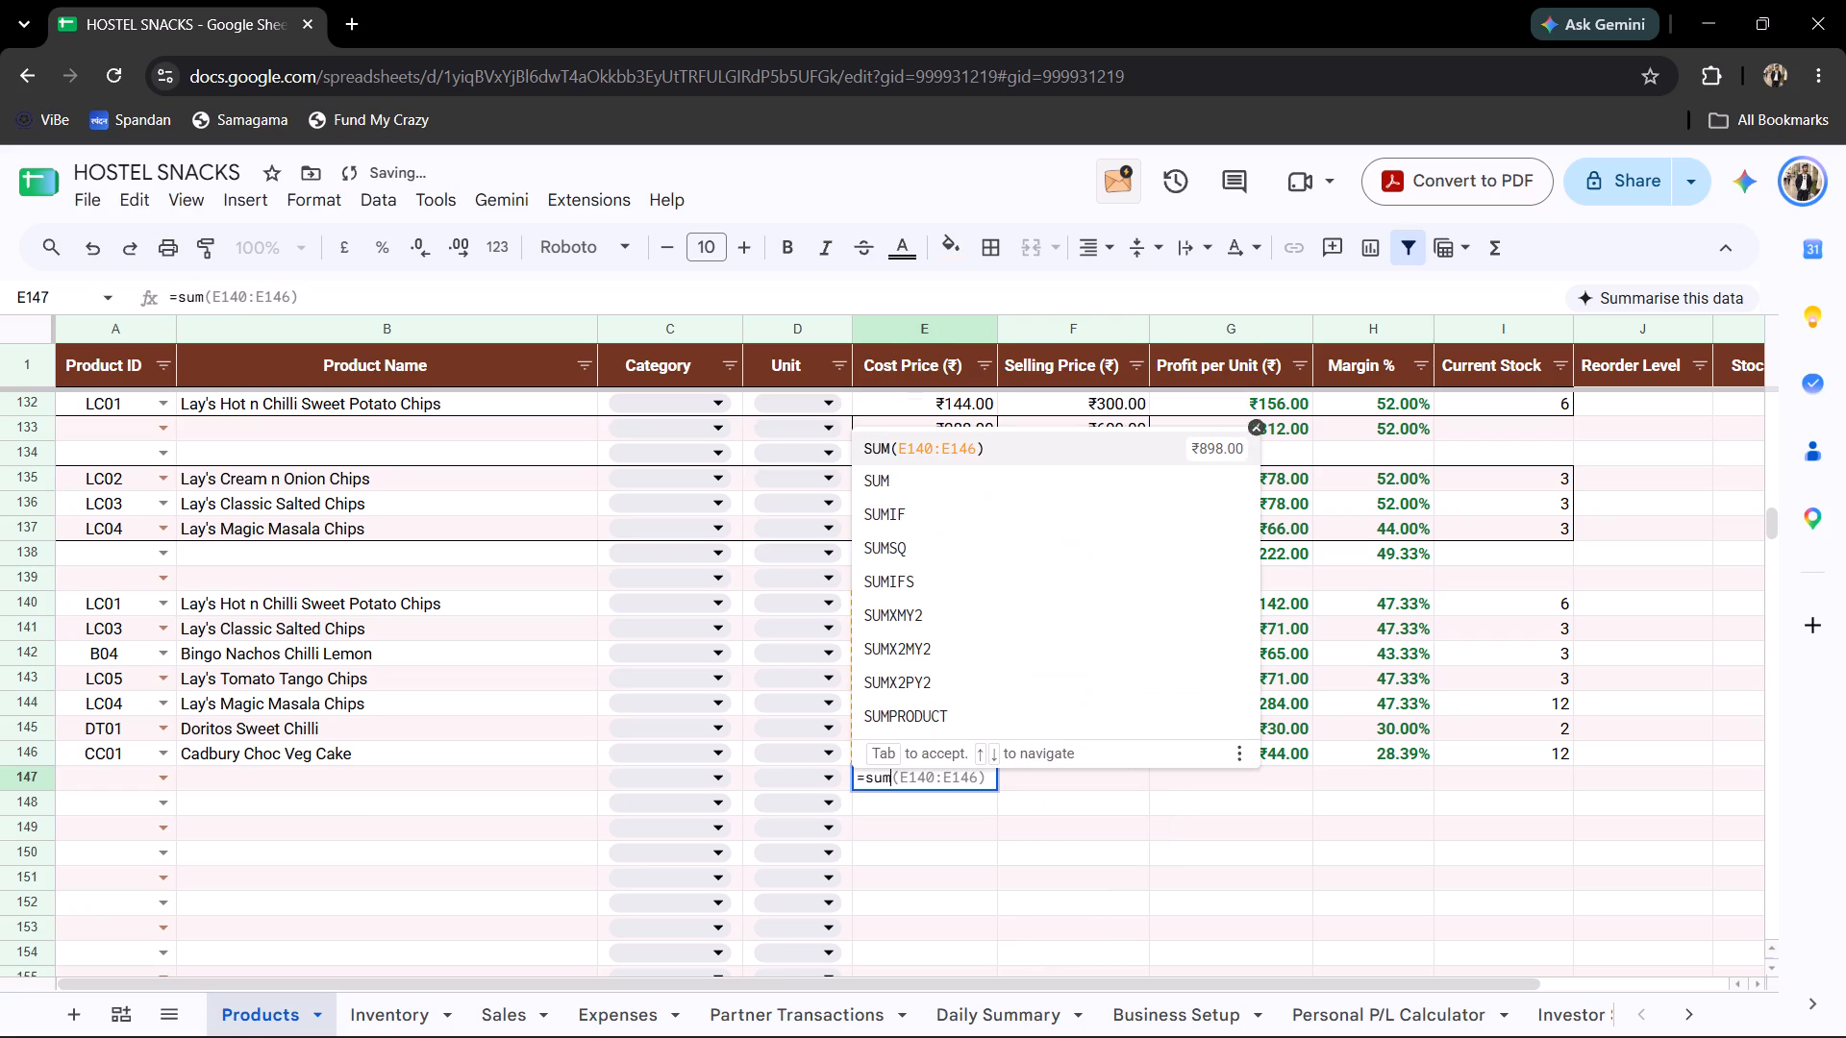
pyautogui.click(933, 492)
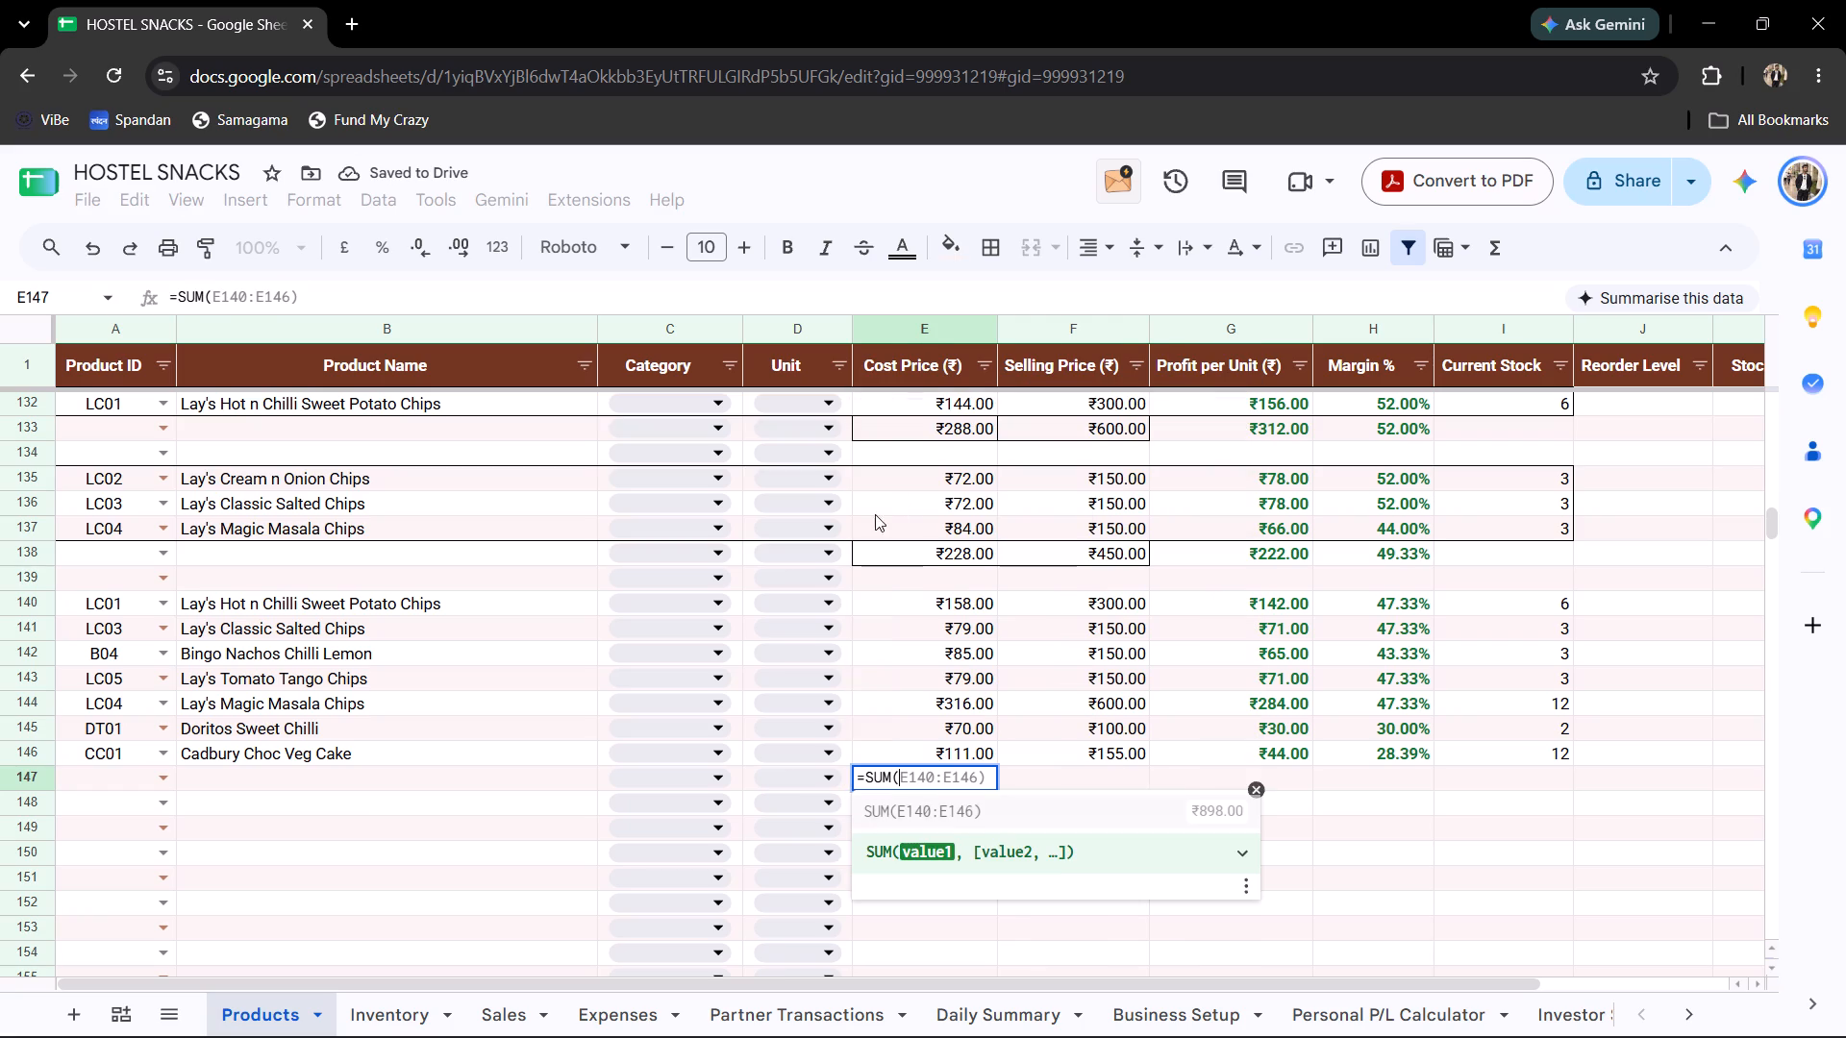
pyautogui.click(988, 808)
pyautogui.click(1080, 767)
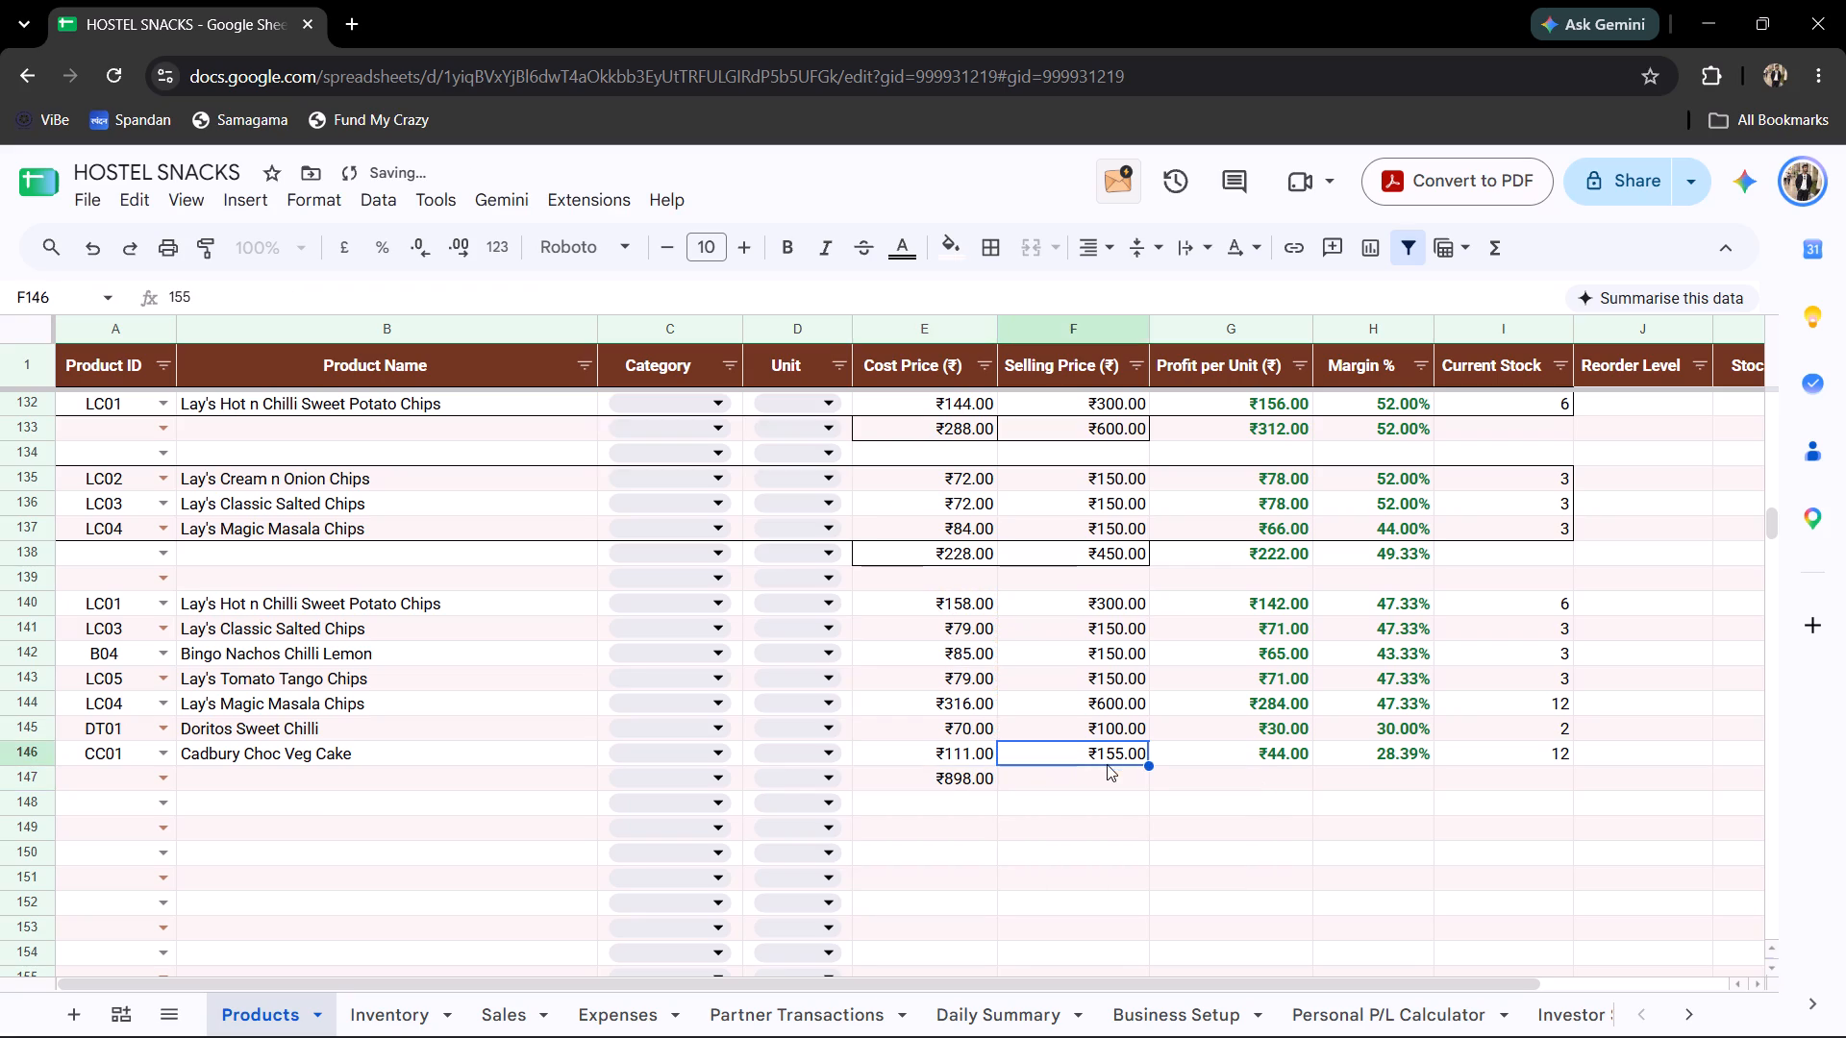
# Extend the cost price total formula from E147 into the Selling Price cell F147.
pyautogui.click(1107, 778)
pyautogui.click(947, 785)
pyautogui.moveTo(998, 790); pyautogui.dragTo(1063, 789)
pyautogui.click(1078, 828)
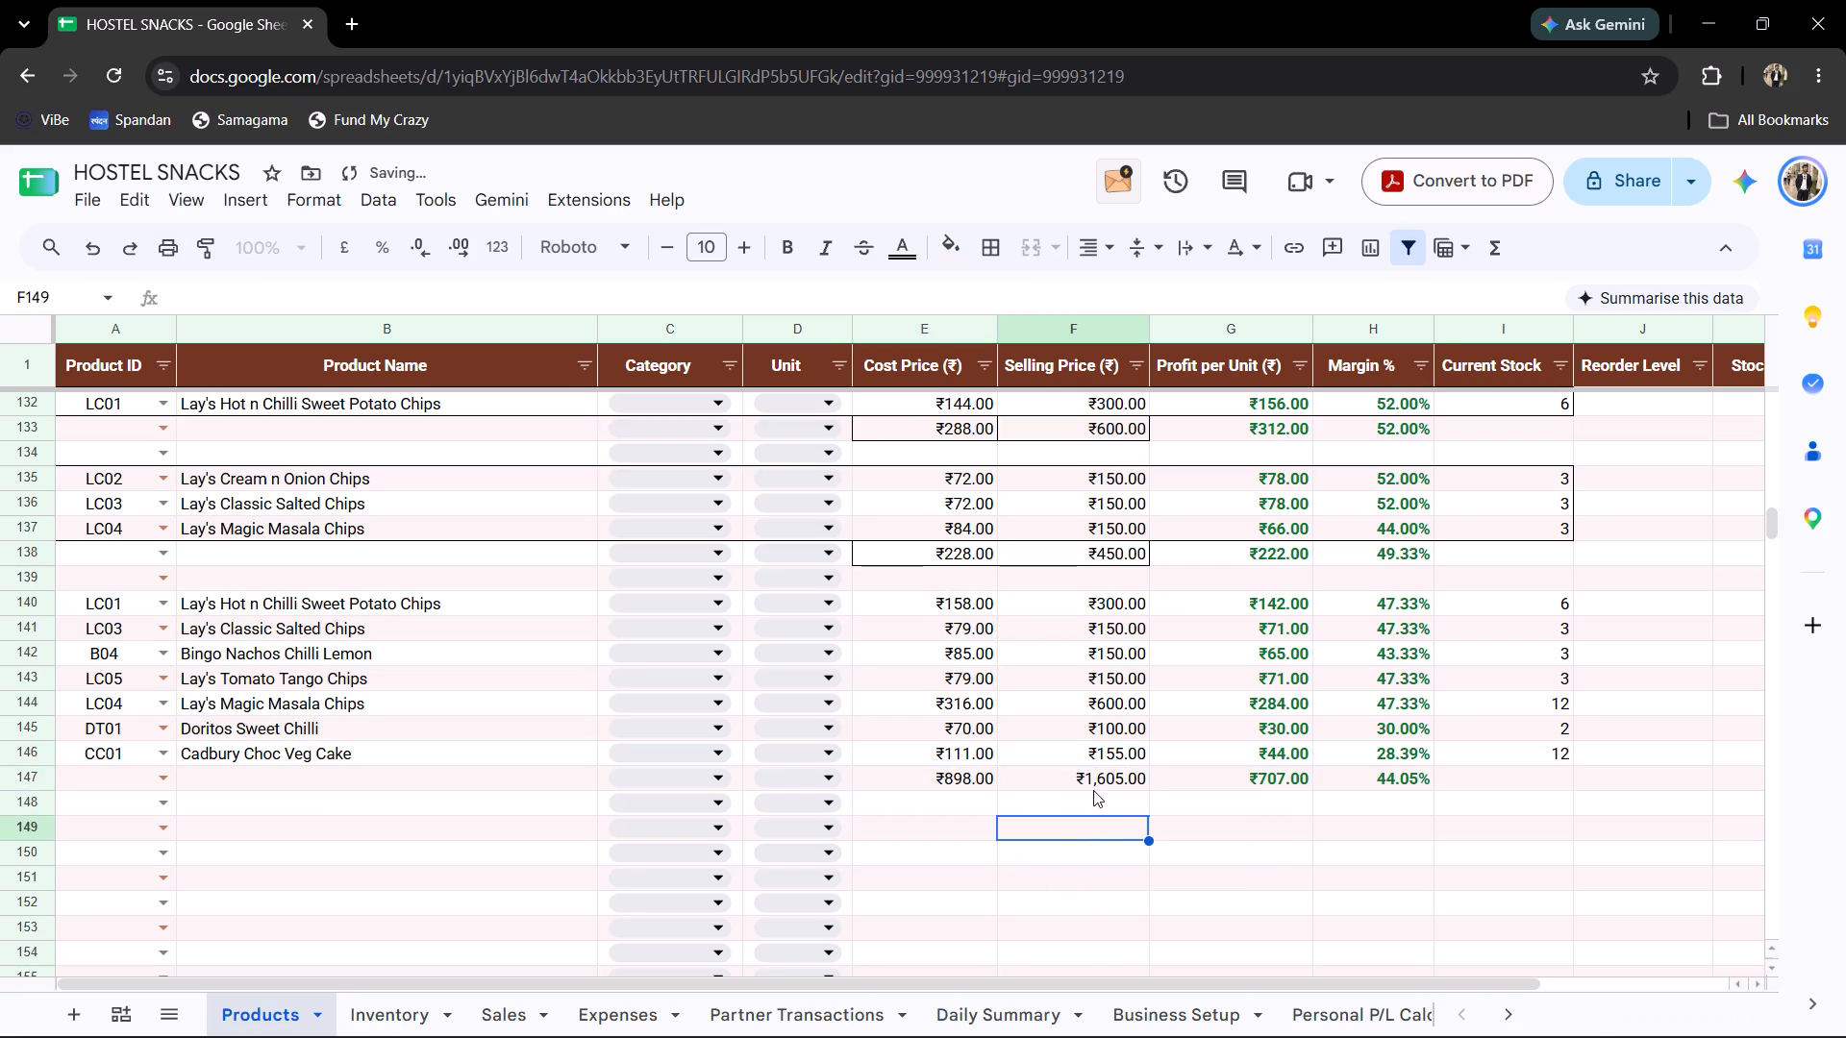
# Check the selling price total and the profit formula in row 147 of the new batch.
pyautogui.click(1099, 772)
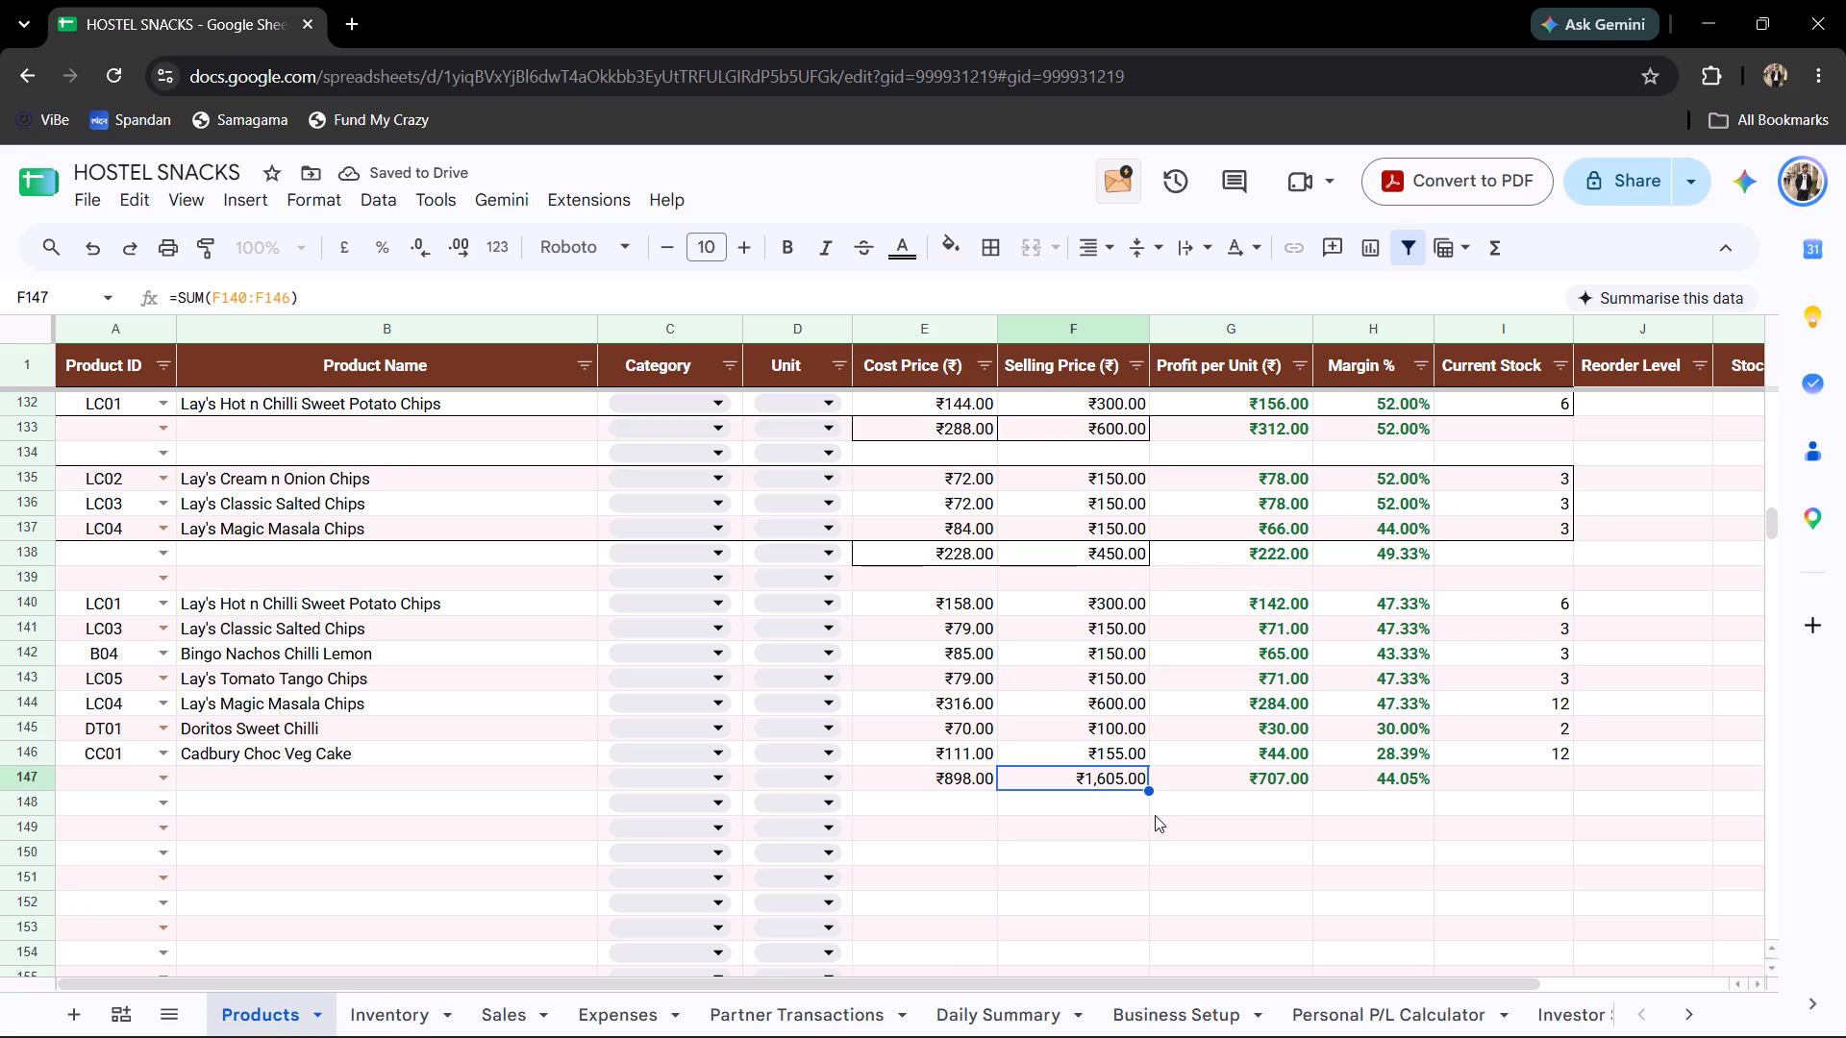
pyautogui.click(1226, 795)
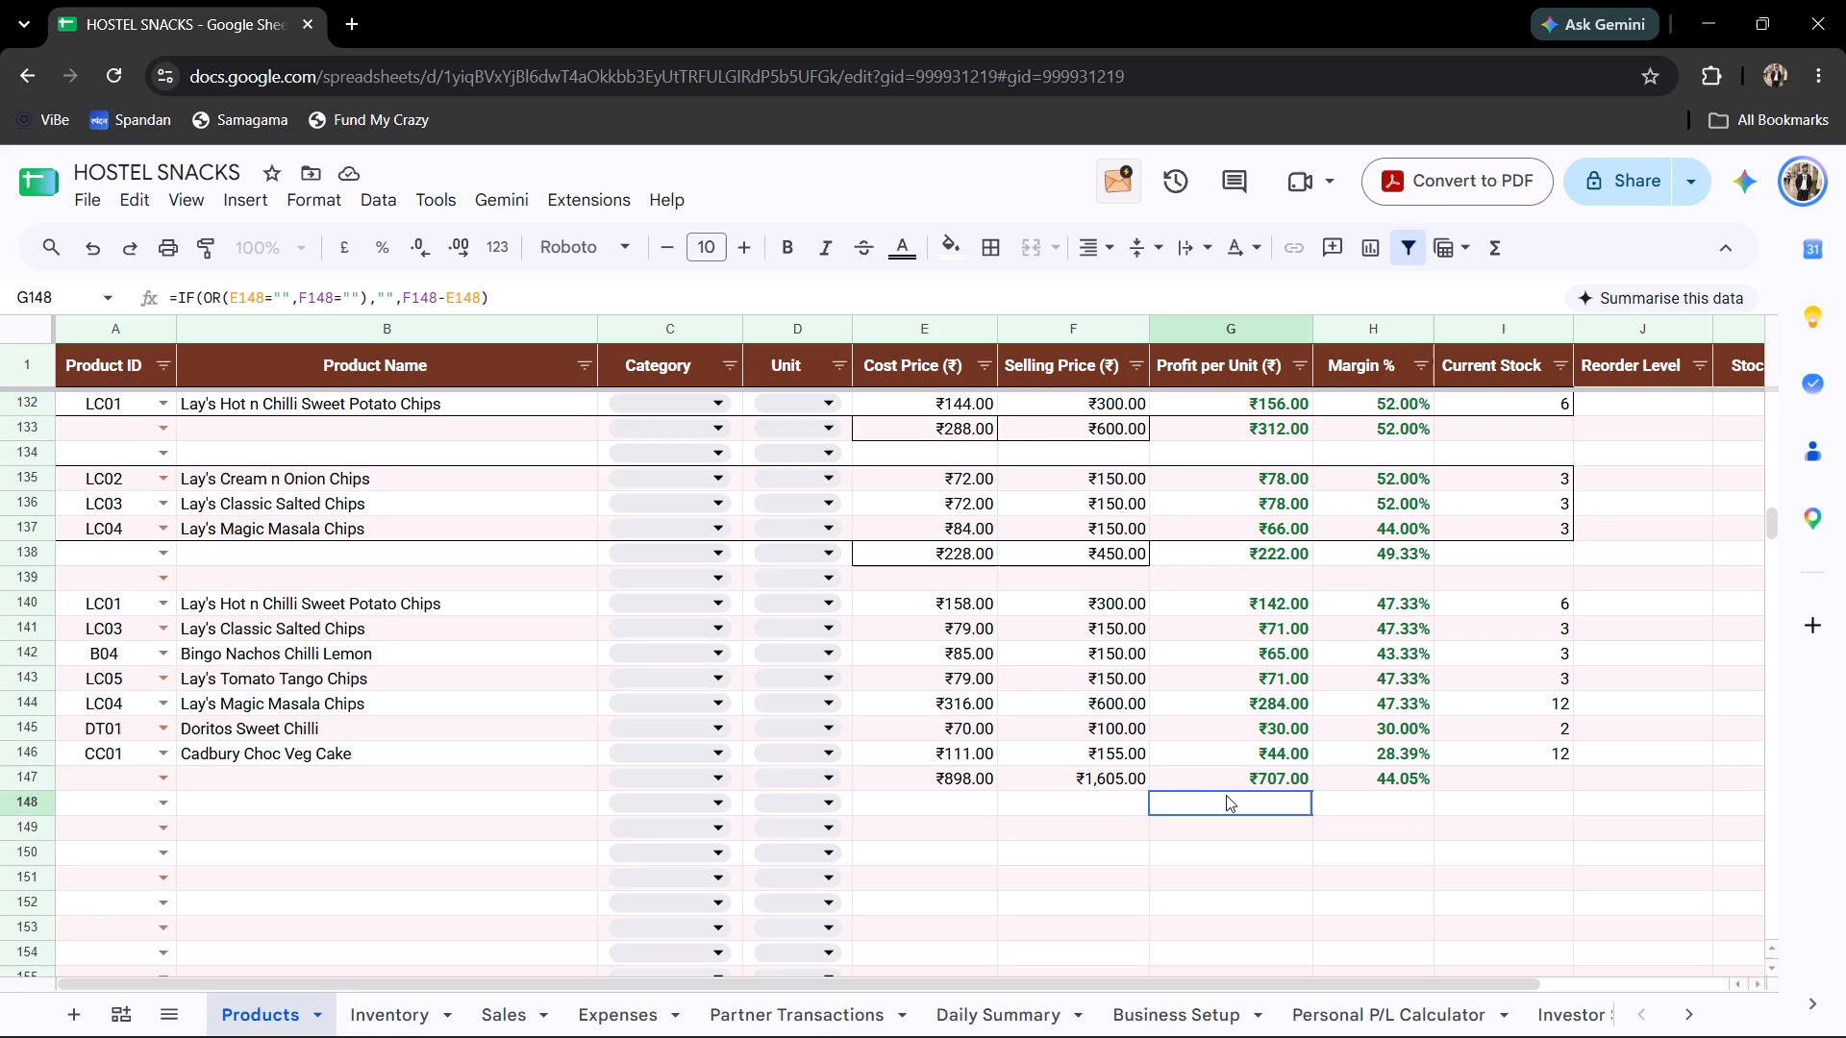
pyautogui.click(1262, 778)
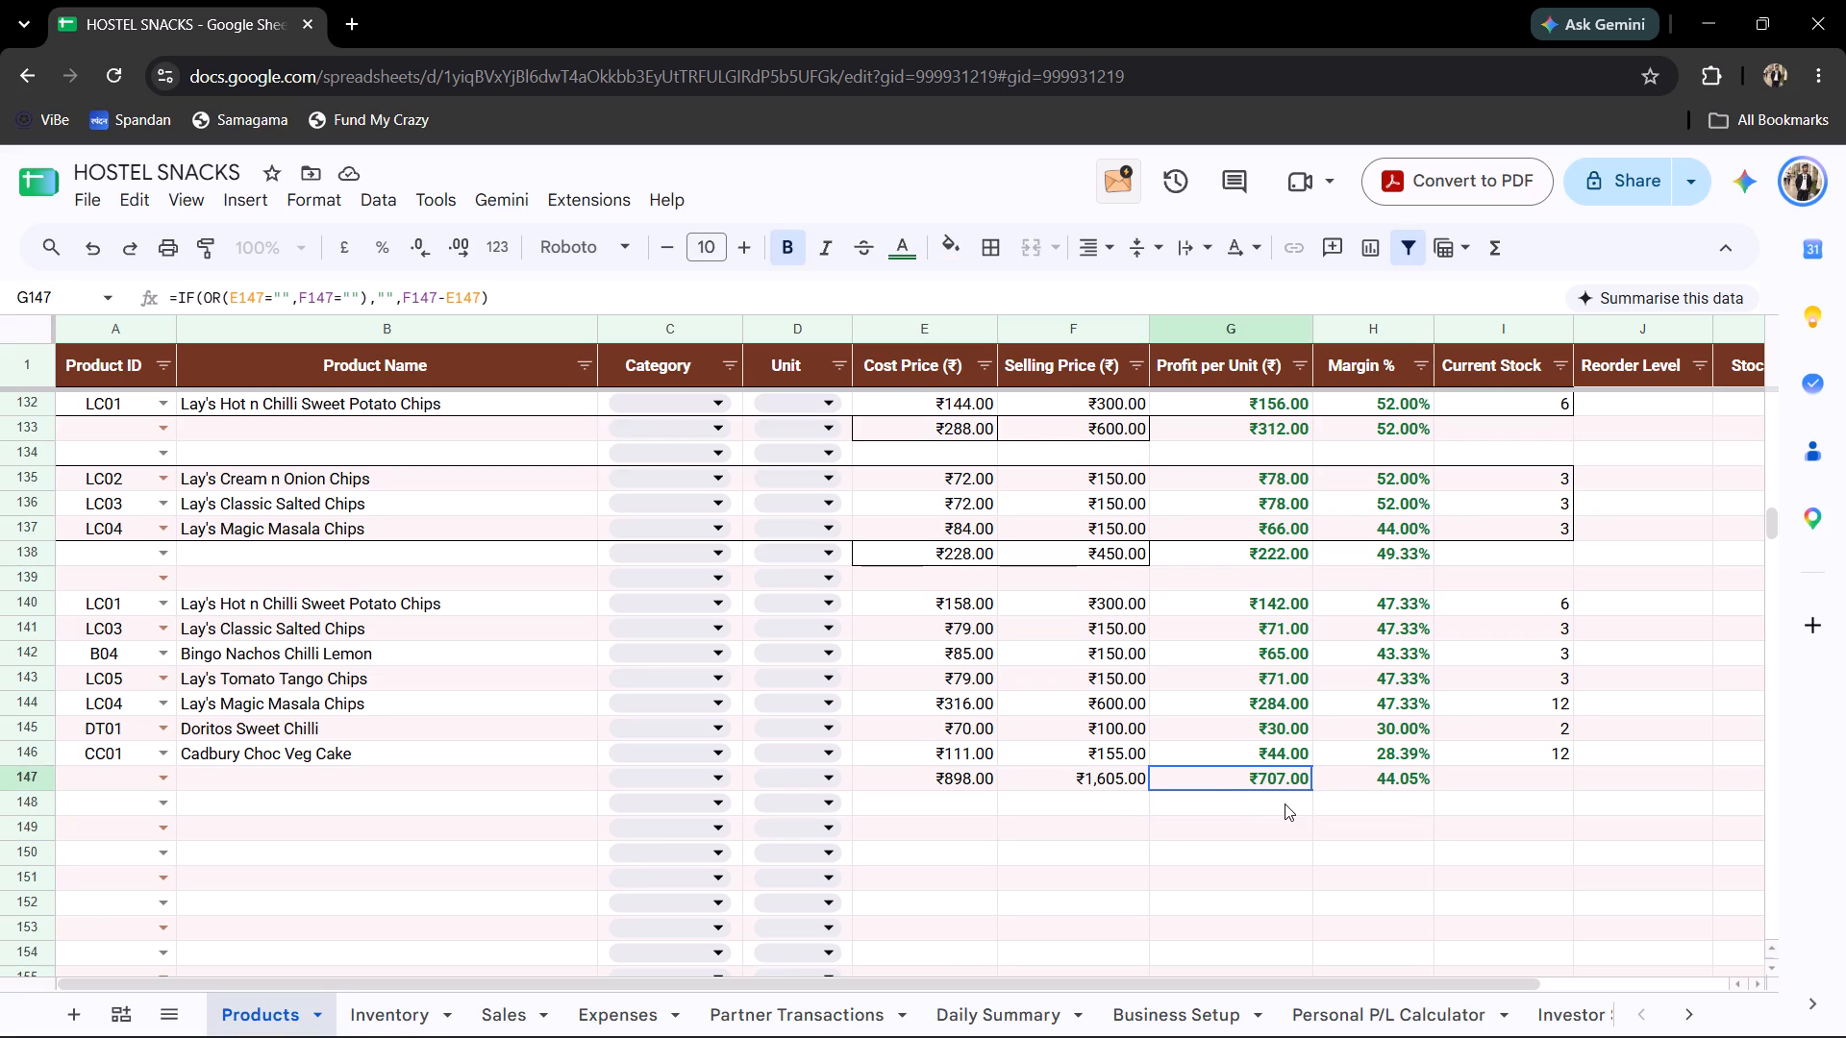
pyautogui.click(1082, 802)
pyautogui.click(980, 819)
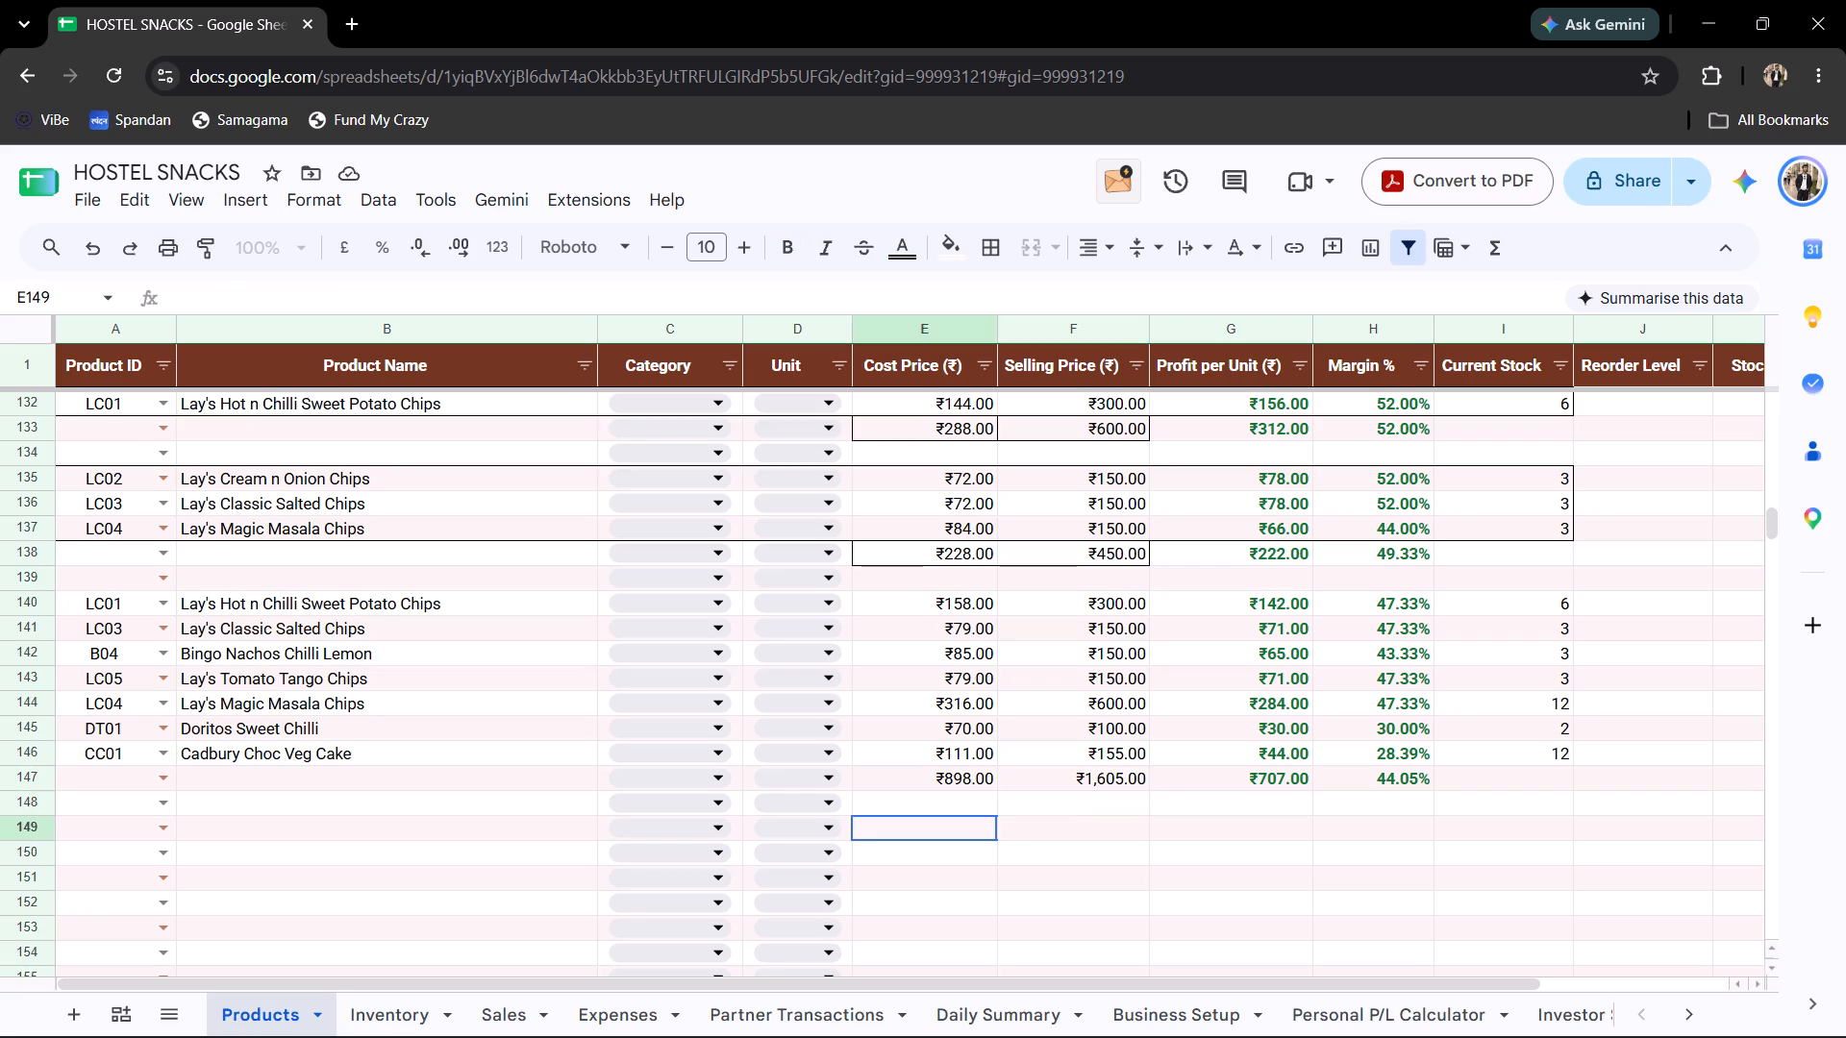
pyautogui.click(968, 796)
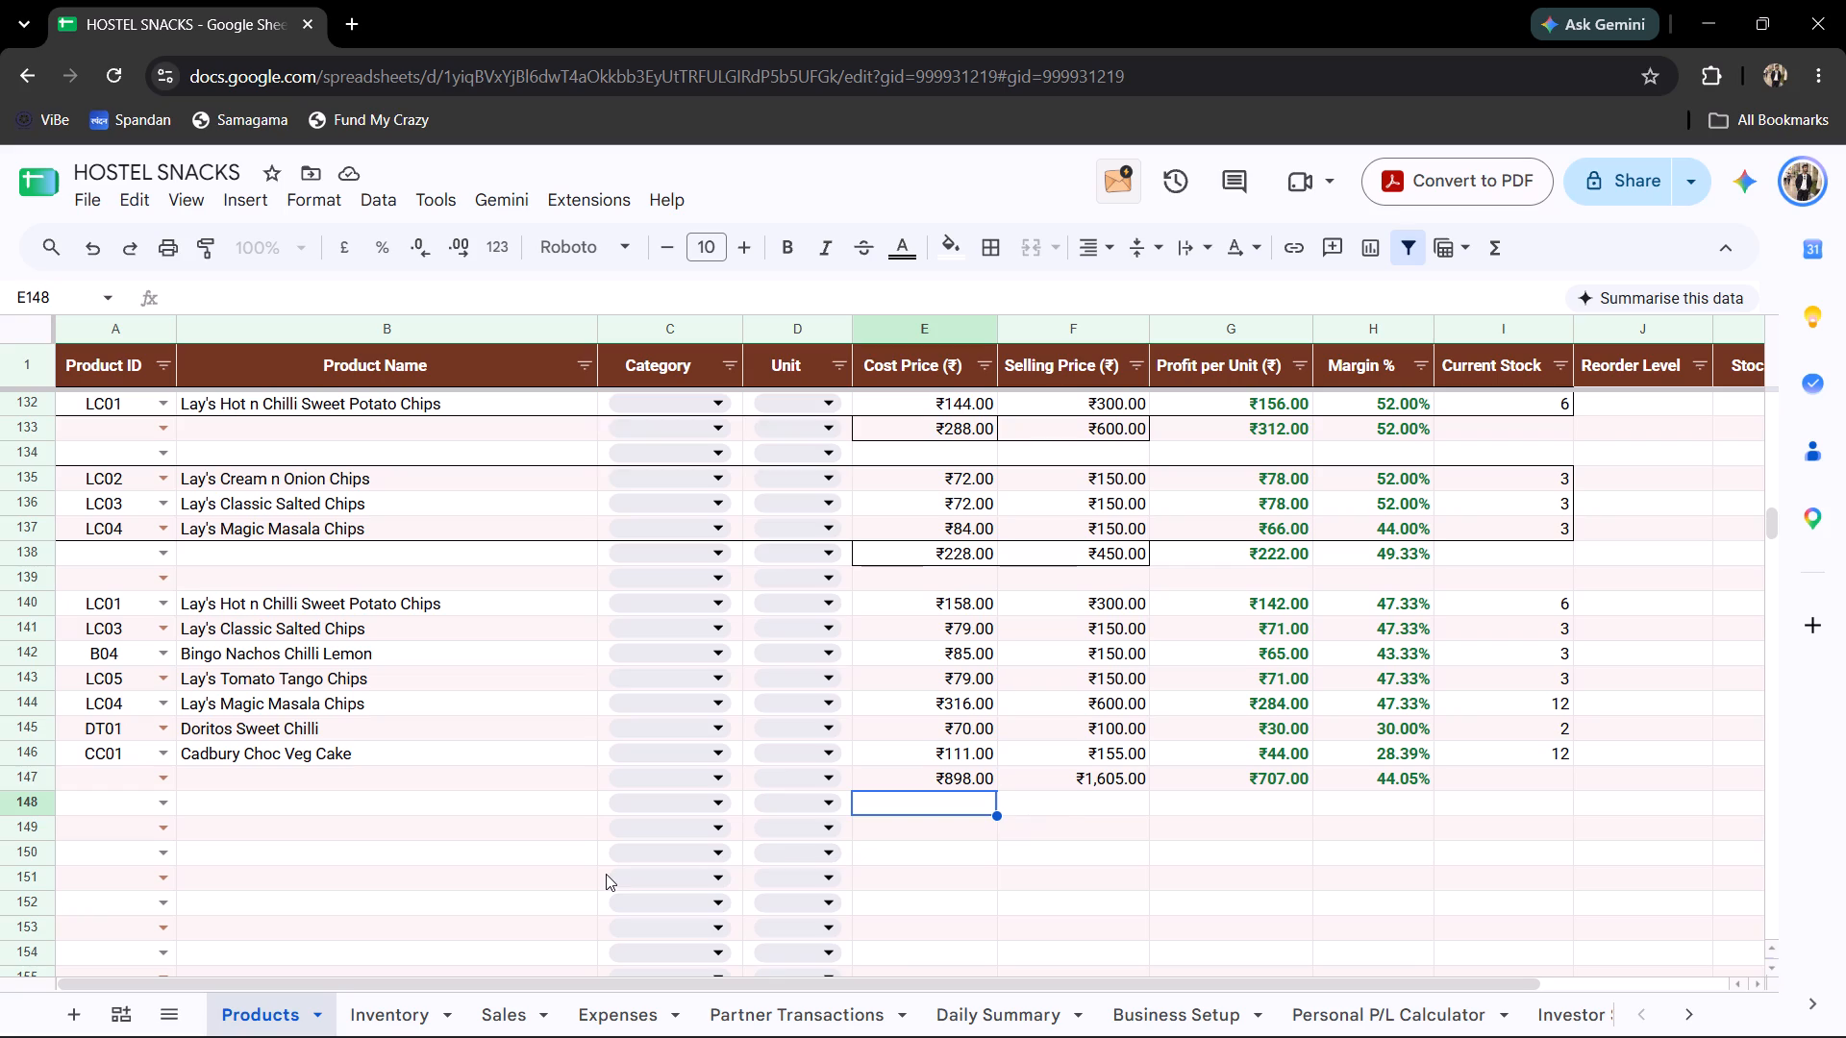
pyautogui.click(992, 860)
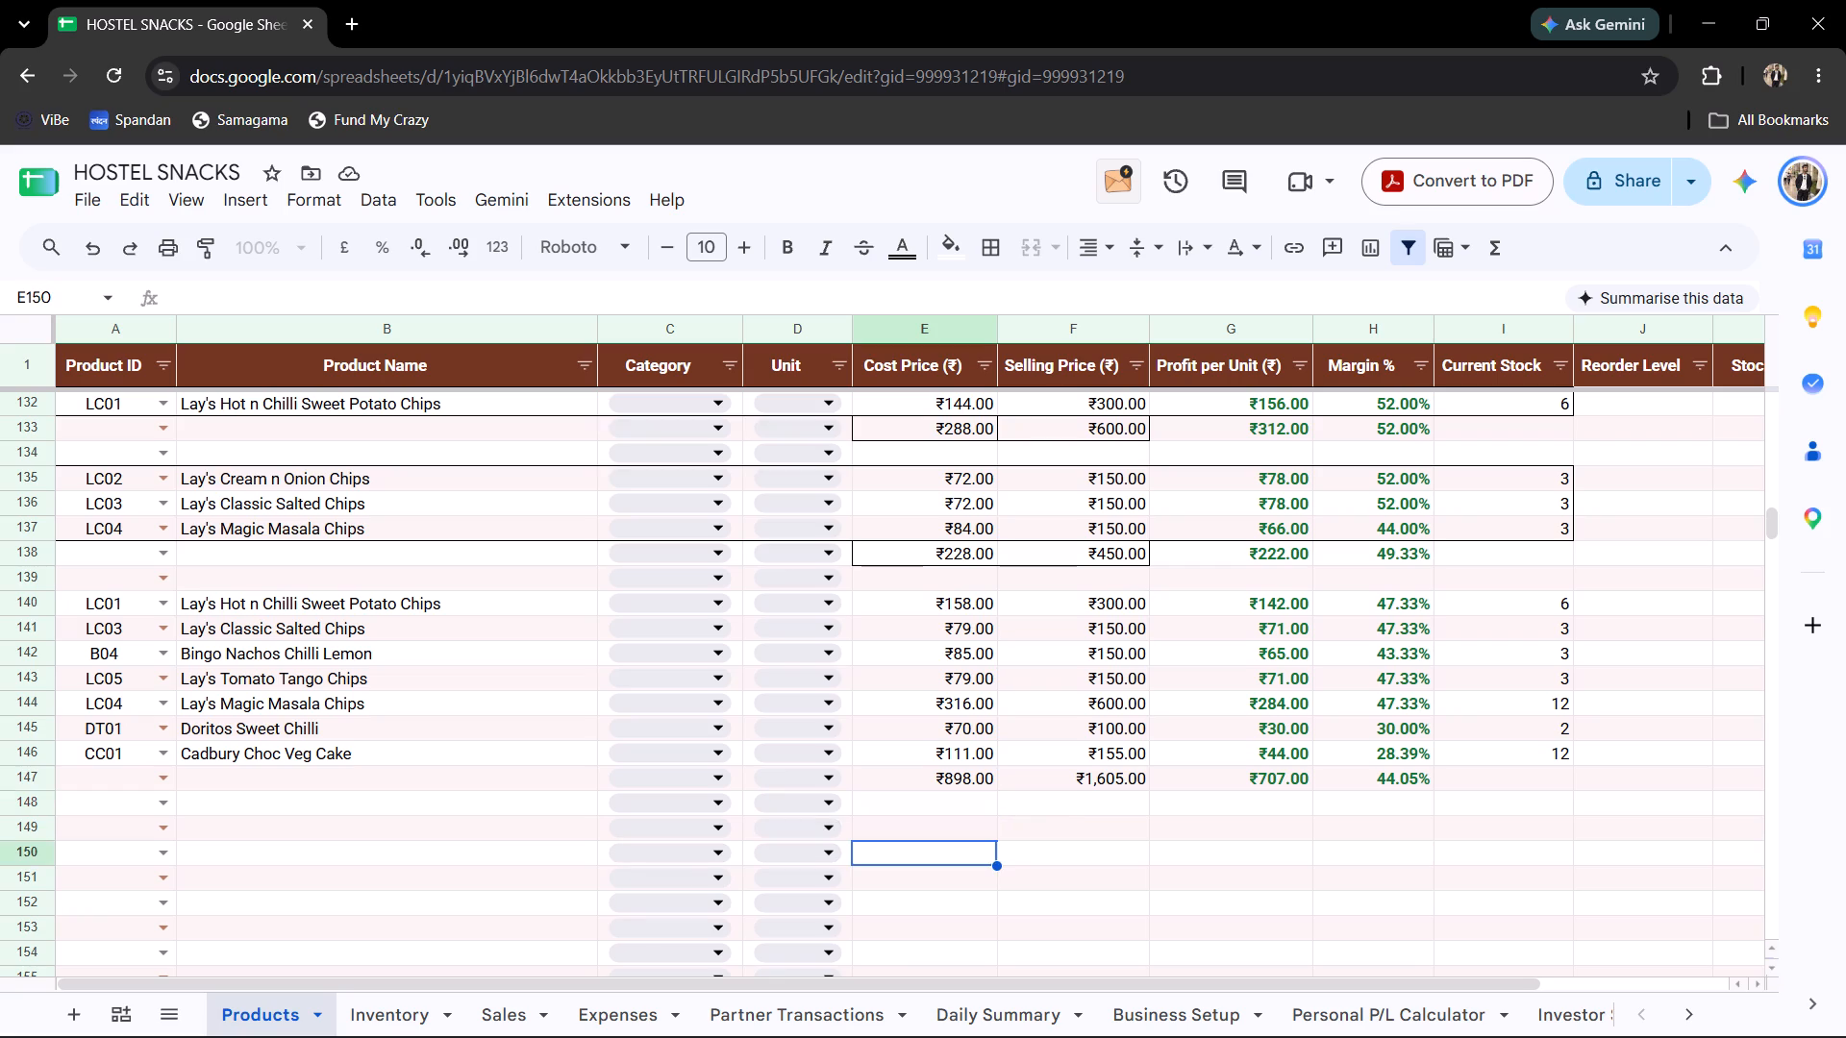
# Add an outer border around the new batch's entries in A140:I146.
pyautogui.moveTo(128, 605); pyautogui.dragTo(1252, 653)
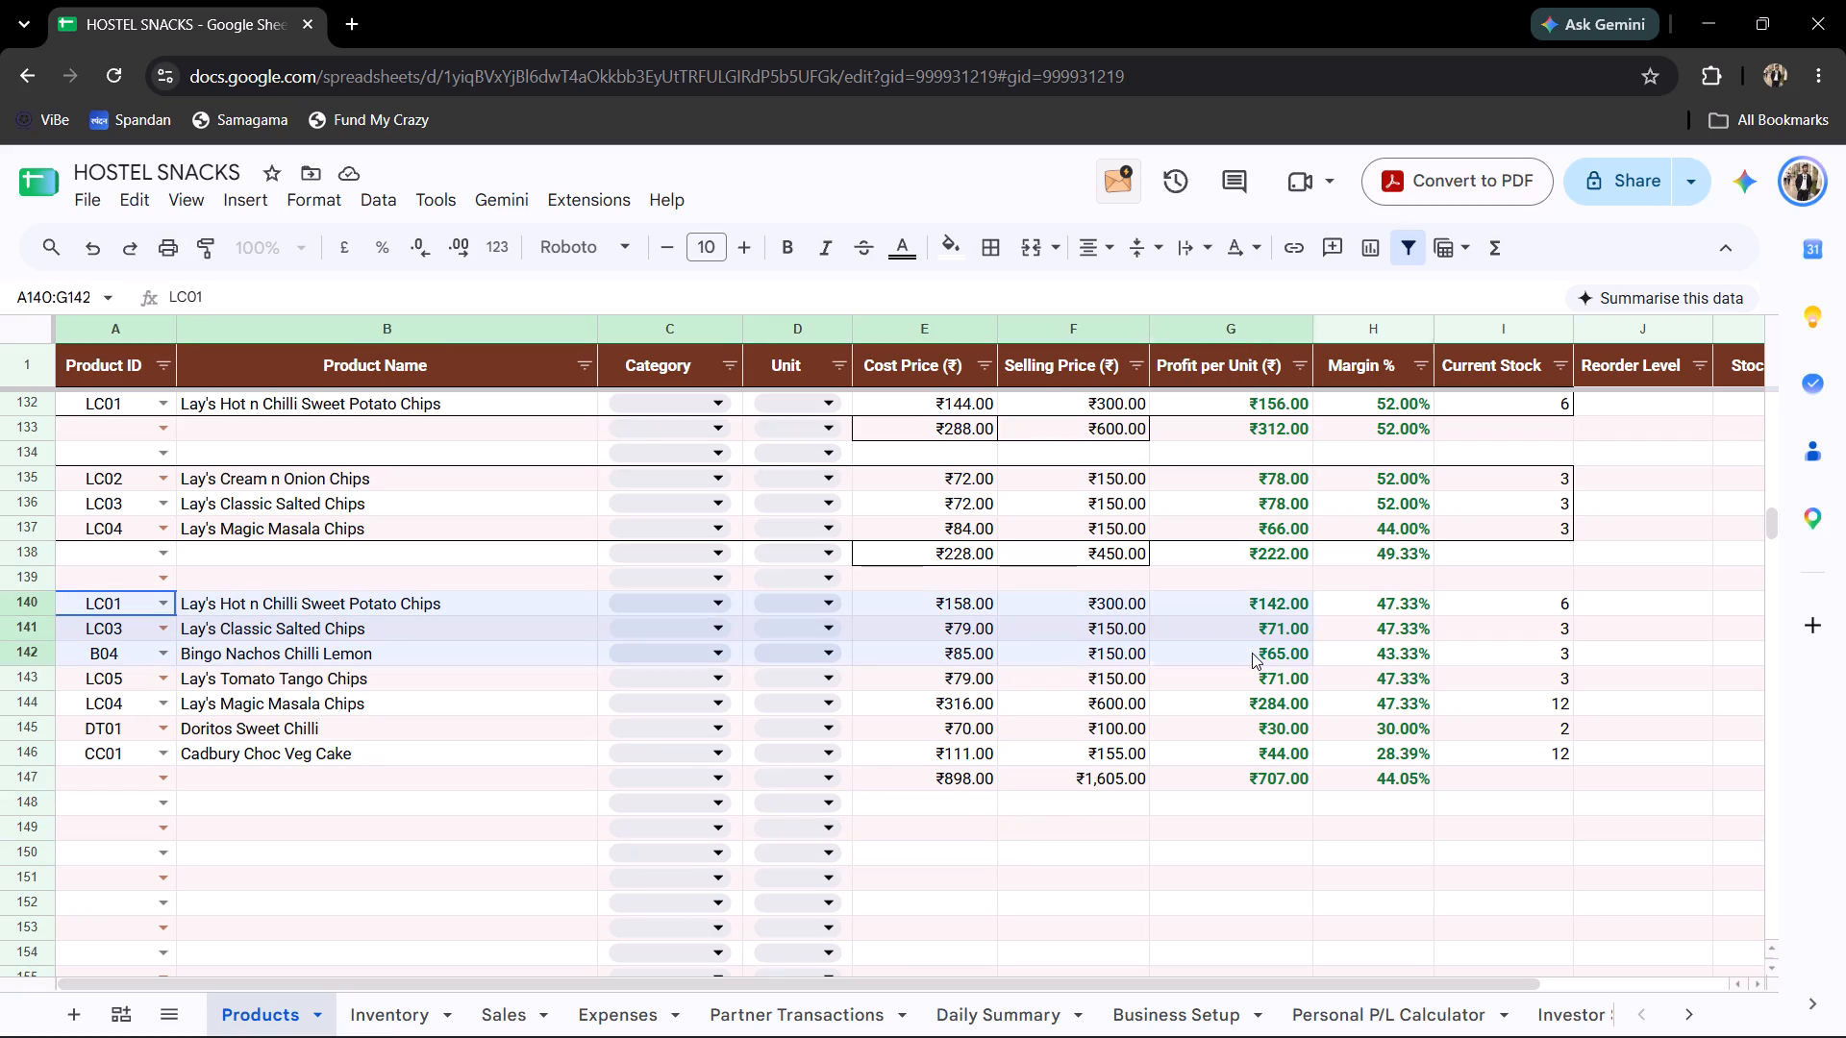
pyautogui.moveTo(1252, 653); pyautogui.dragTo(1544, 745)
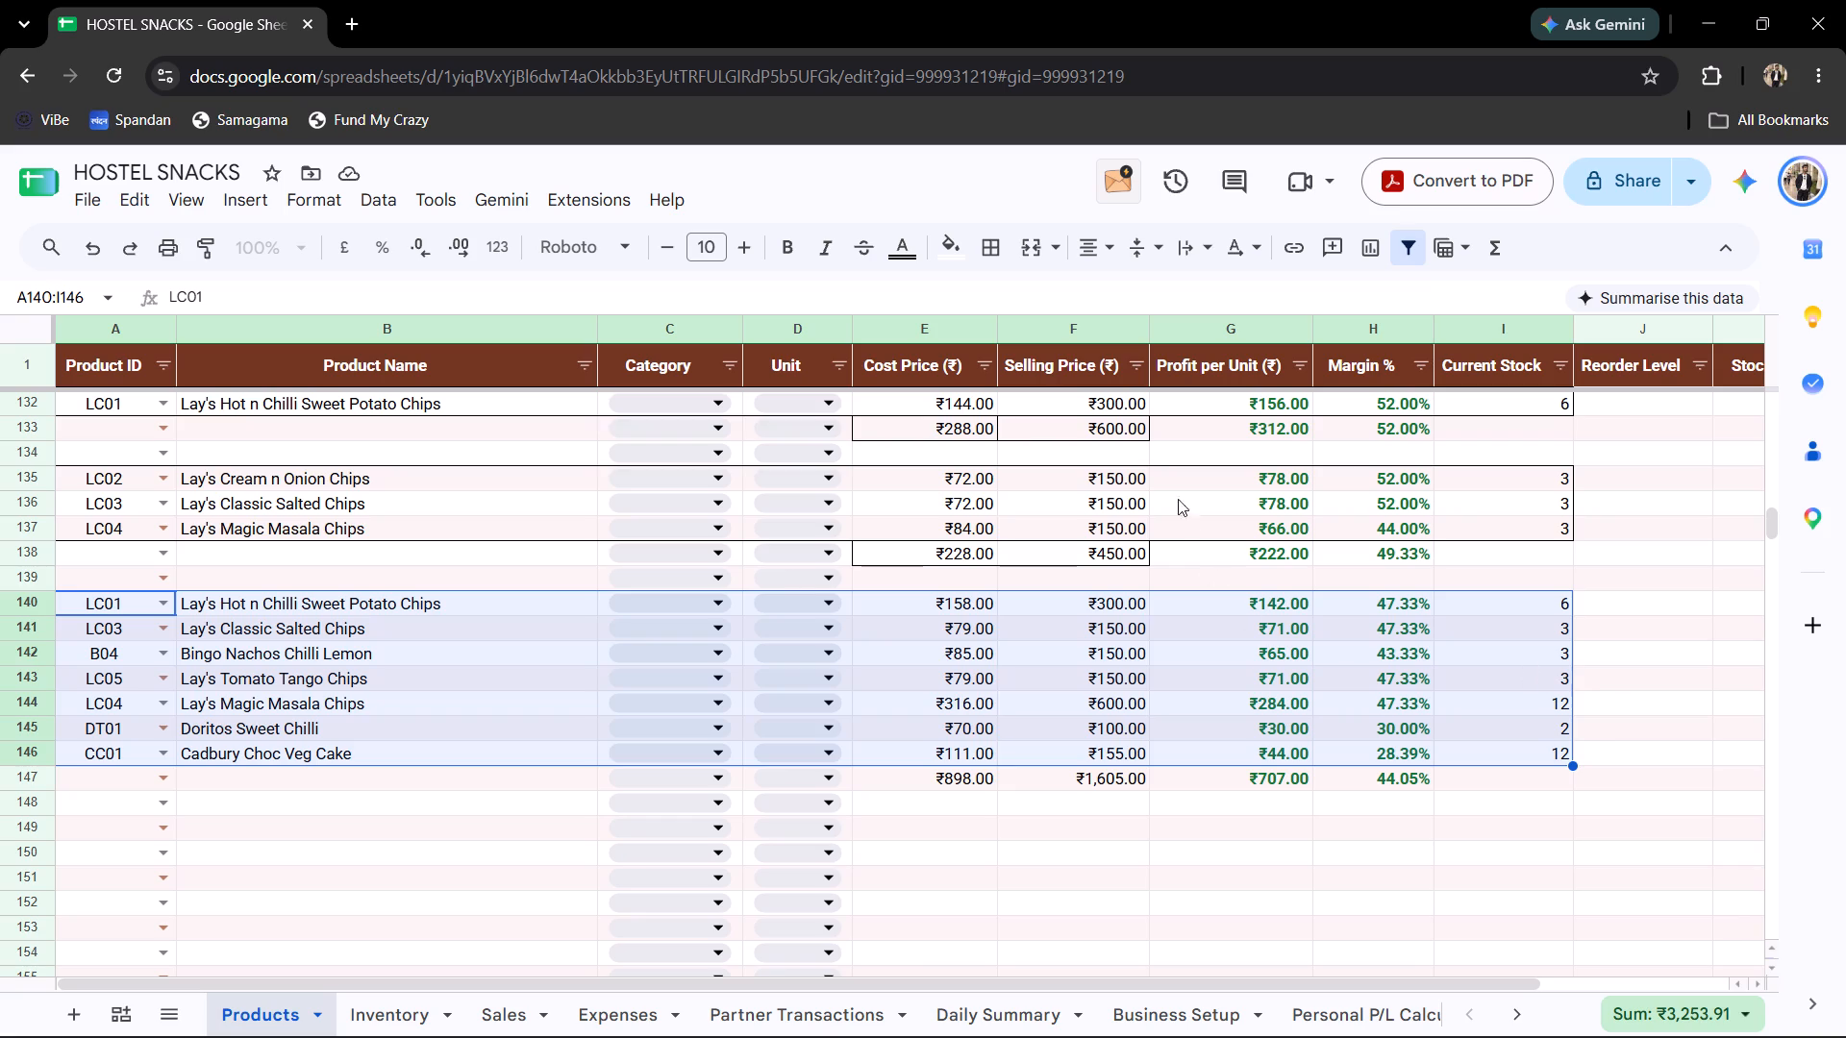
pyautogui.click(992, 248)
pyautogui.click(1148, 313)
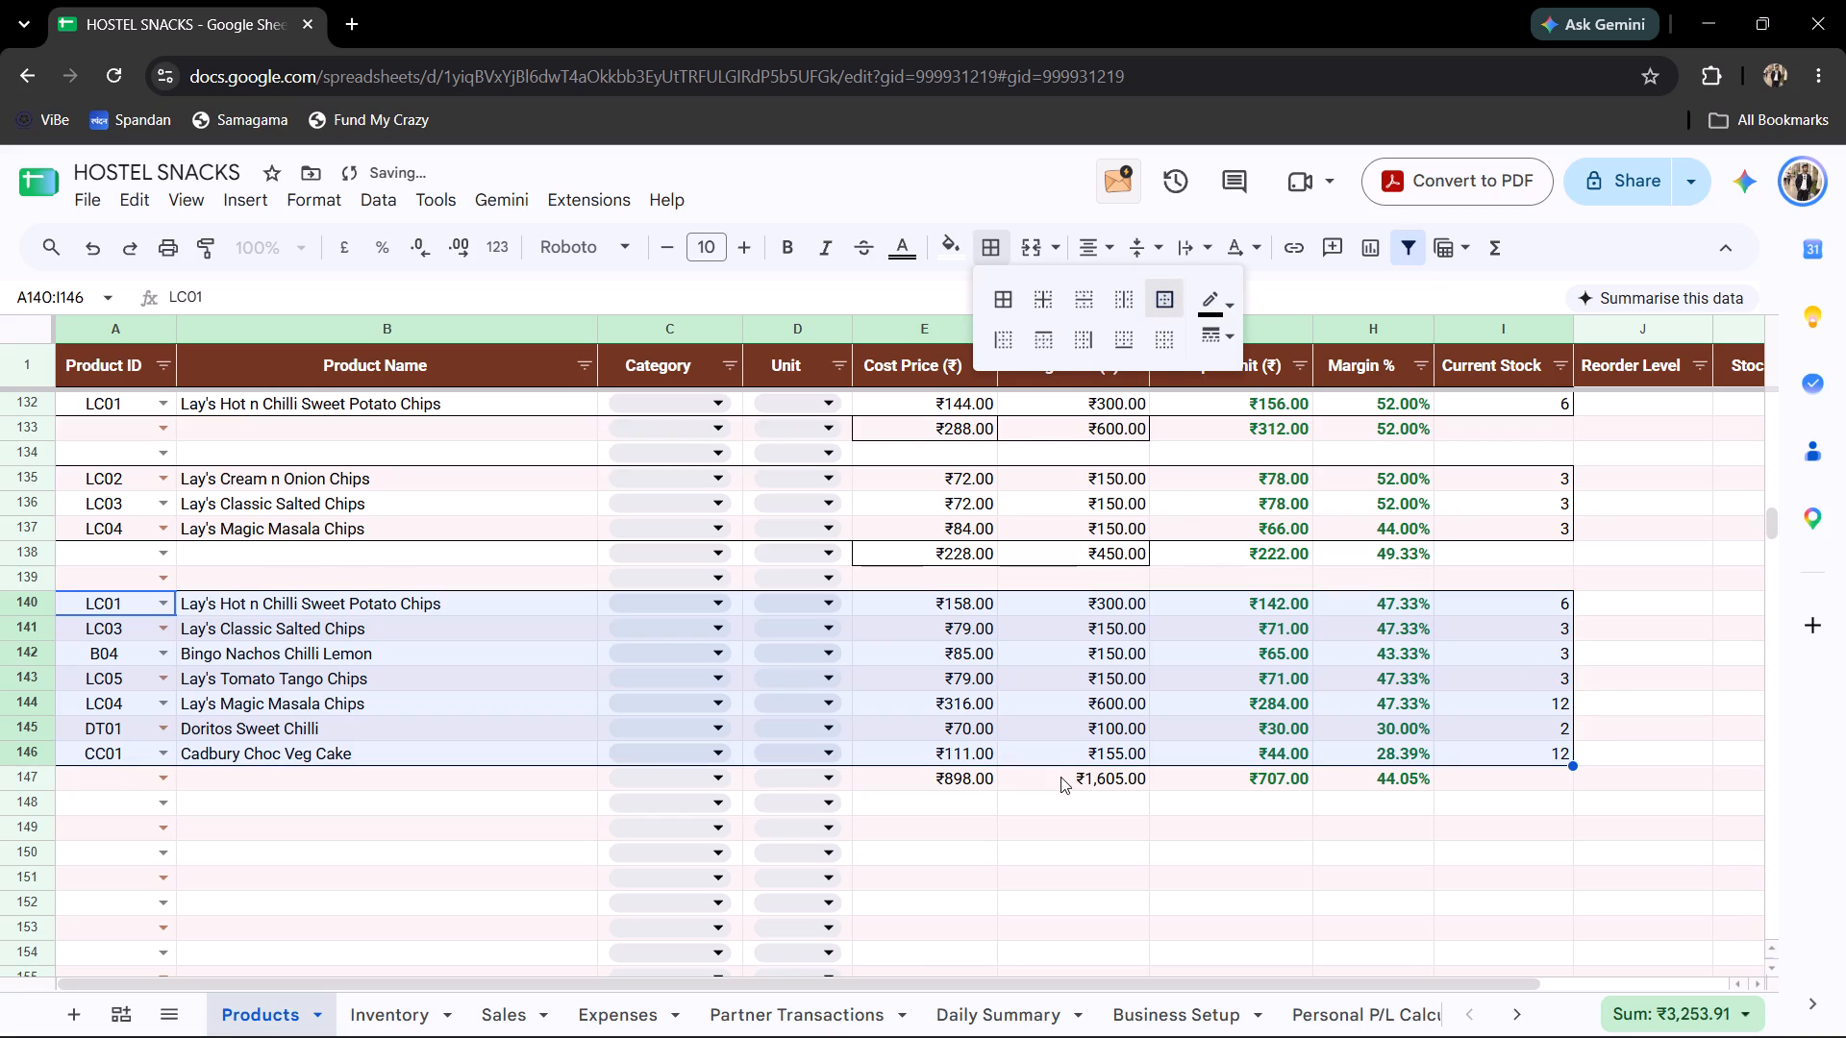
# Add an outer border around the cost and selling price totals in E147:F147.
pyautogui.click(1060, 777)
pyautogui.moveTo(940, 778); pyautogui.dragTo(1016, 776)
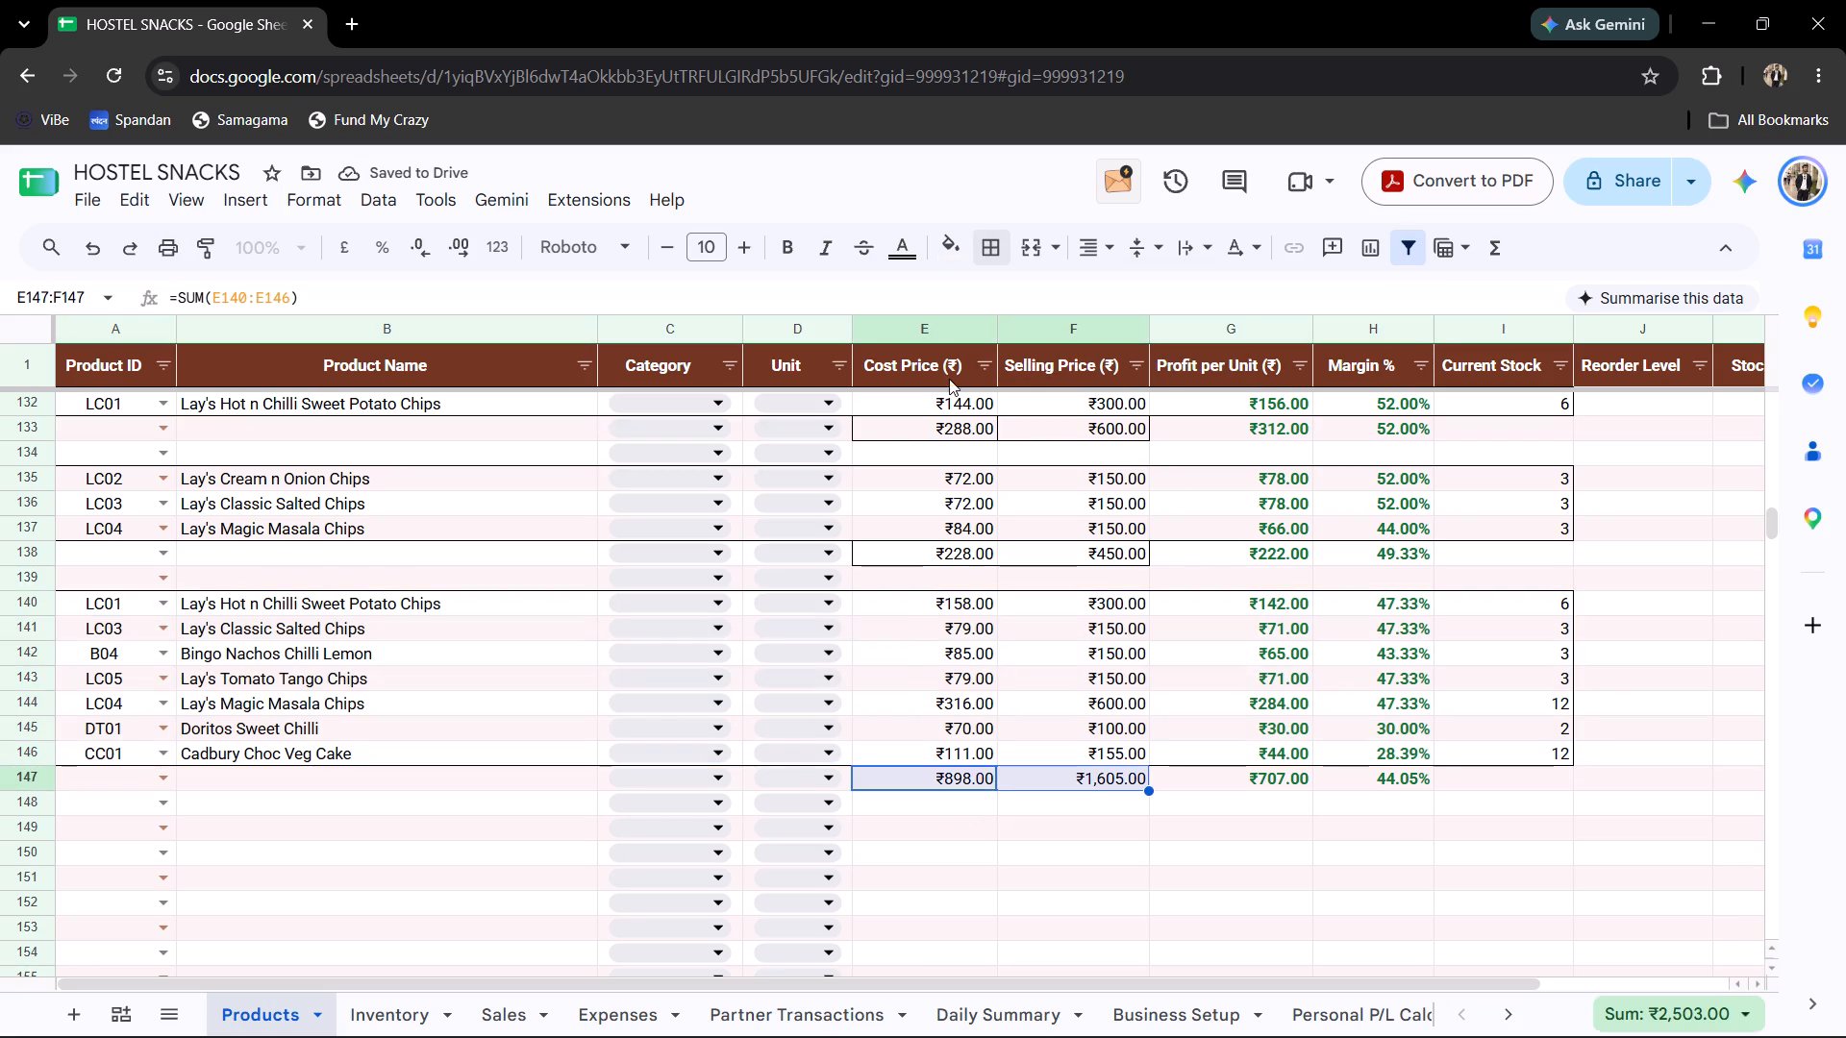
pyautogui.click(1001, 243)
pyautogui.click(1159, 311)
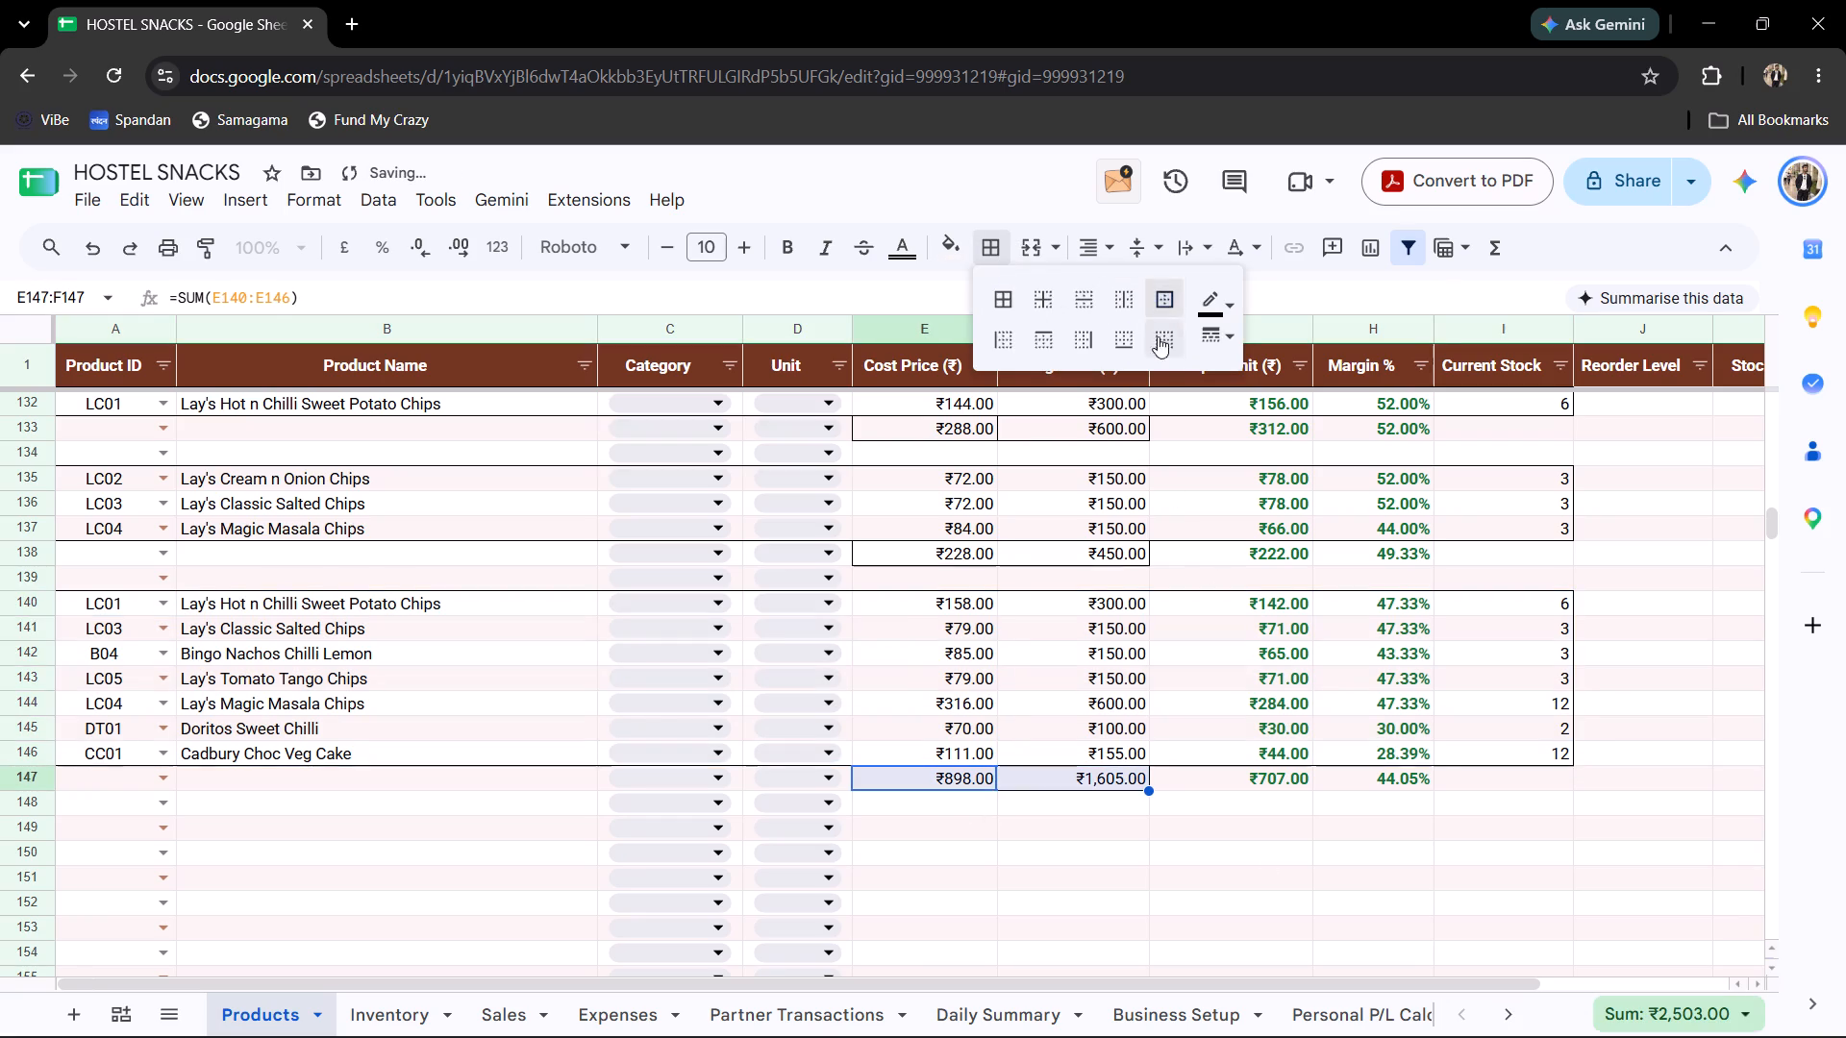
pyautogui.click(1299, 924)
# Compare the new batch's margin in row 147 with earlier batches' margins and examine the totals in row 119.
pyautogui.click(1406, 778)
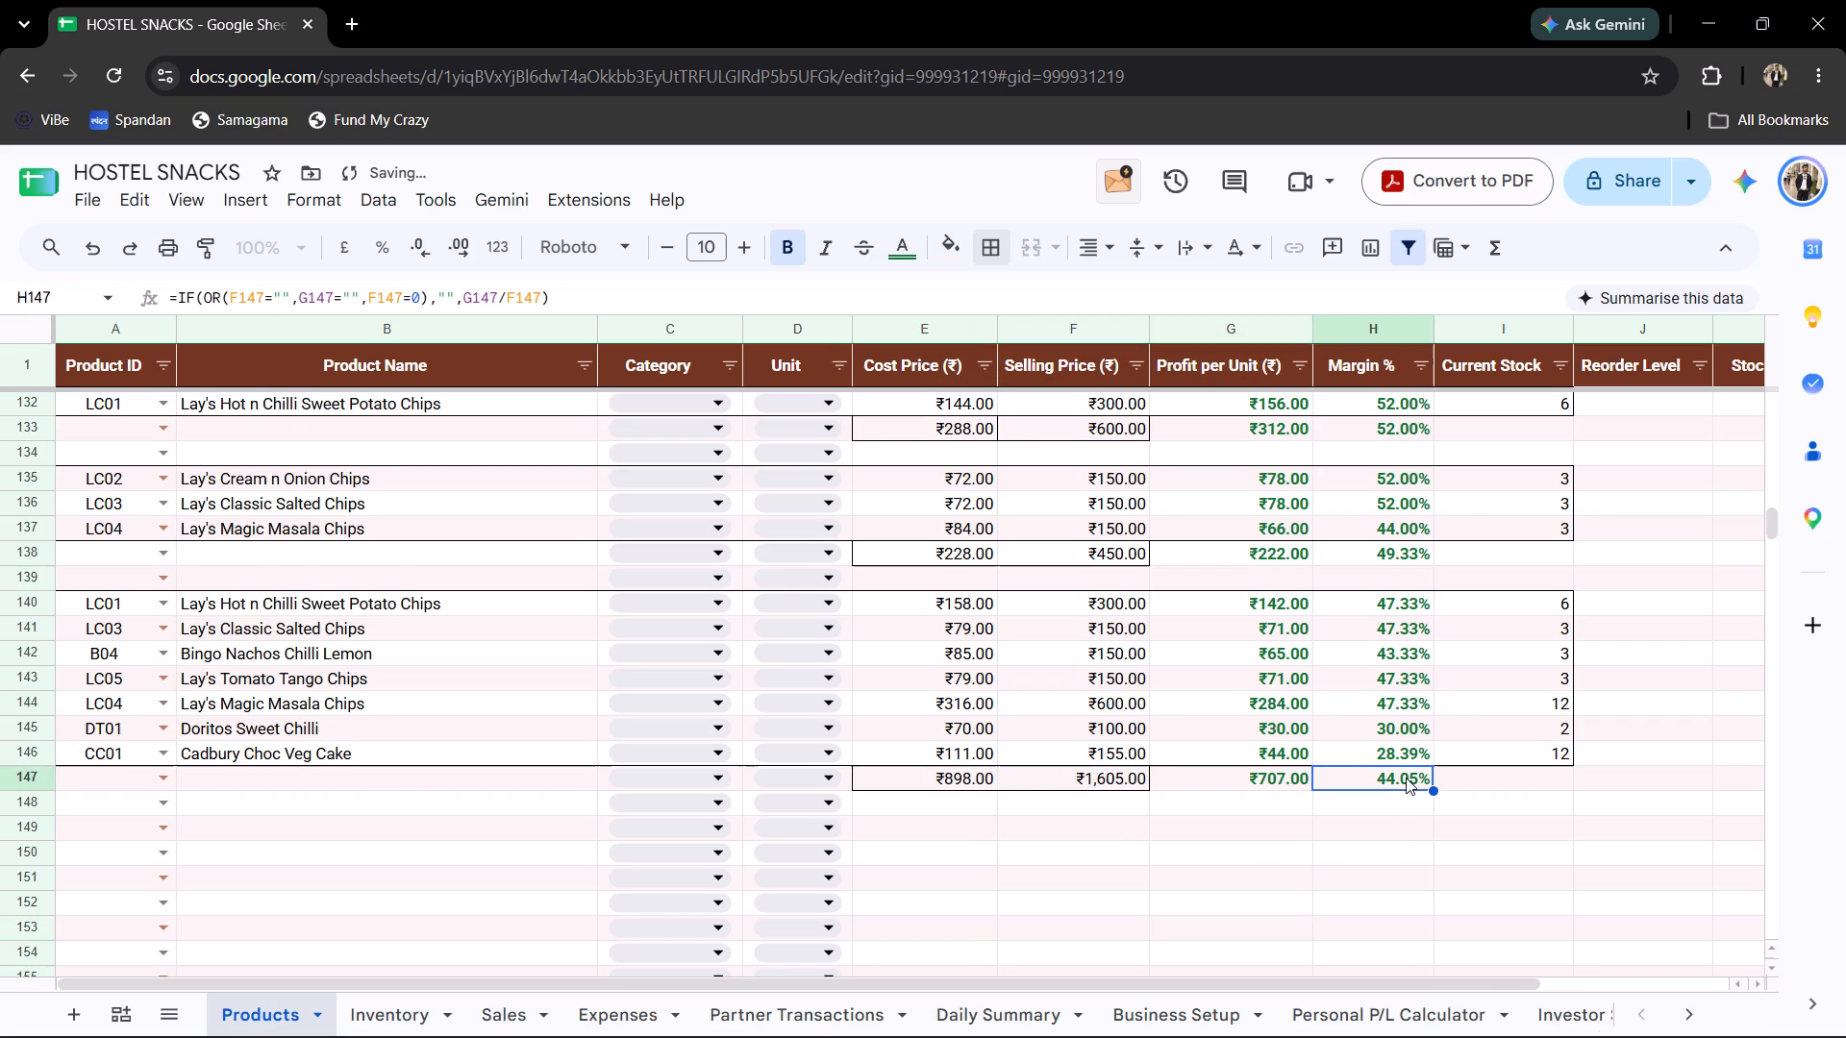
pyautogui.scroll(1, 1406, 777)
pyautogui.click(1404, 712)
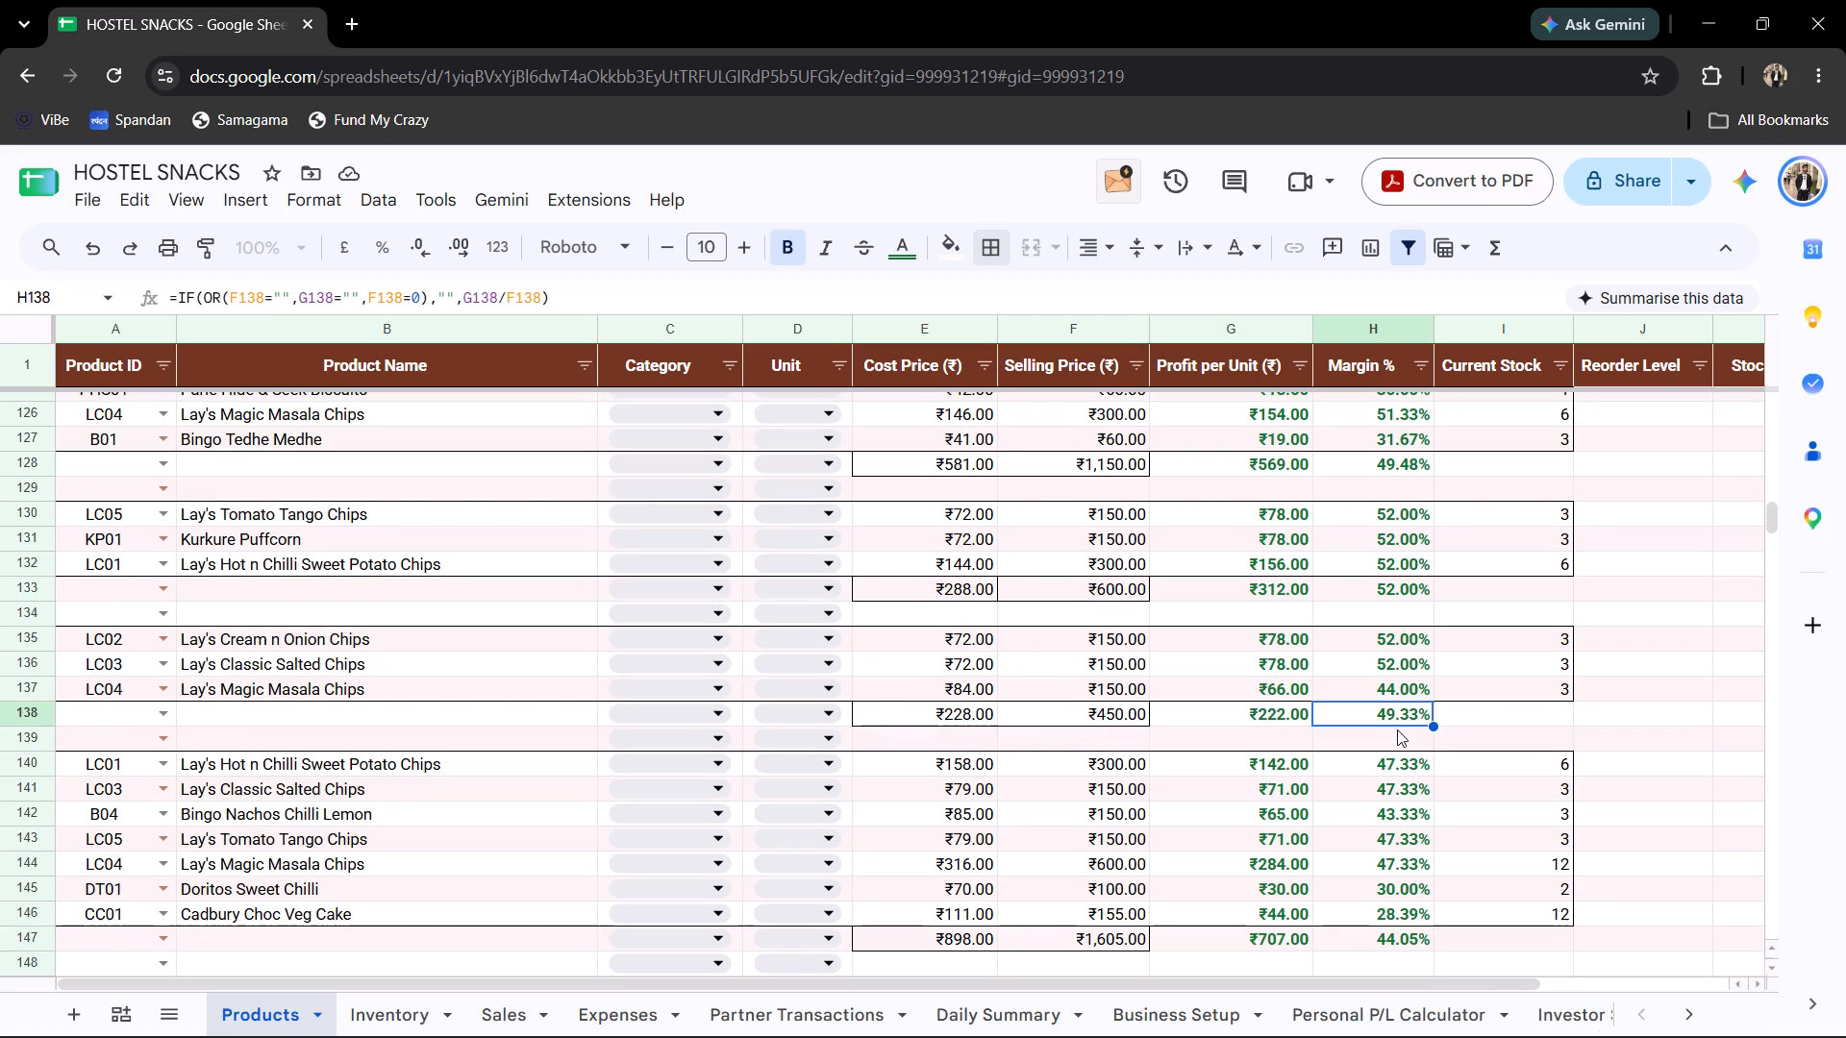
pyautogui.click(1382, 591)
pyautogui.scroll(1, 1284, 699)
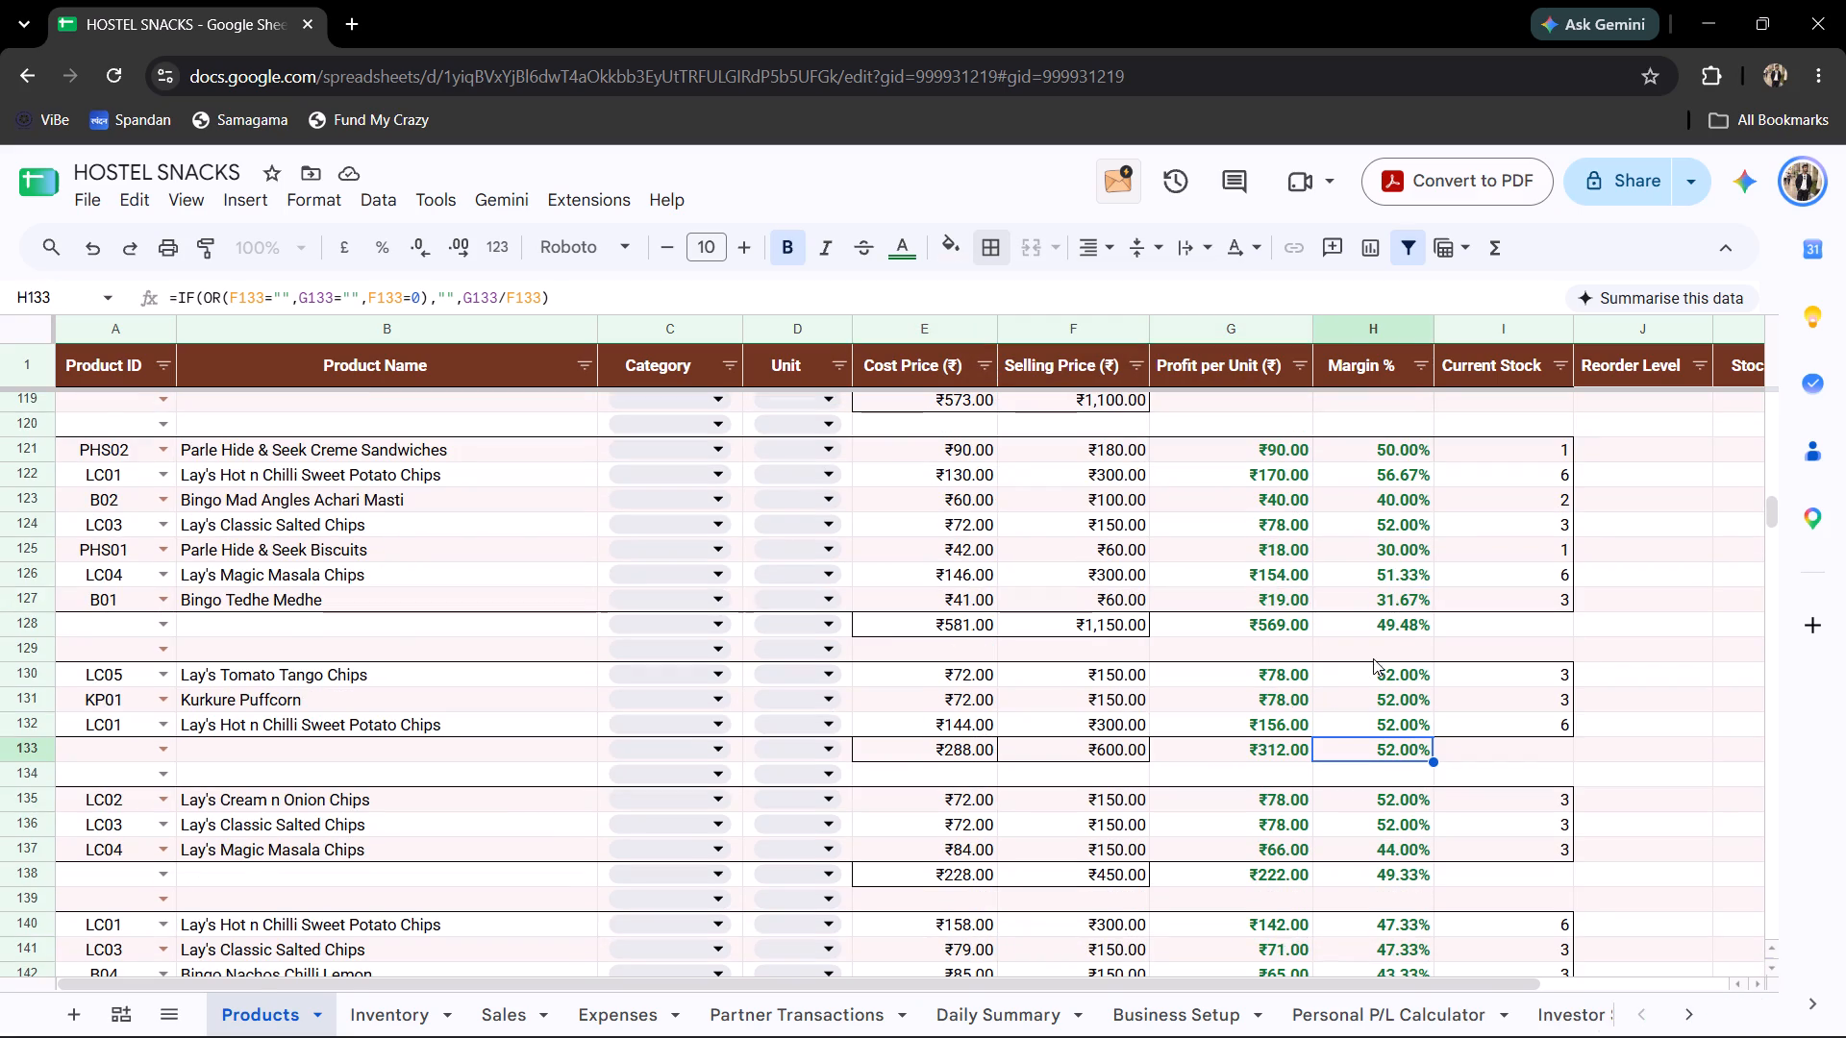
pyautogui.scroll(2, 1373, 658)
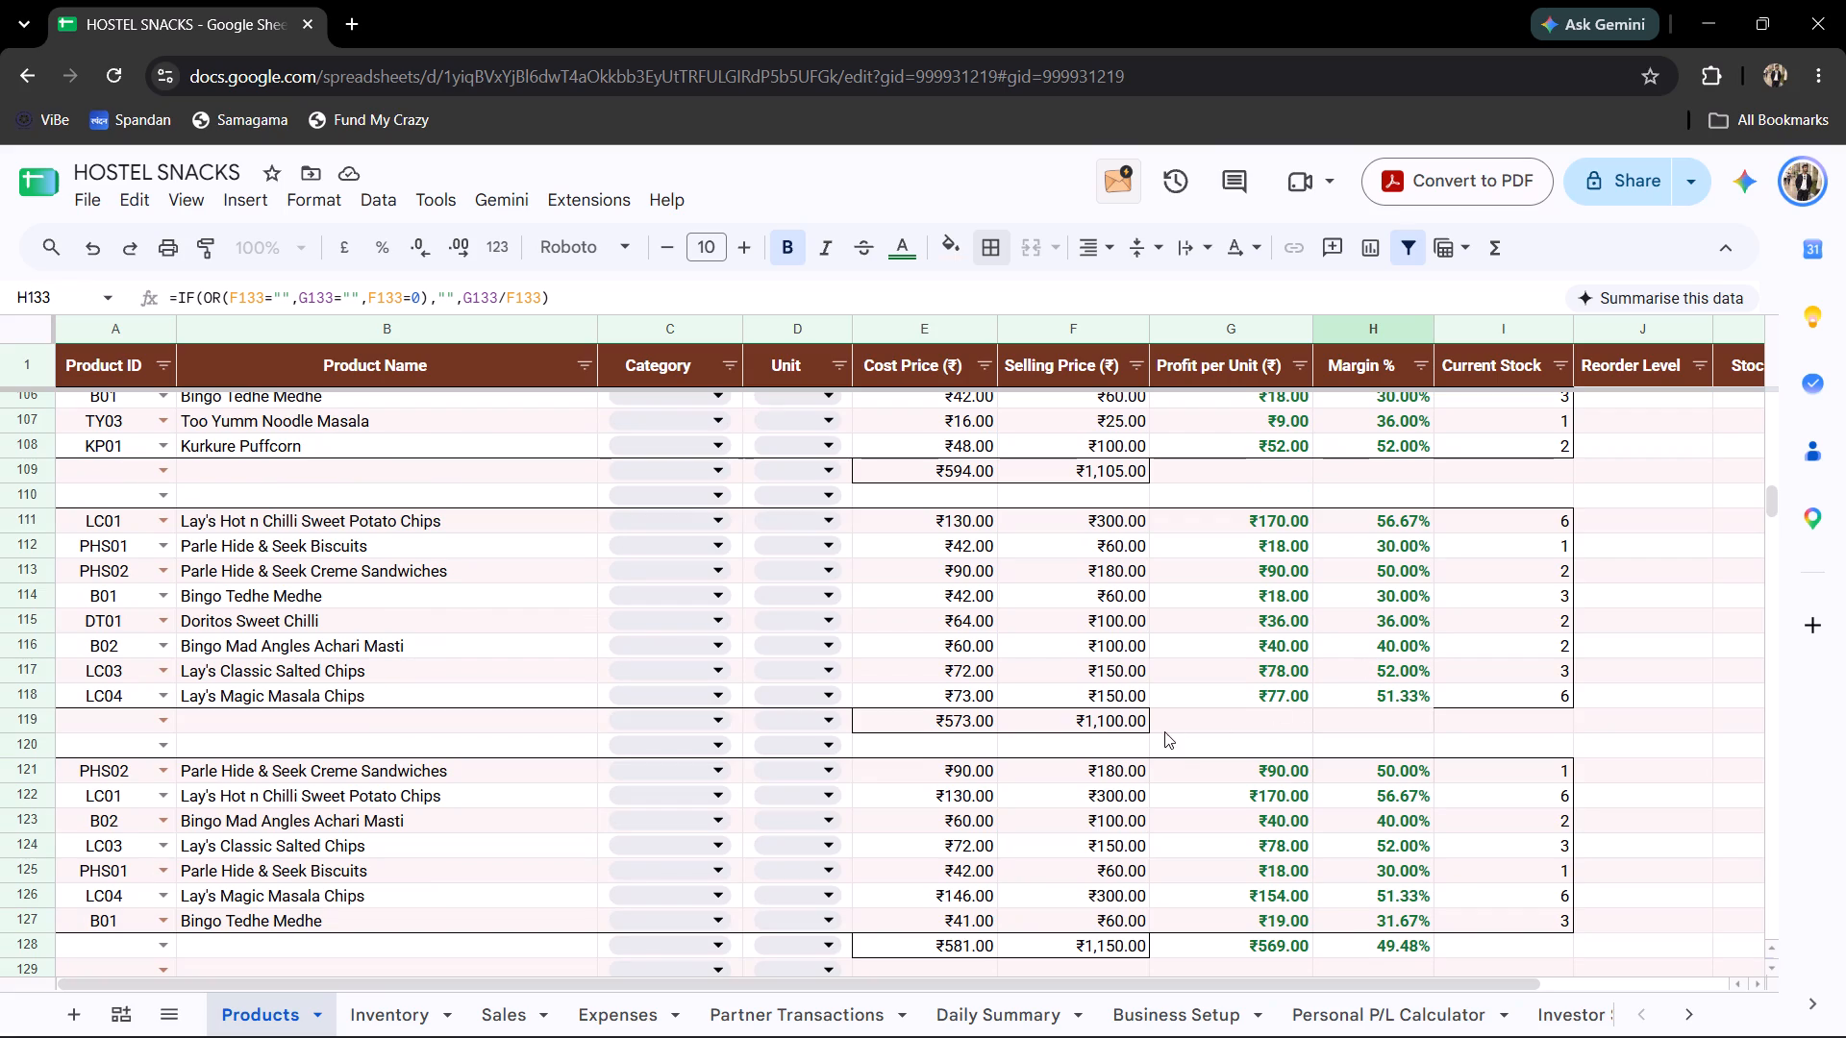
pyautogui.click(1128, 718)
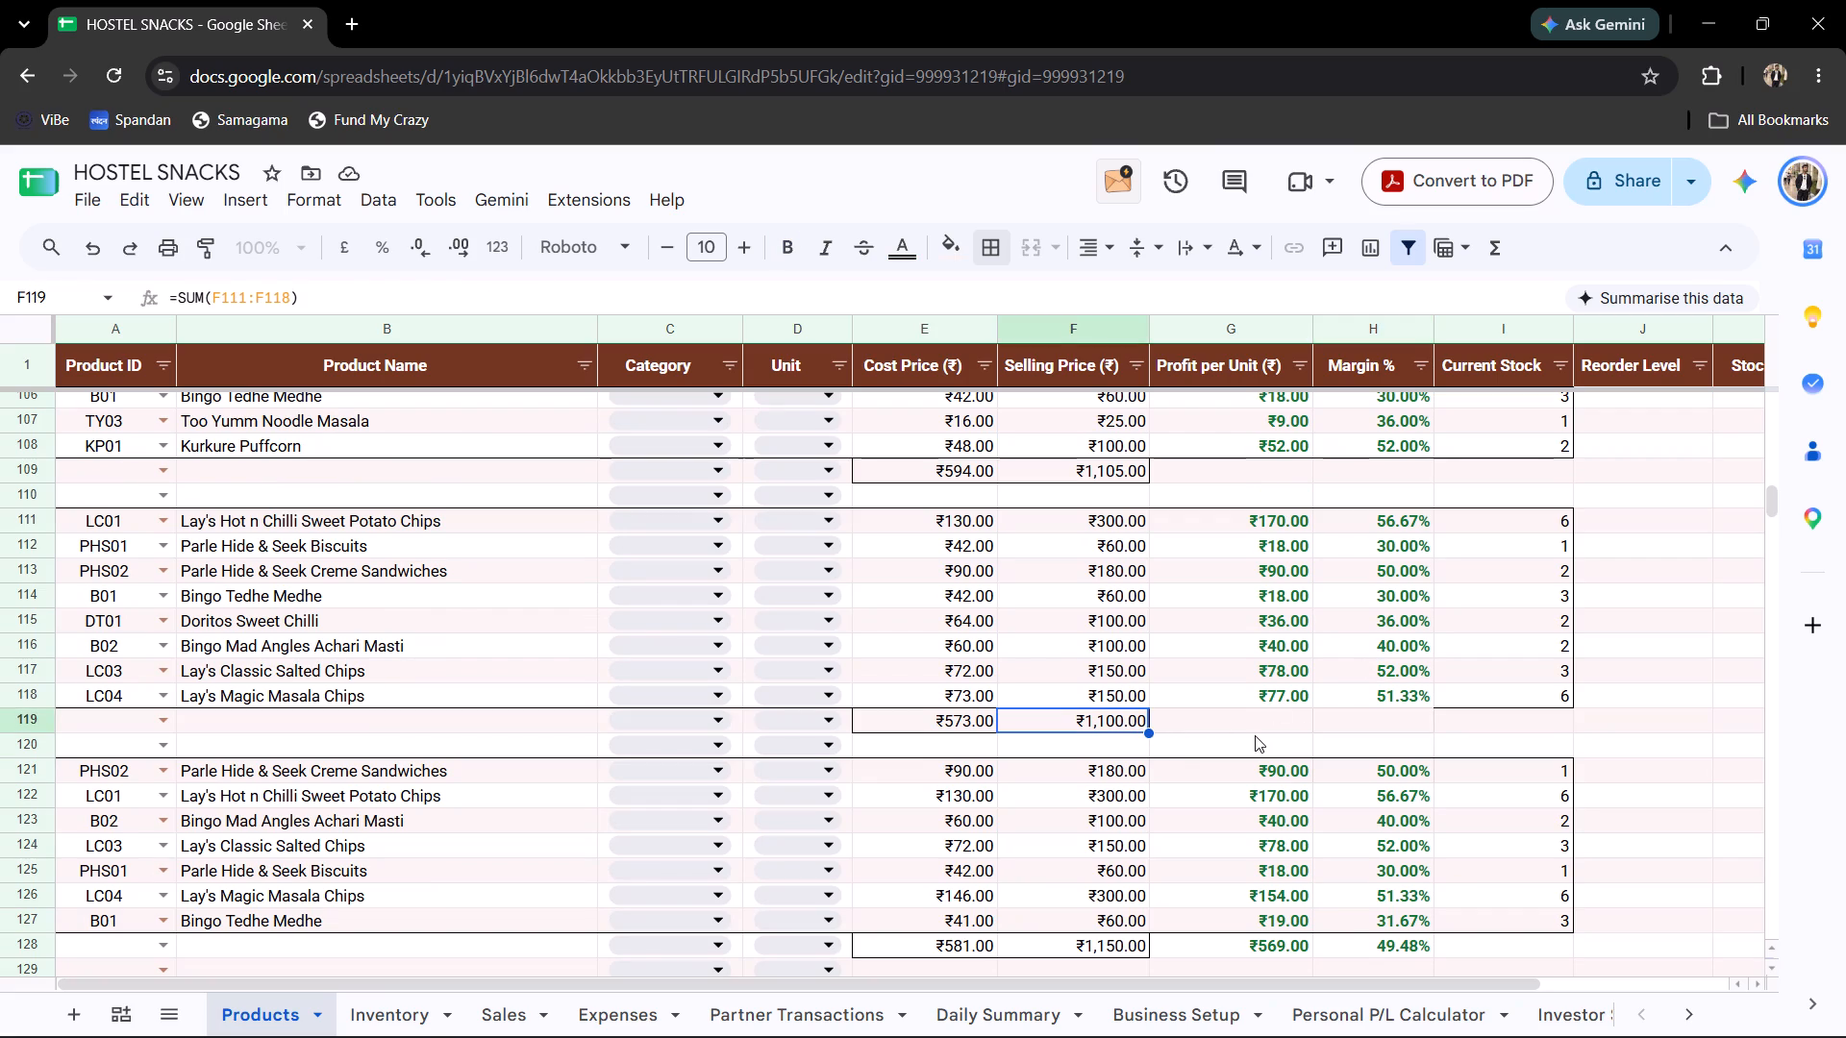
pyautogui.click(1255, 735)
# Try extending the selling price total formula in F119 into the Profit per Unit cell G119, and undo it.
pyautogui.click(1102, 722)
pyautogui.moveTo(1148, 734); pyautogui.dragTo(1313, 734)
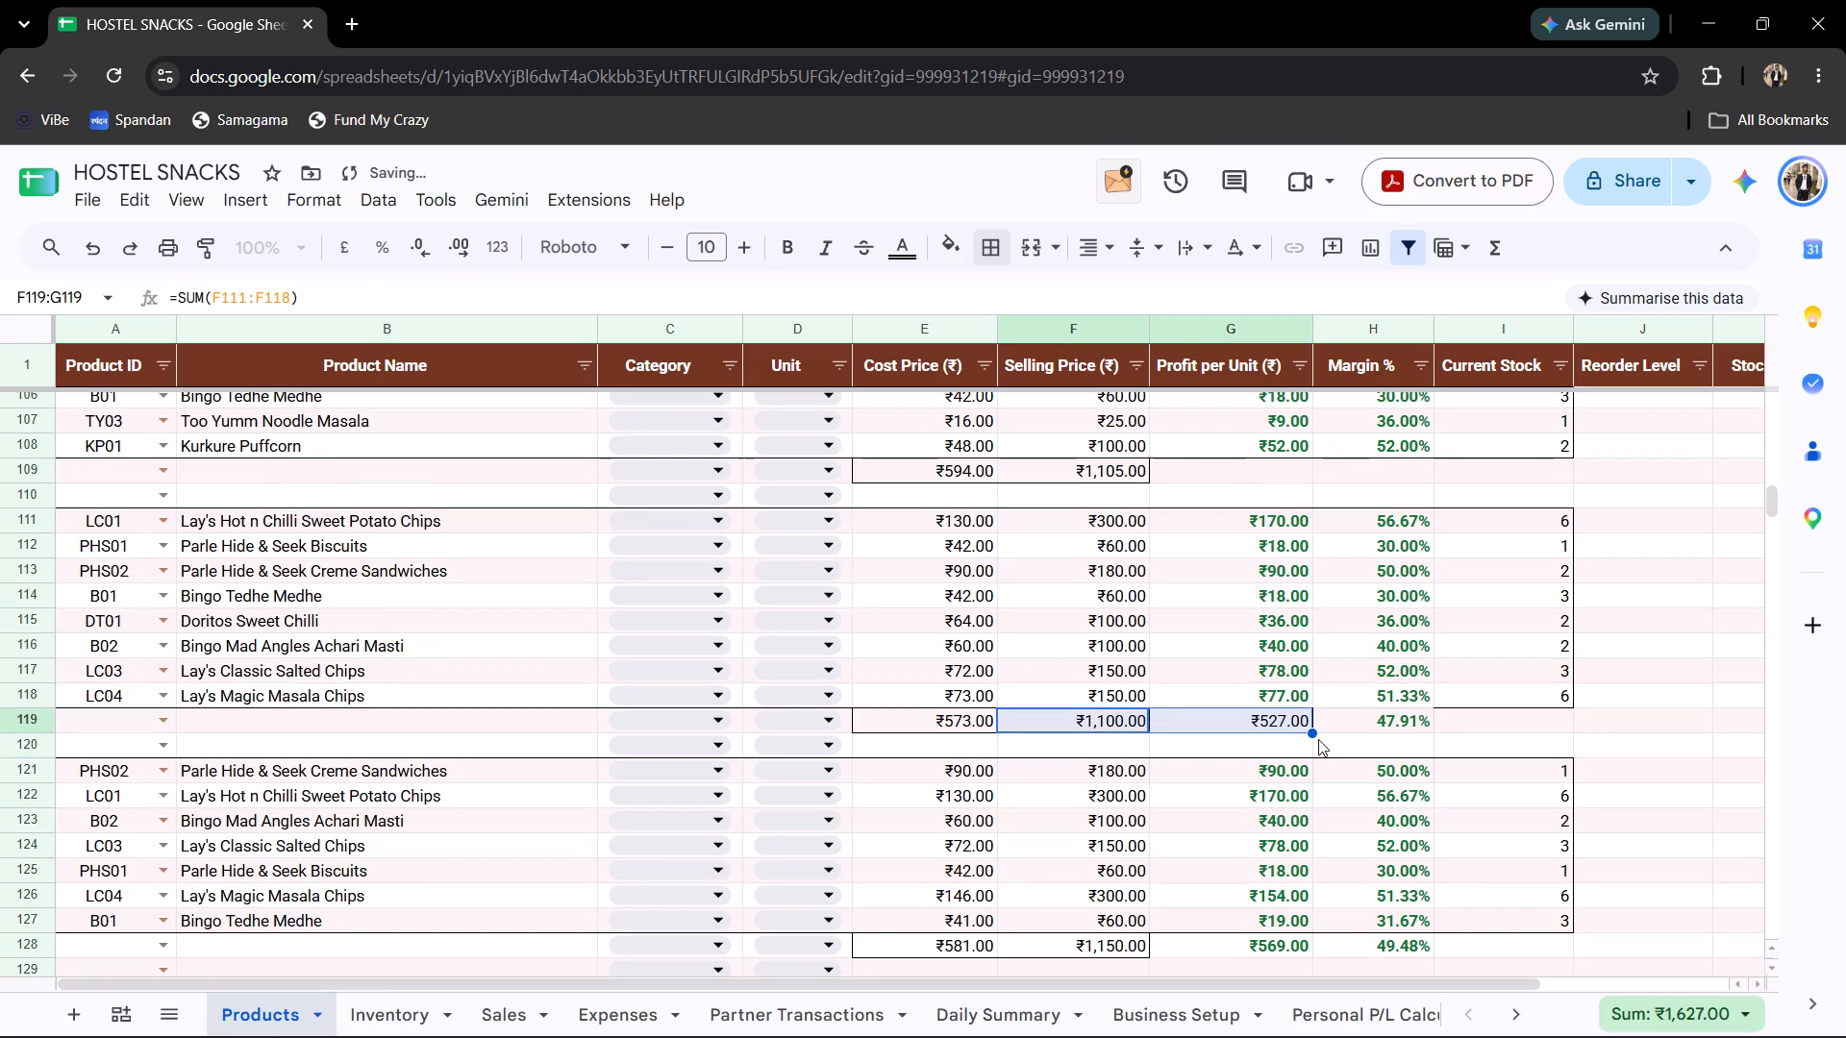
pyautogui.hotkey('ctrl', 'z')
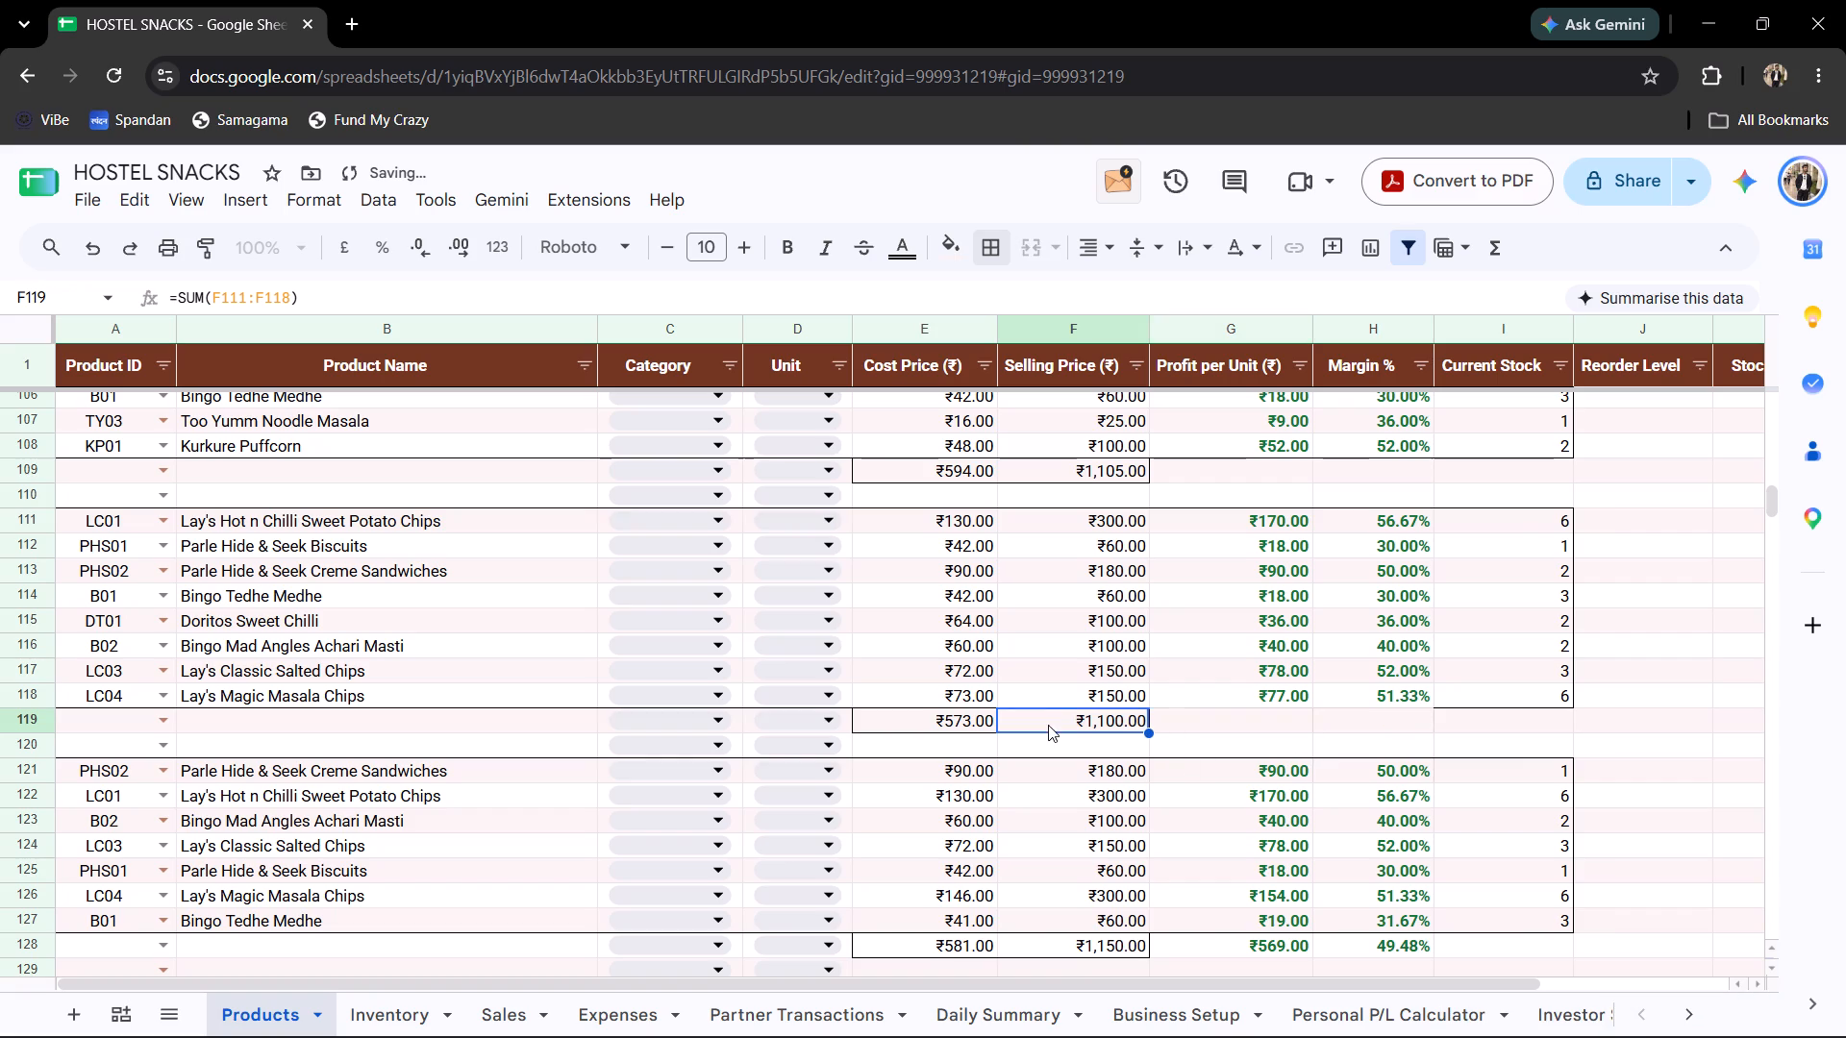
# Review the total rows of the earlier batches from row 109 down to the new batch in row 147.
pyautogui.click(1050, 736)
pyautogui.click(1066, 726)
pyautogui.scroll(1, 1242, 719)
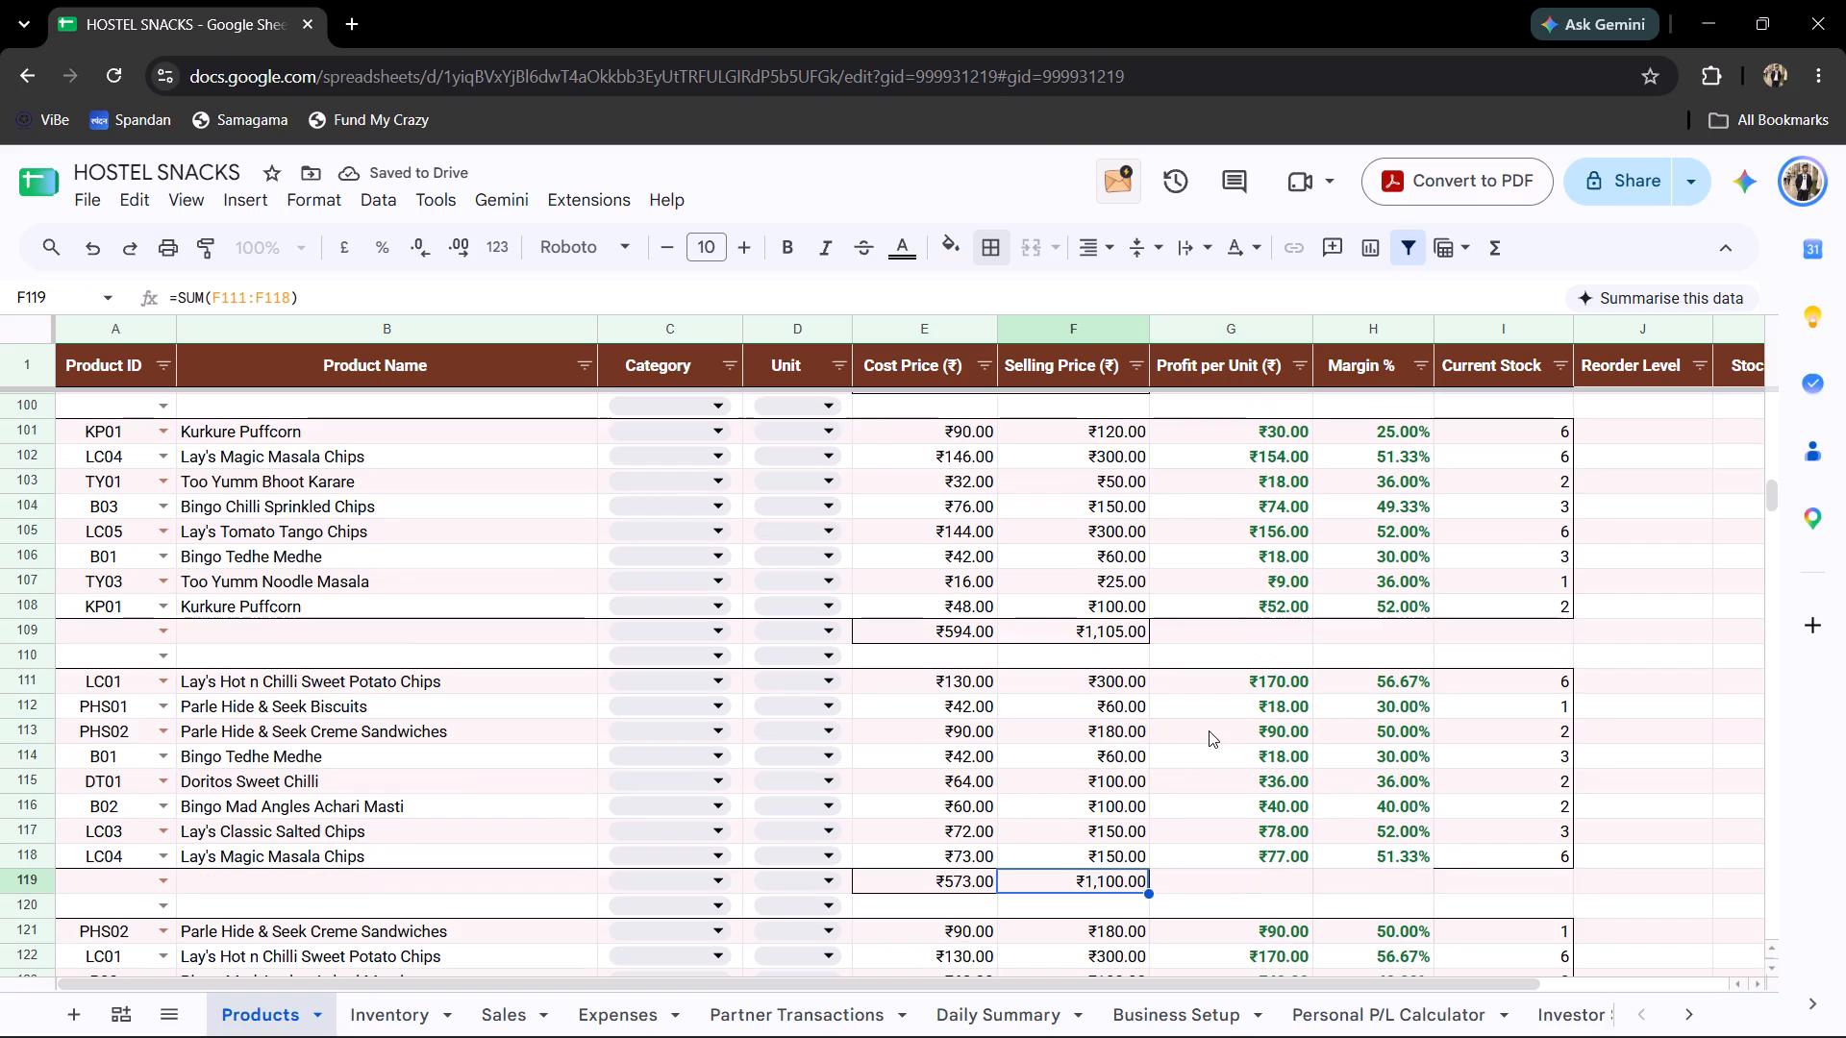
pyautogui.scroll(-3, 1205, 734)
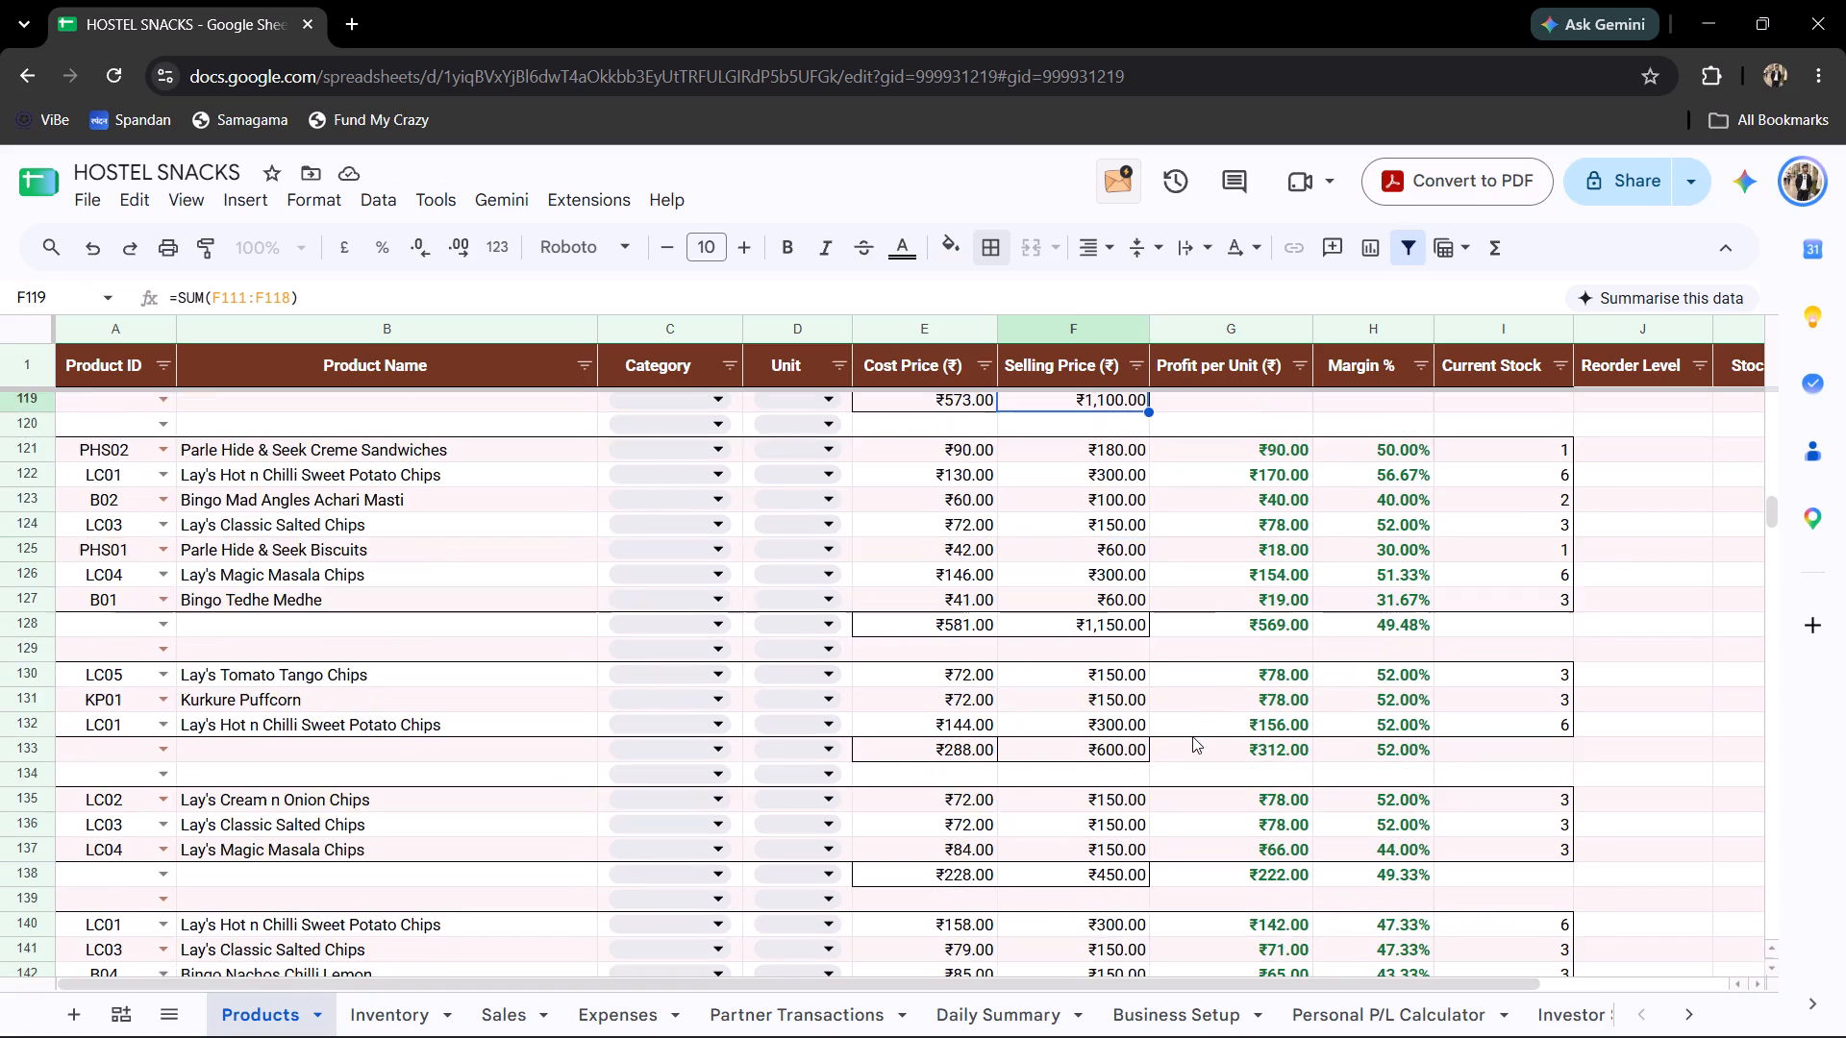
pyautogui.scroll(-4, 1192, 736)
pyautogui.scroll(2, 1187, 735)
pyautogui.click(1216, 858)
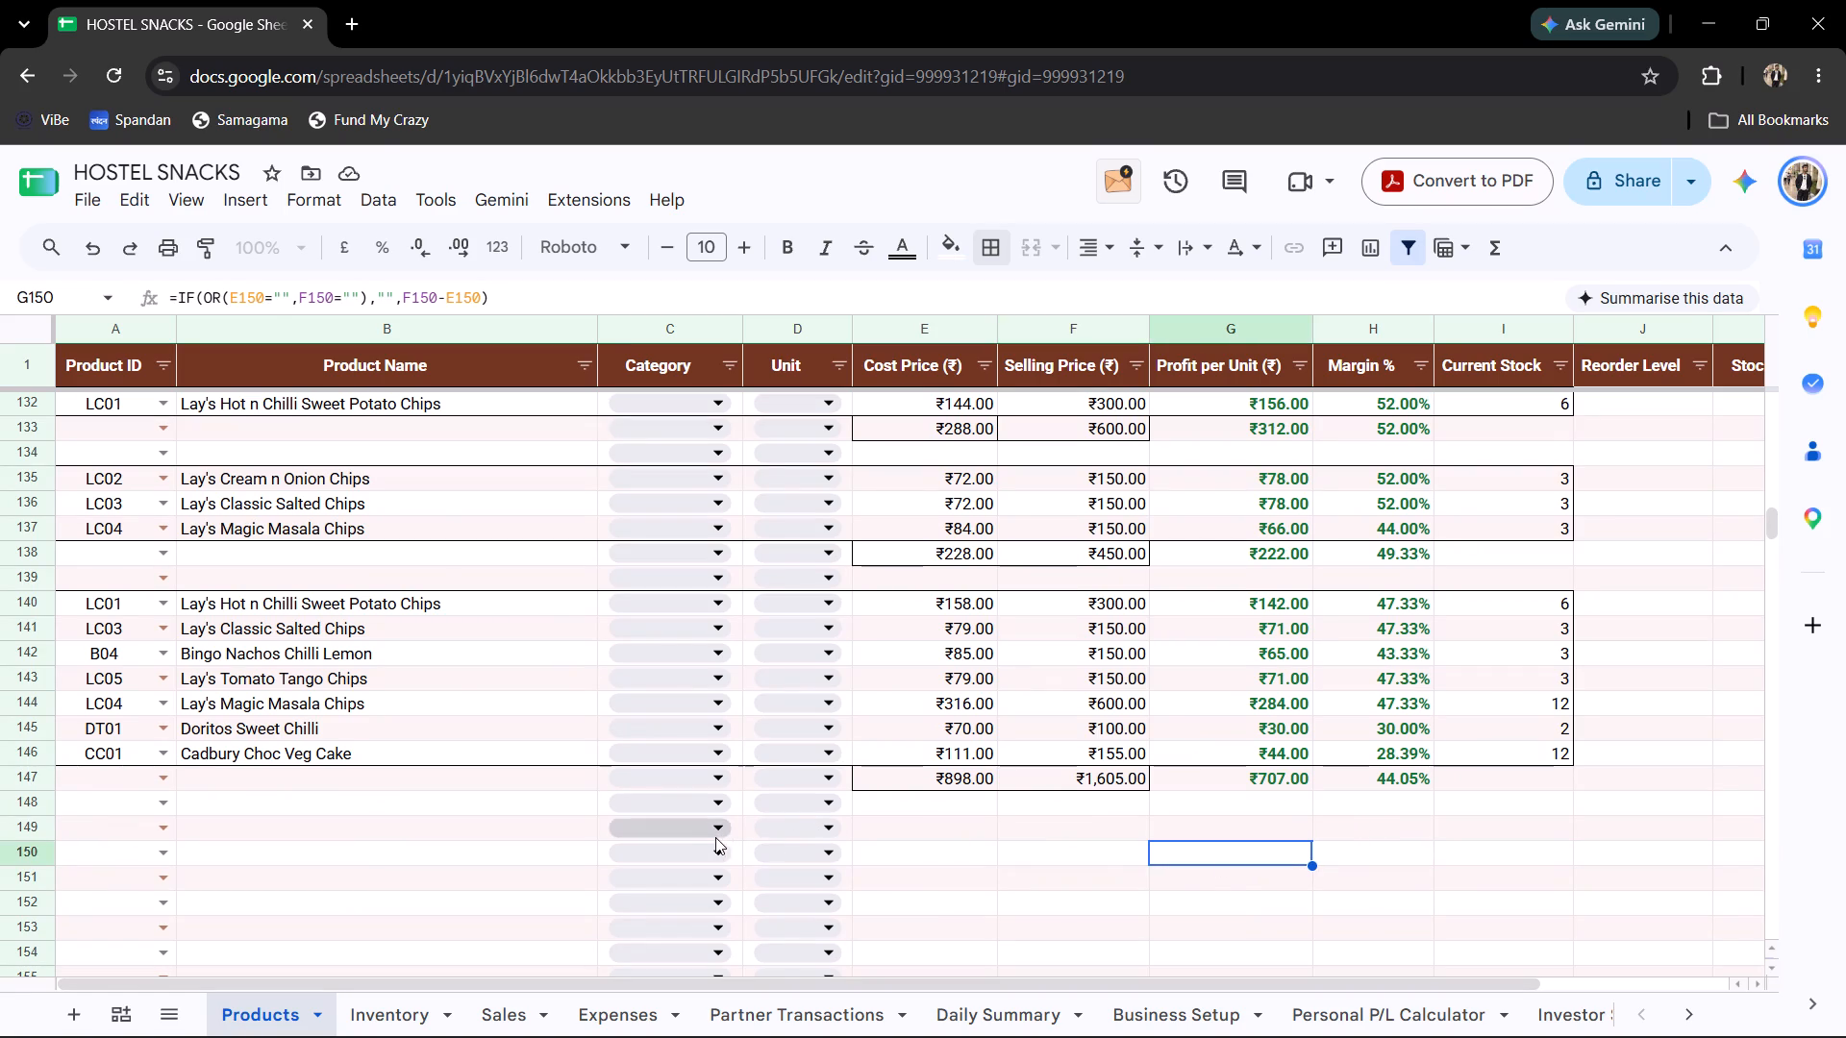
# Look through the Inventory and Sales sheets, then examine the latest purchase records and first empty row in Expenses.
pyautogui.click(352, 1013)
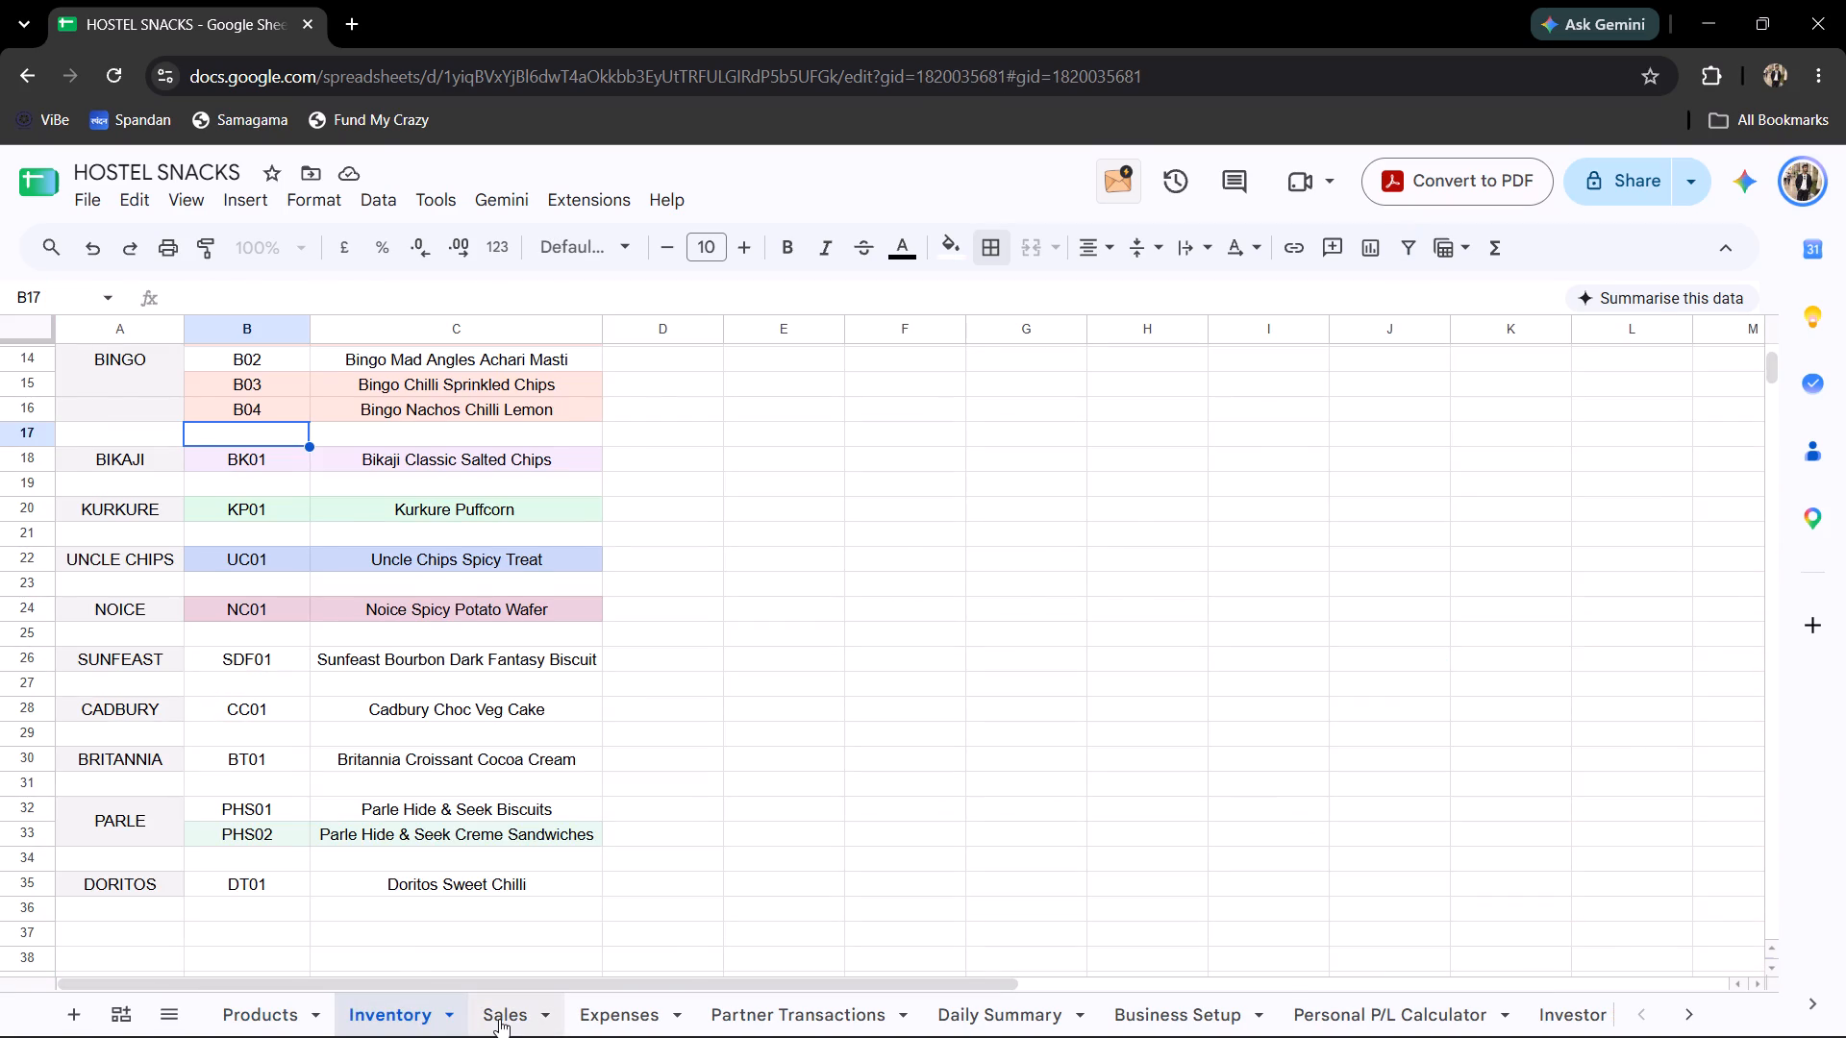
pyautogui.click(499, 1019)
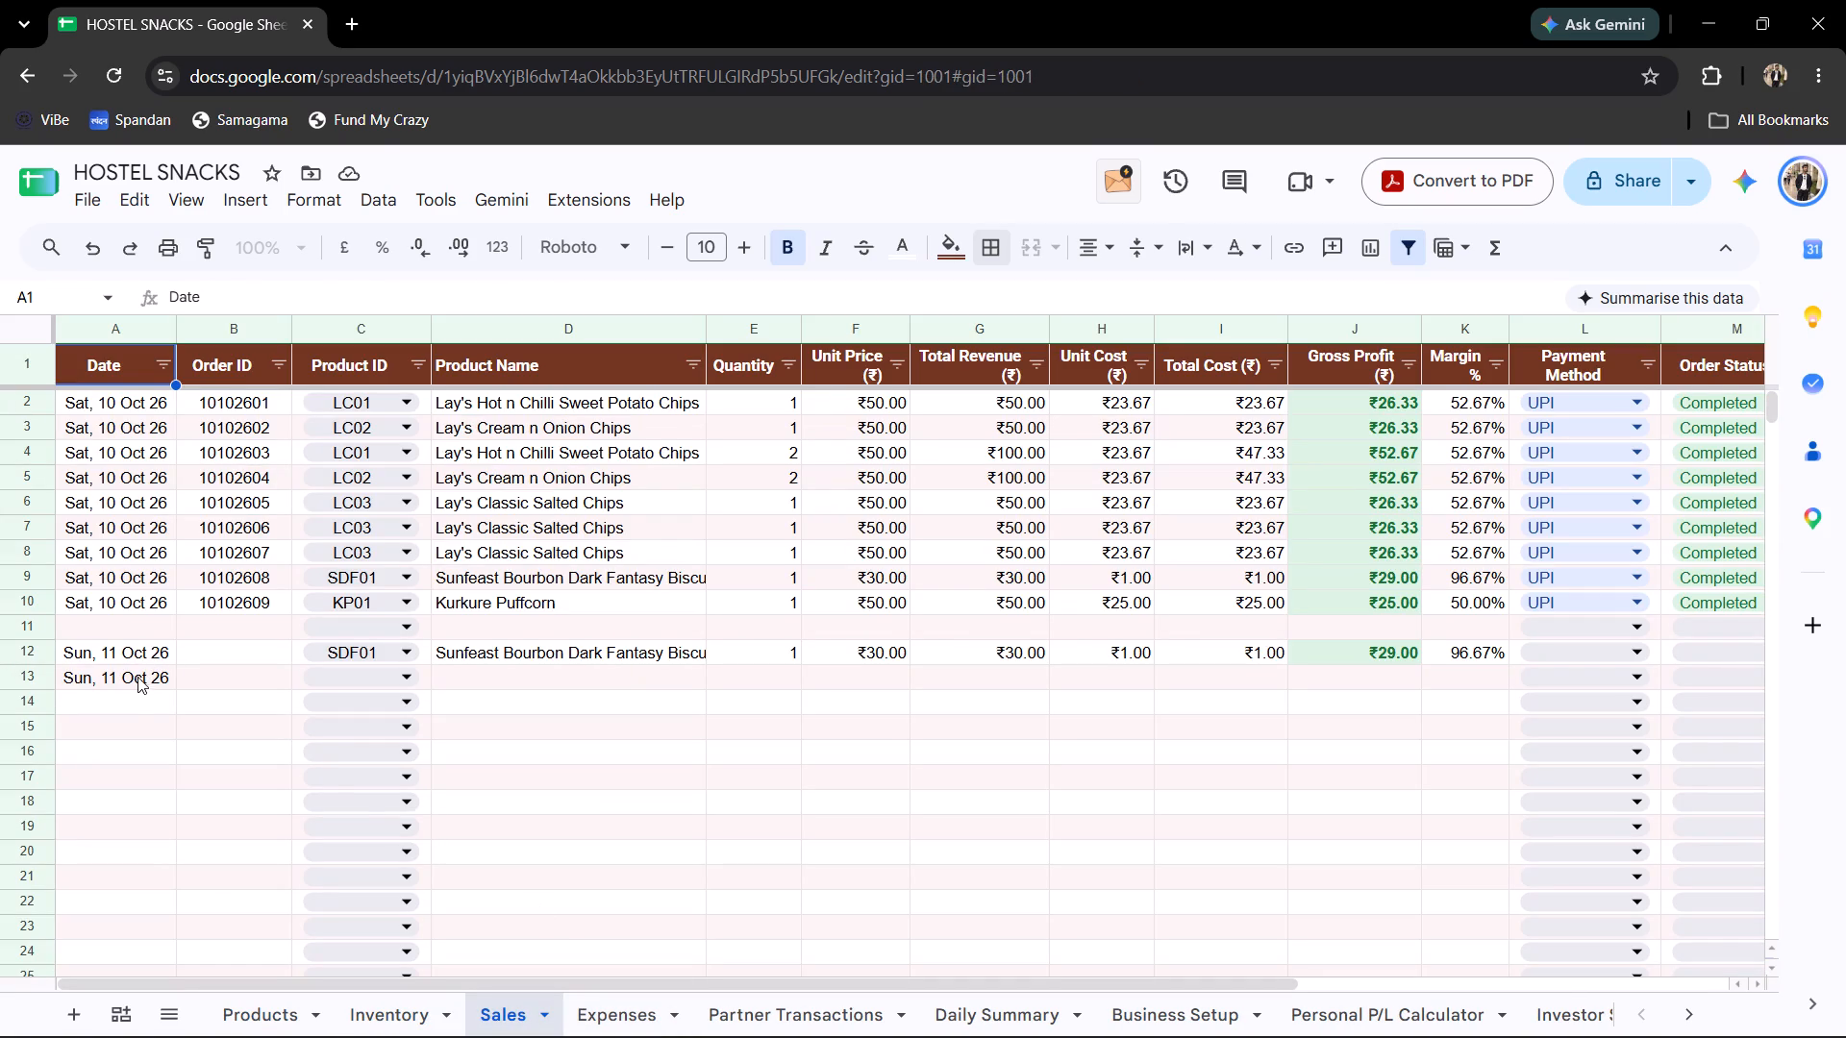
pyautogui.click(137, 681)
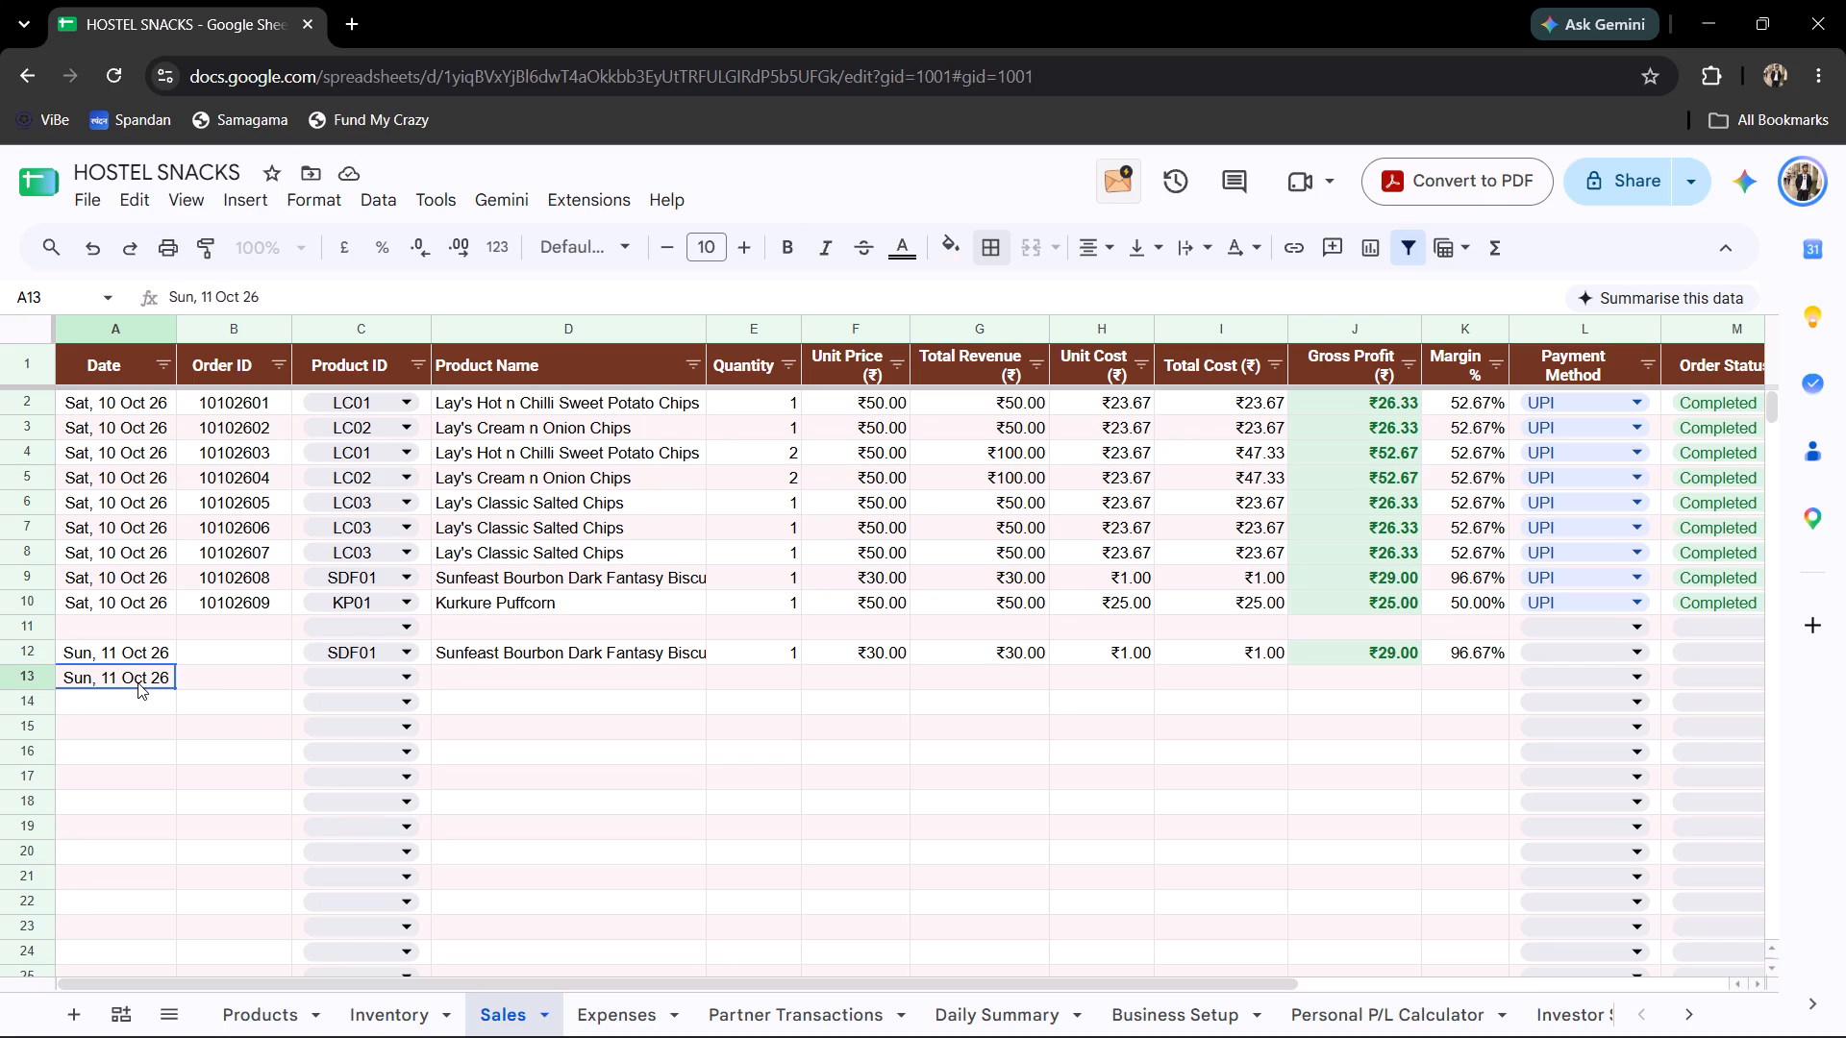
pyautogui.click(162, 655)
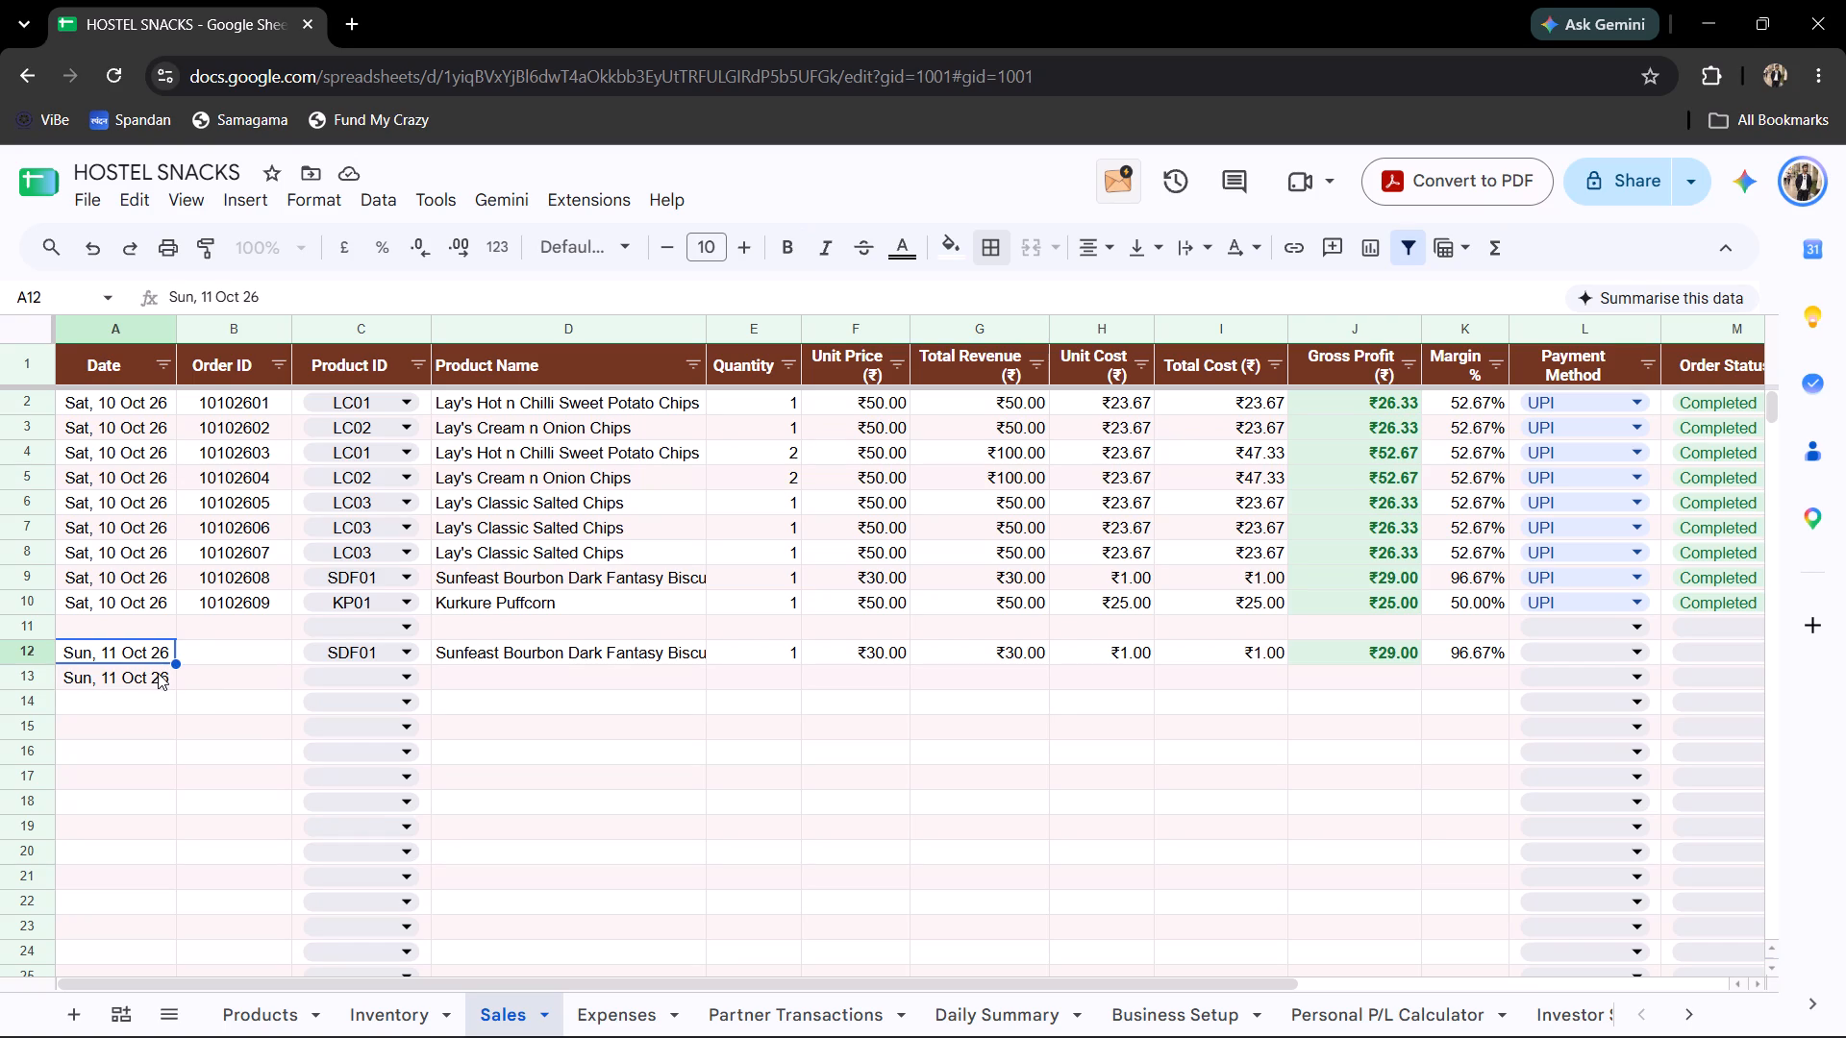
pyautogui.click(603, 1013)
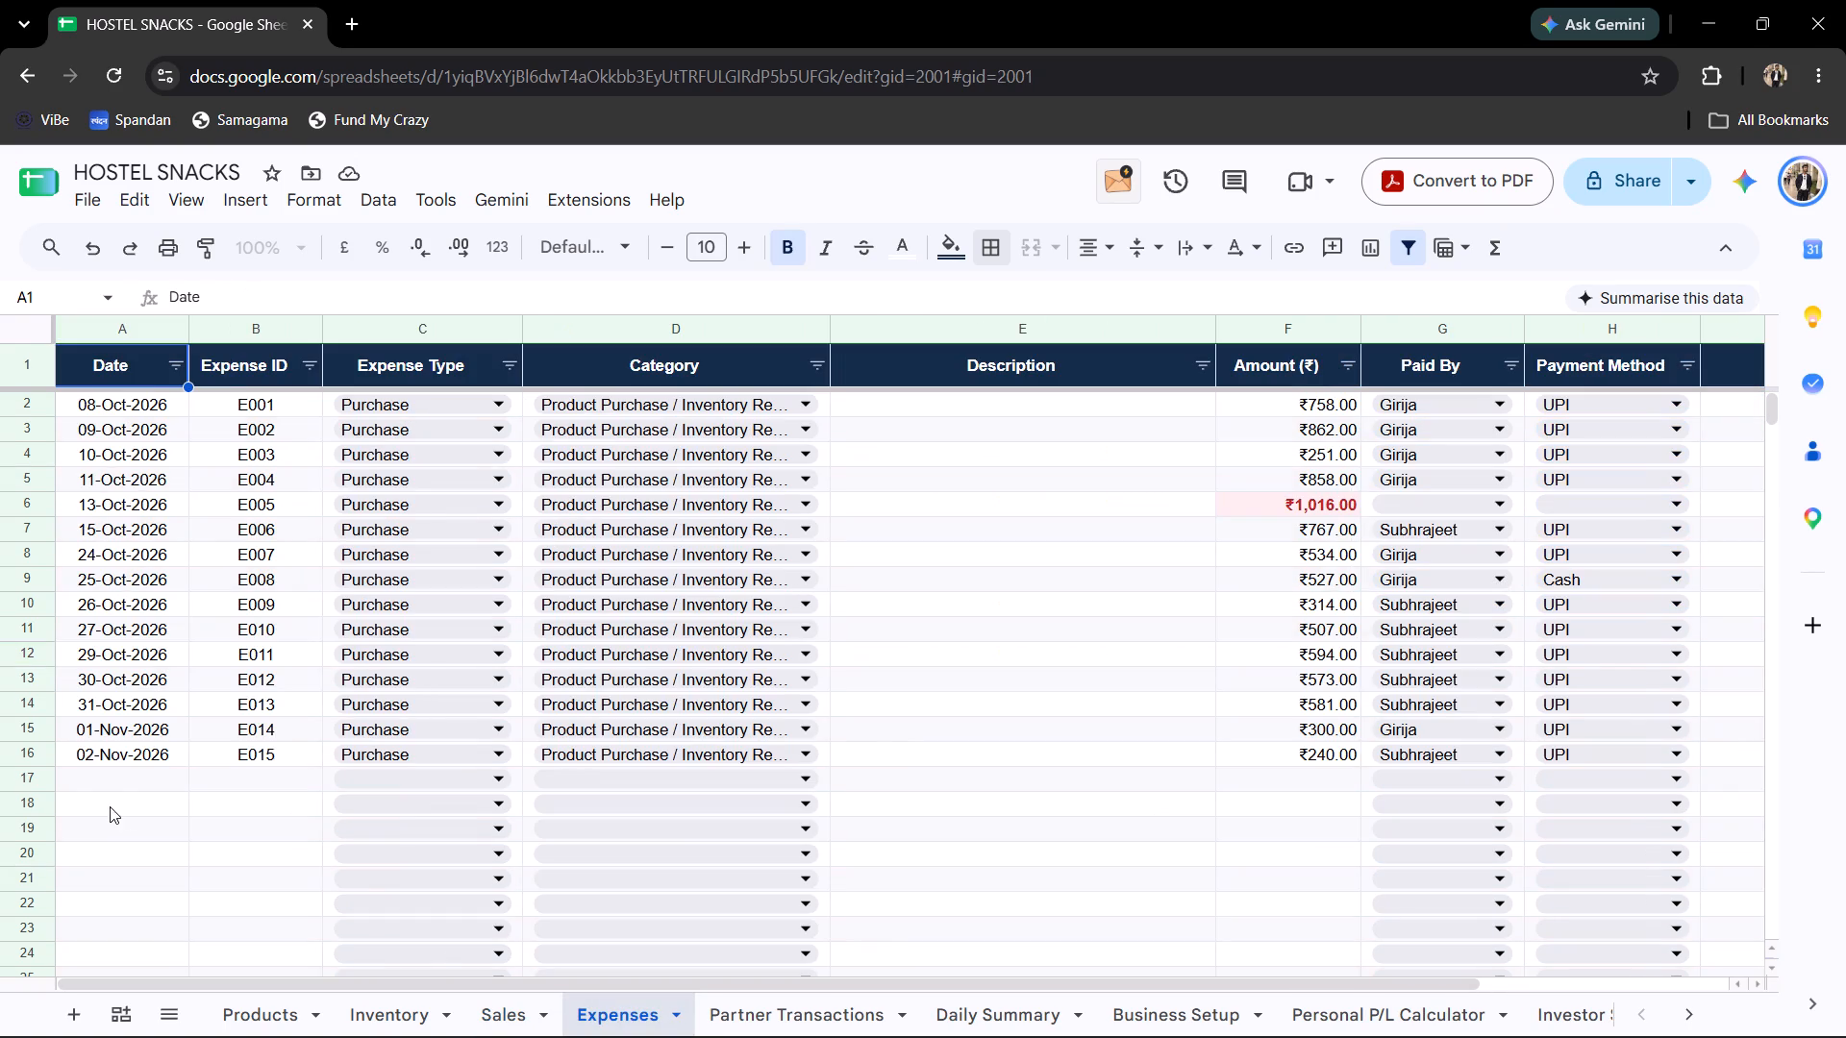
pyautogui.click(104, 785)
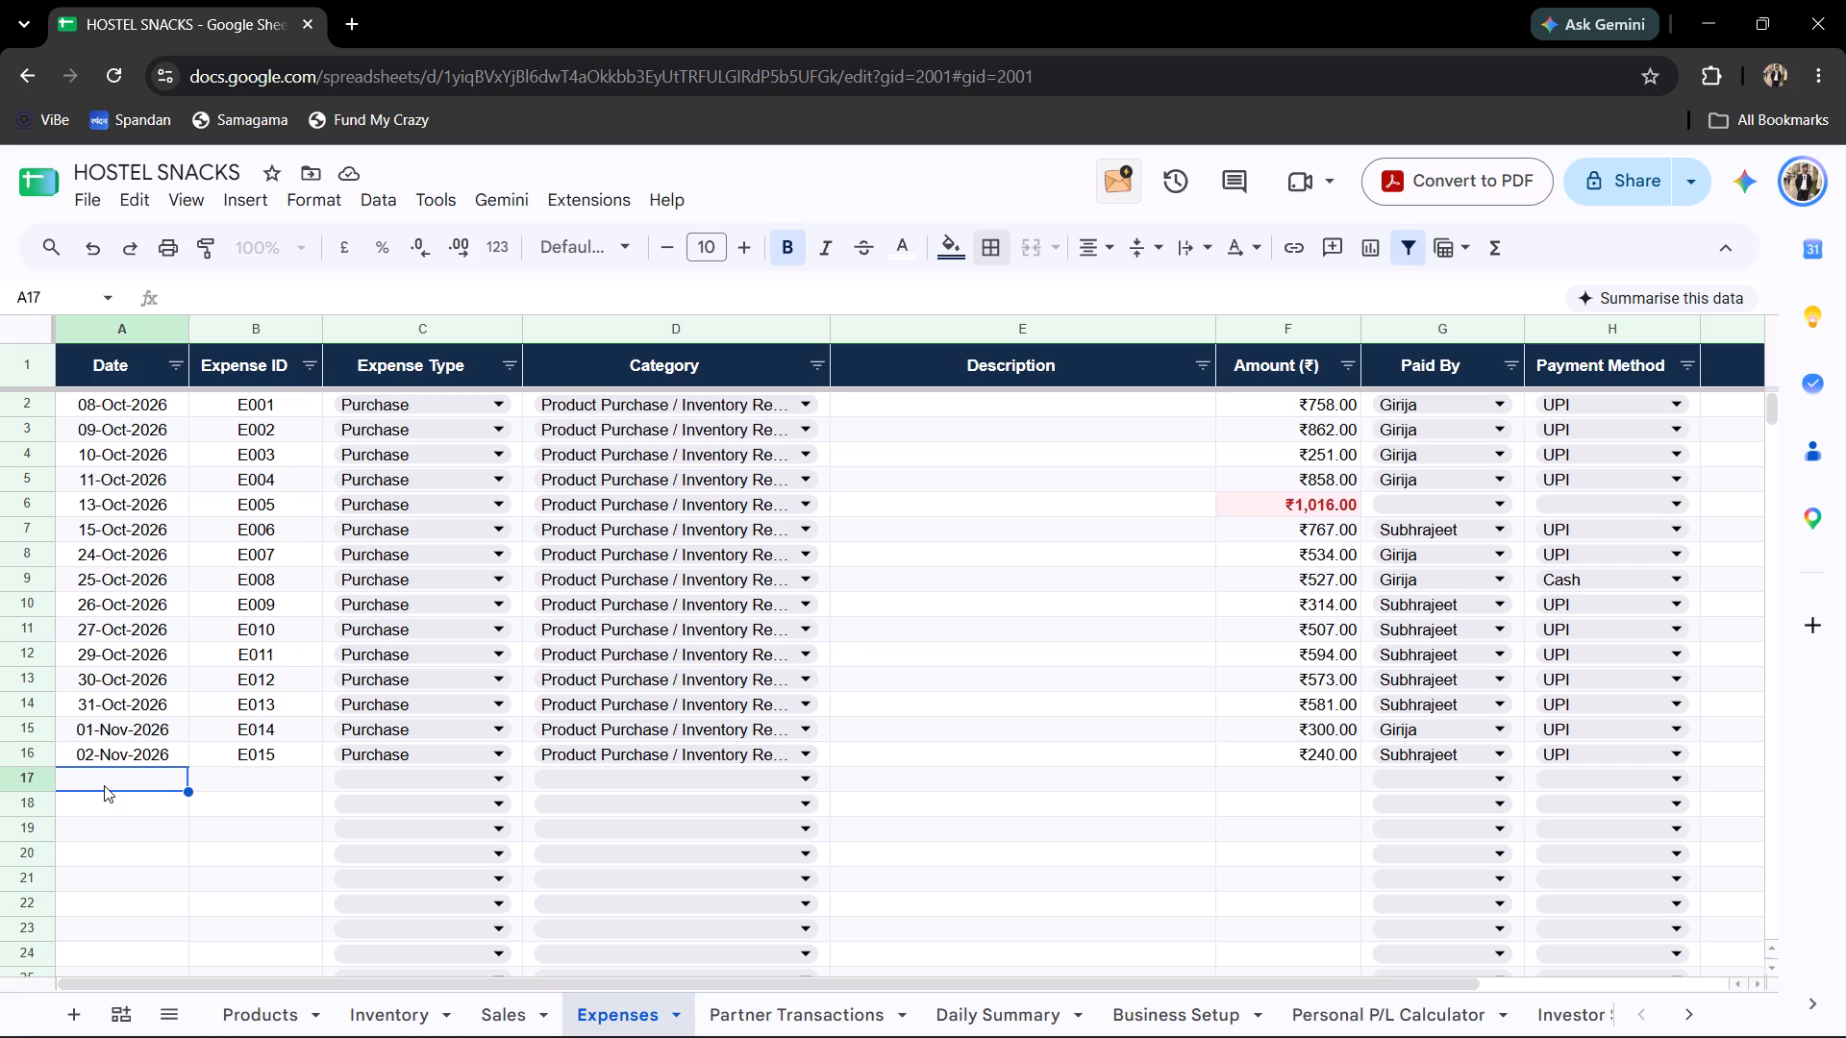
pyautogui.click(112, 802)
pyautogui.click(129, 782)
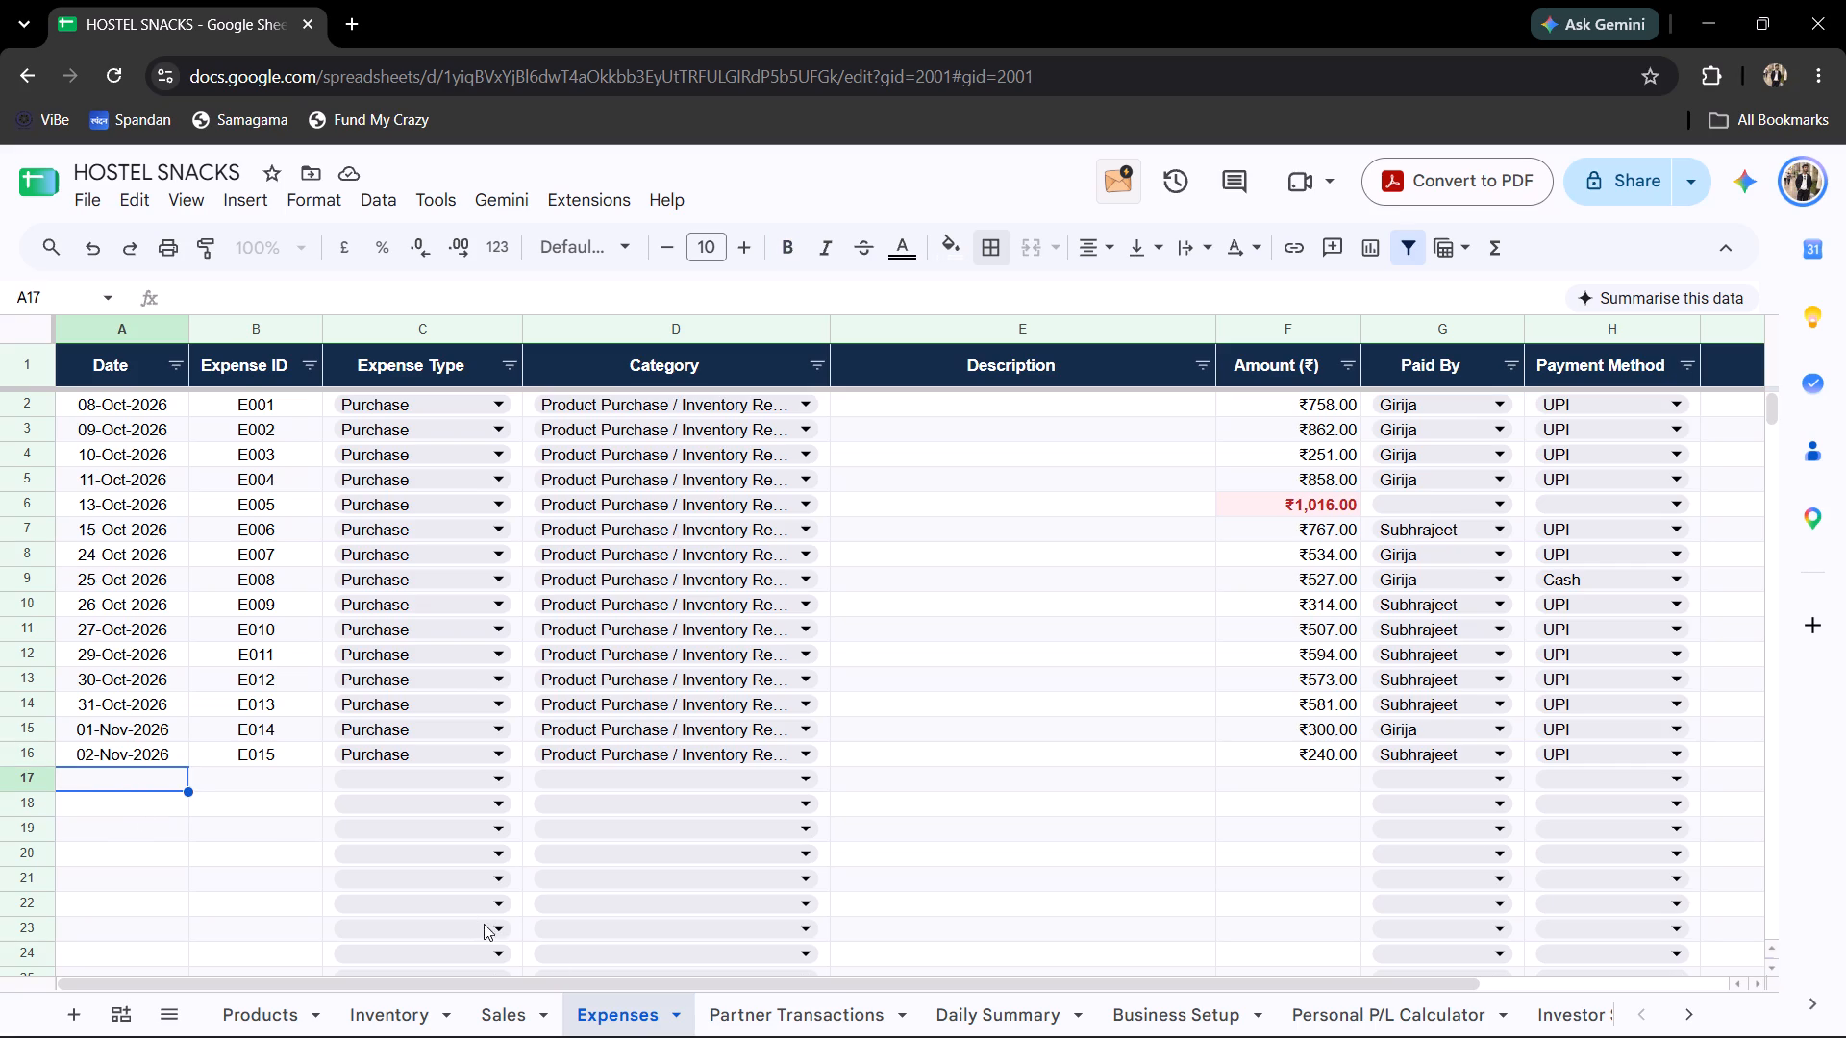
# Review the Partner Transactions, Daily Summary, Business Setup and Personal P/L Calculator sheets.
pyautogui.click(735, 1002)
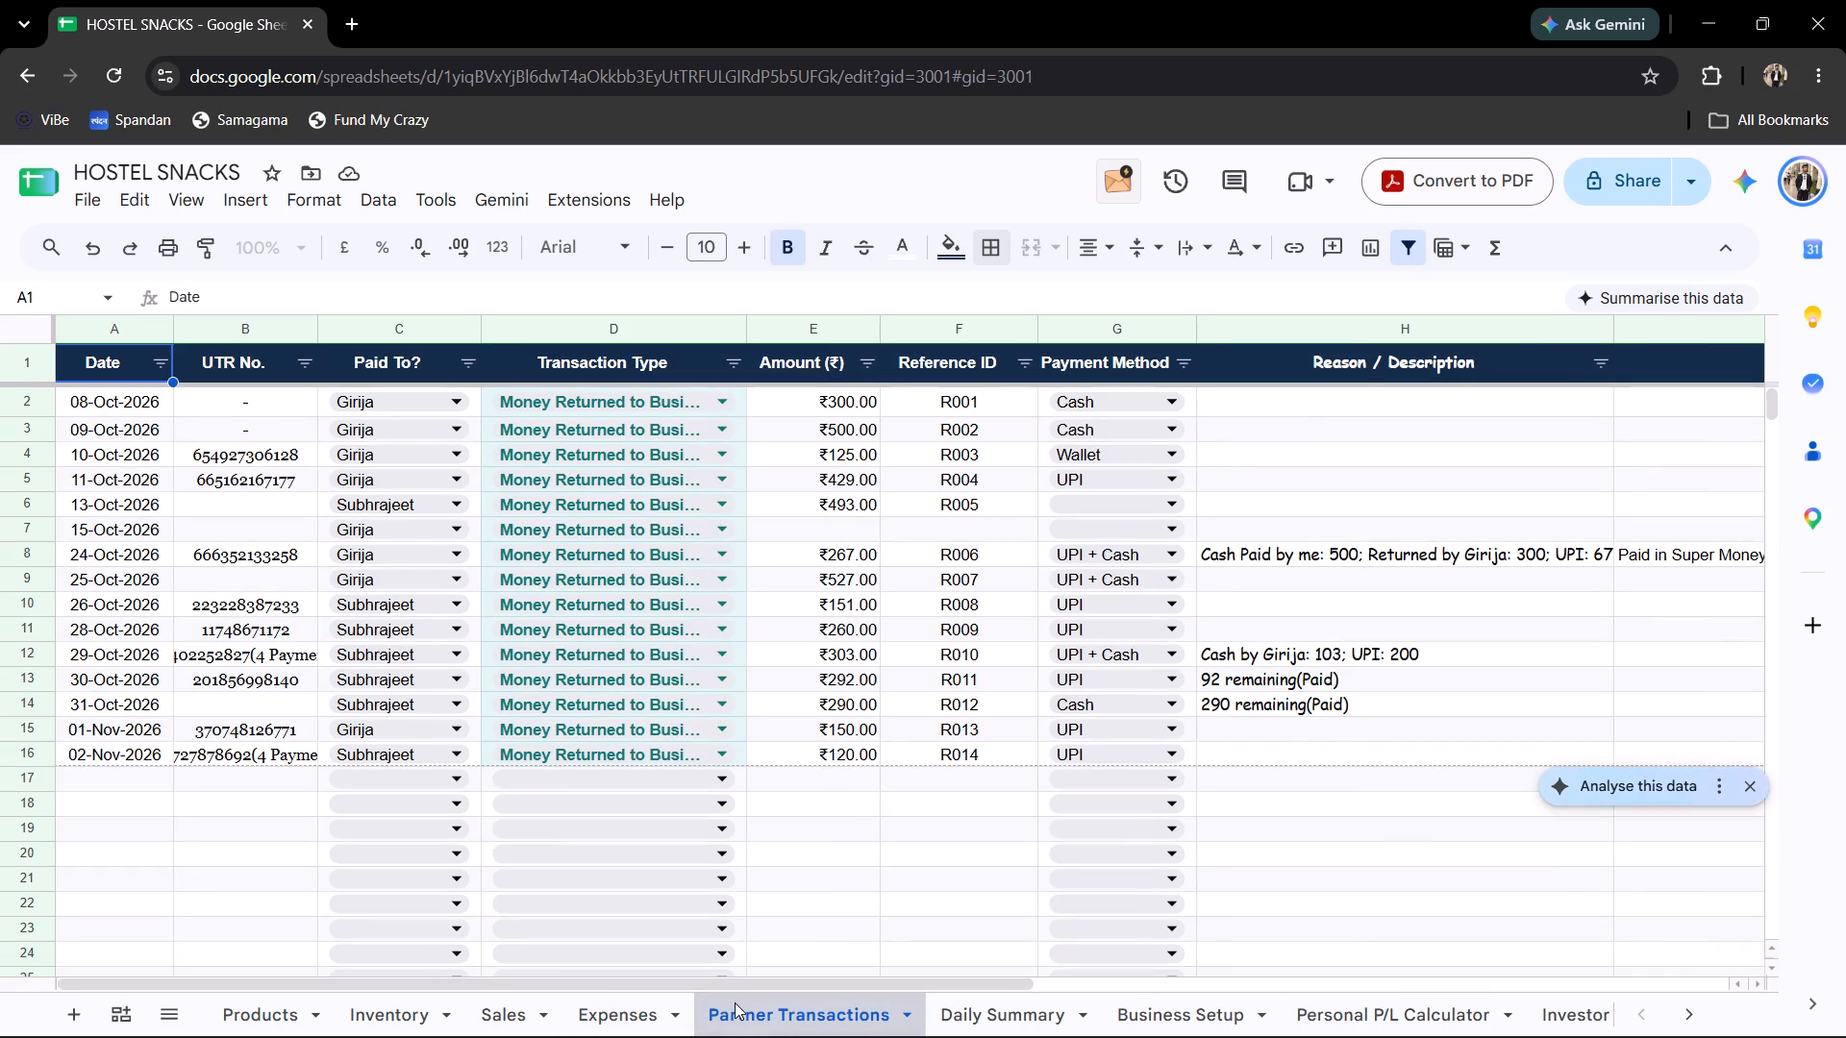
pyautogui.scroll(1, 651, 992)
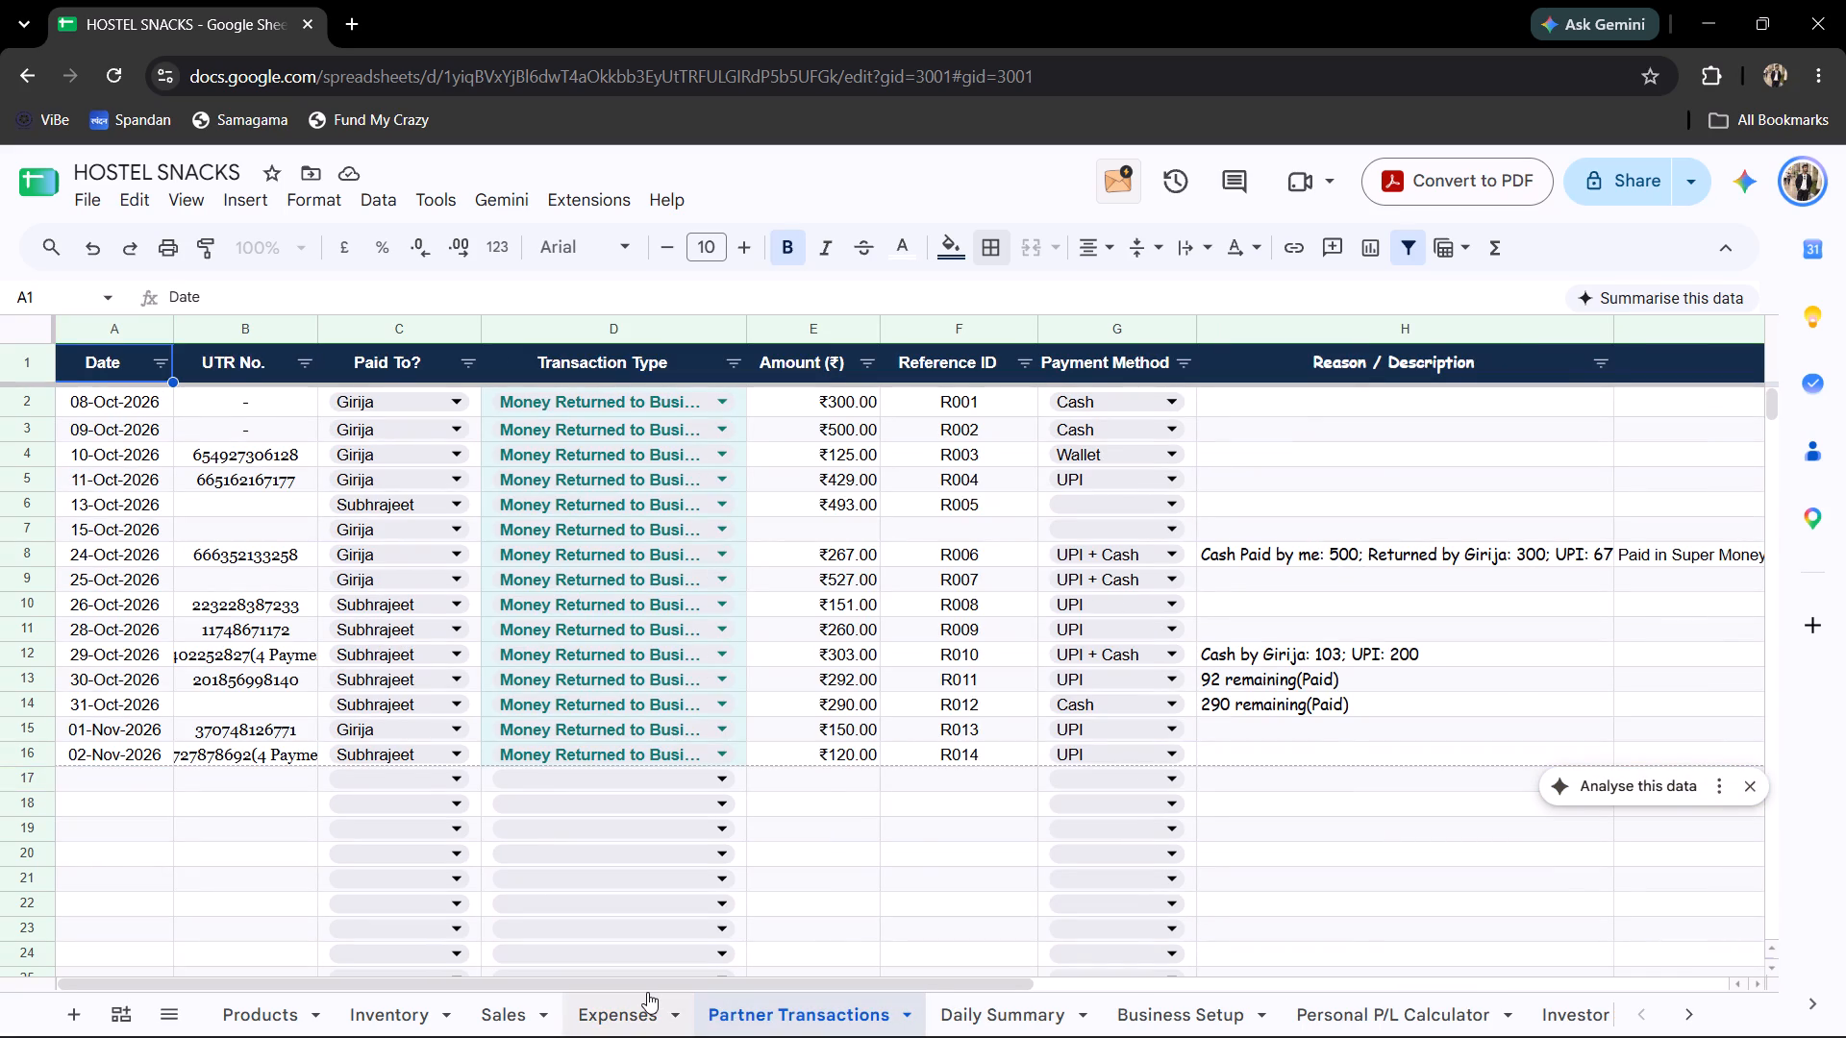
pyautogui.scroll(1, 647, 992)
pyautogui.click(647, 992)
pyautogui.click(727, 997)
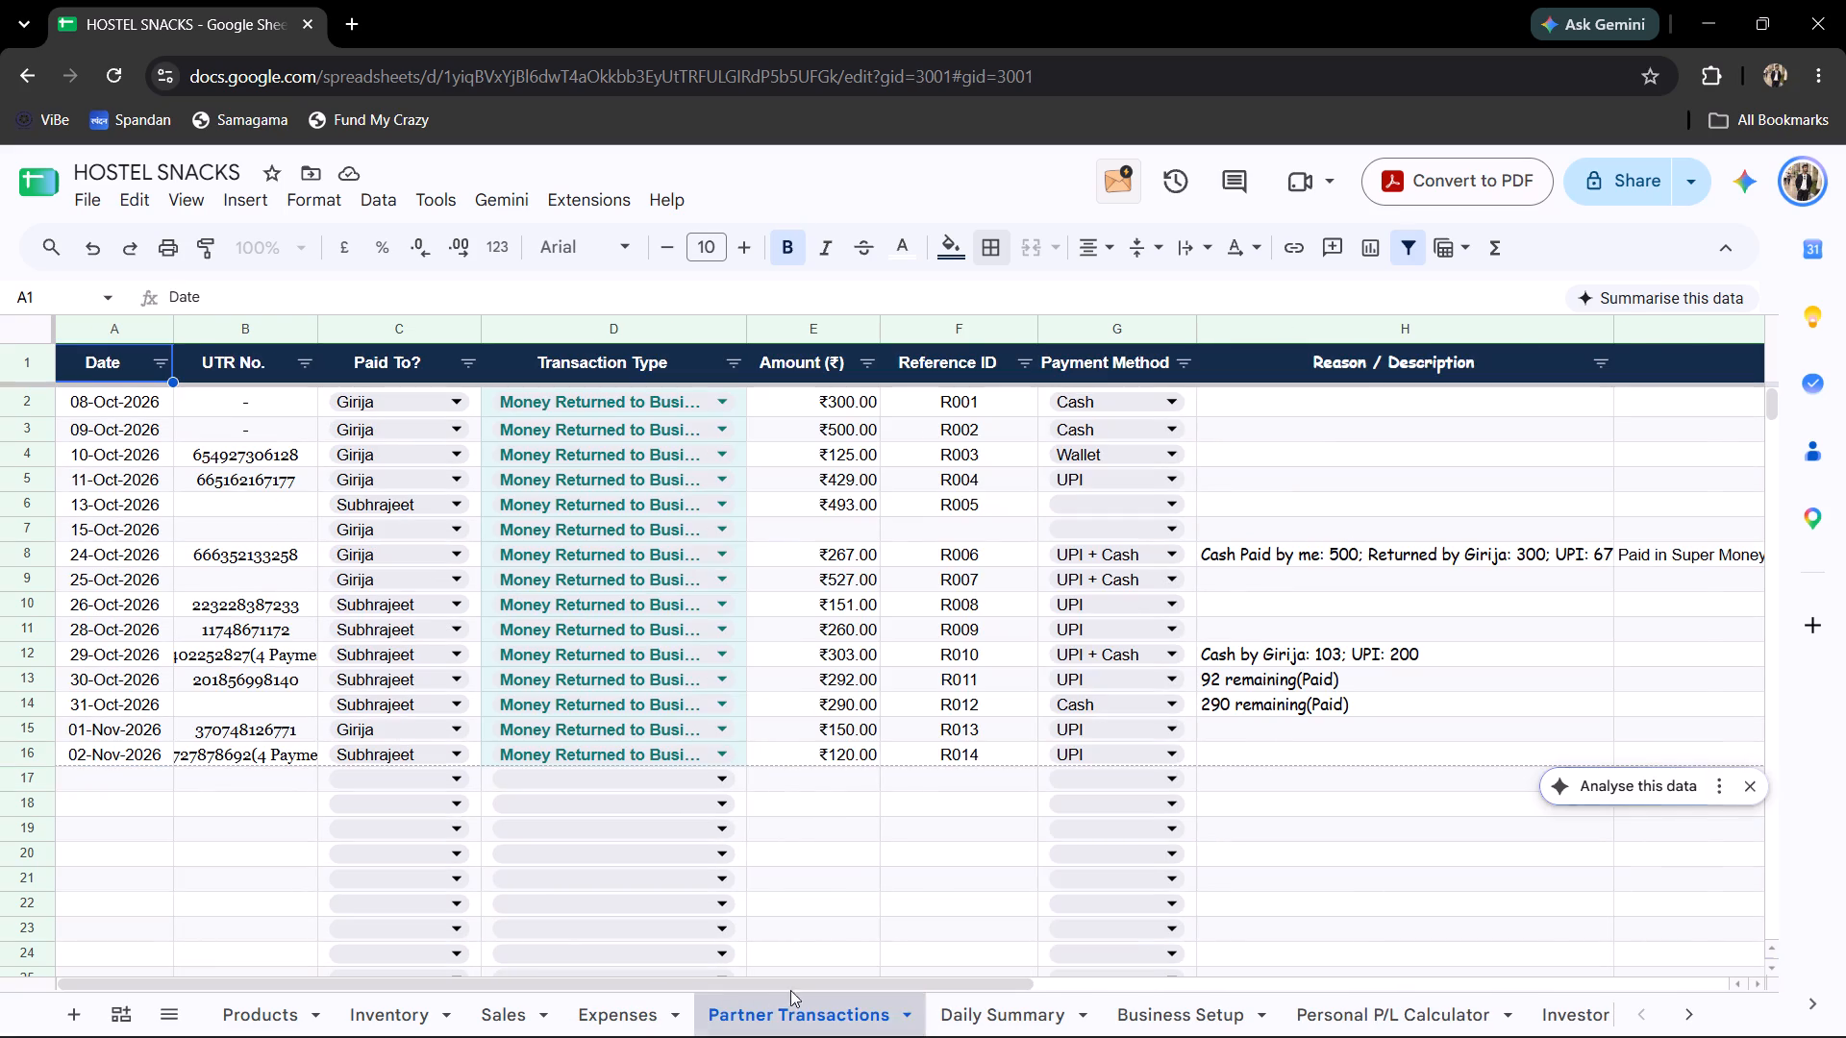
pyautogui.click(985, 1008)
pyautogui.click(1169, 1010)
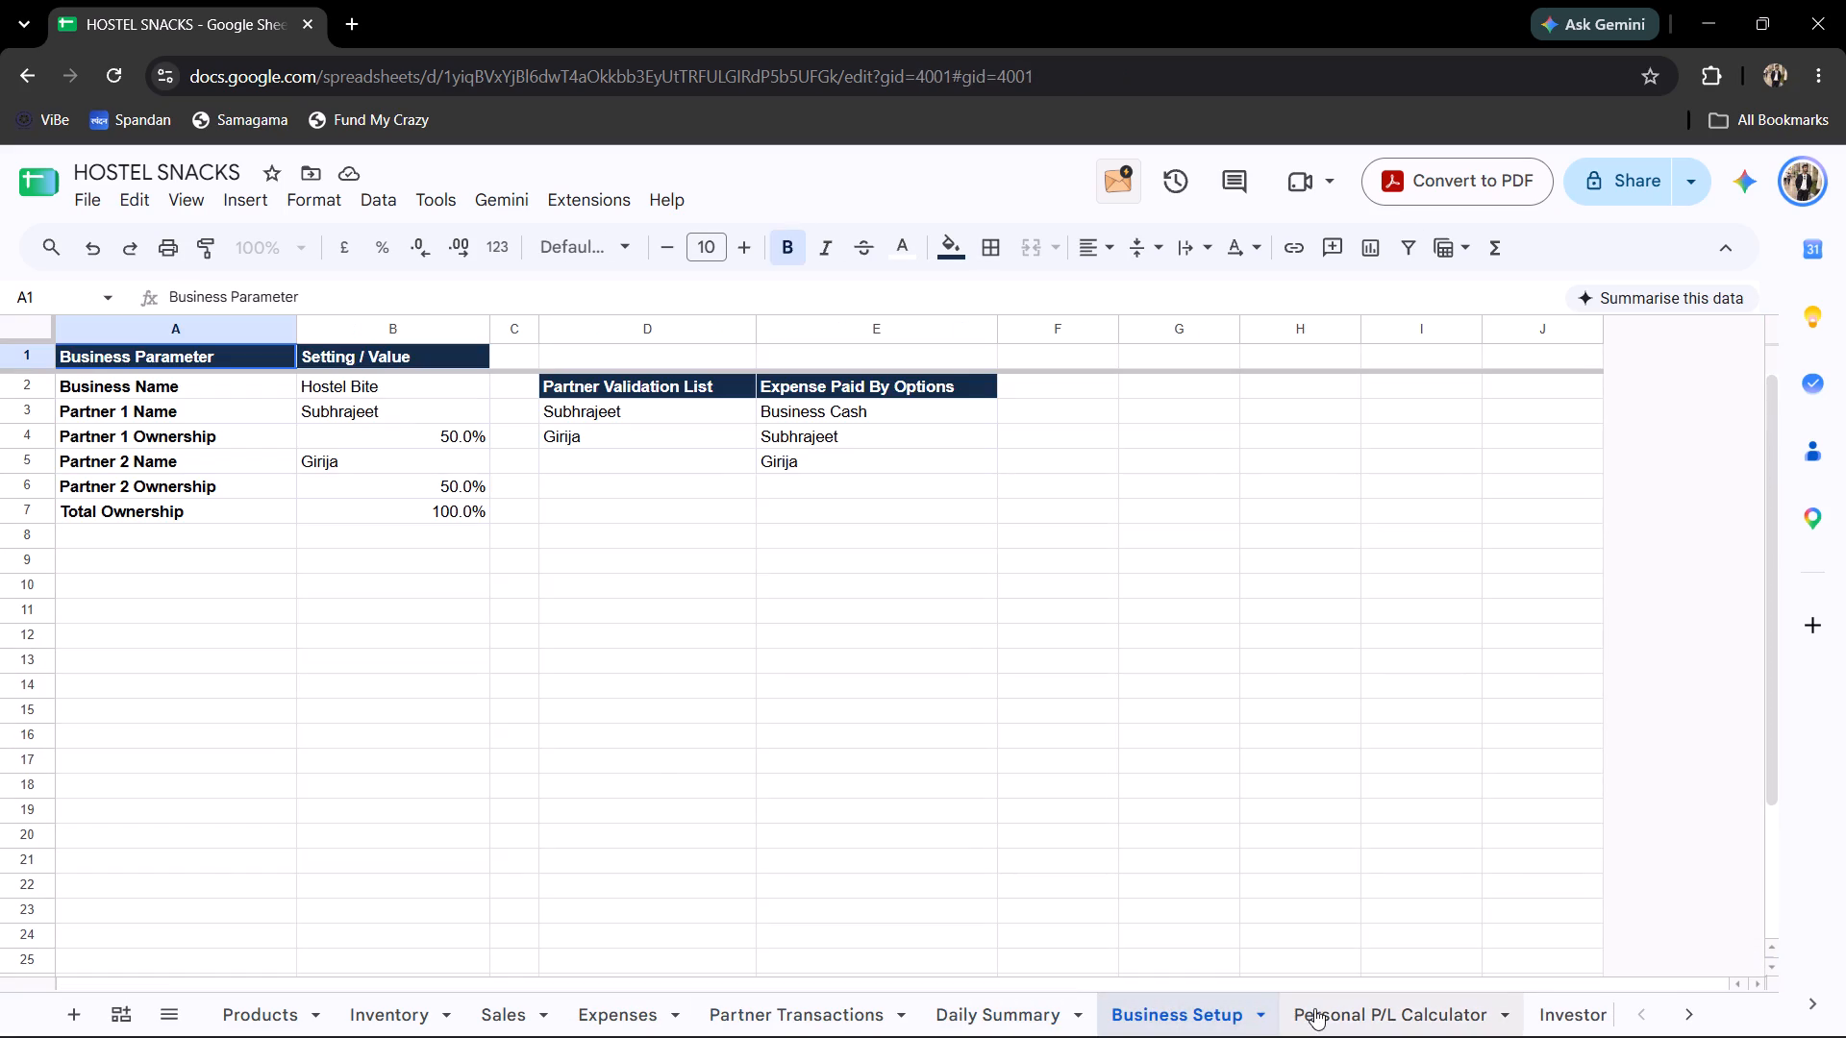
pyautogui.click(1341, 1008)
pyautogui.scroll(-3, 1341, 1008)
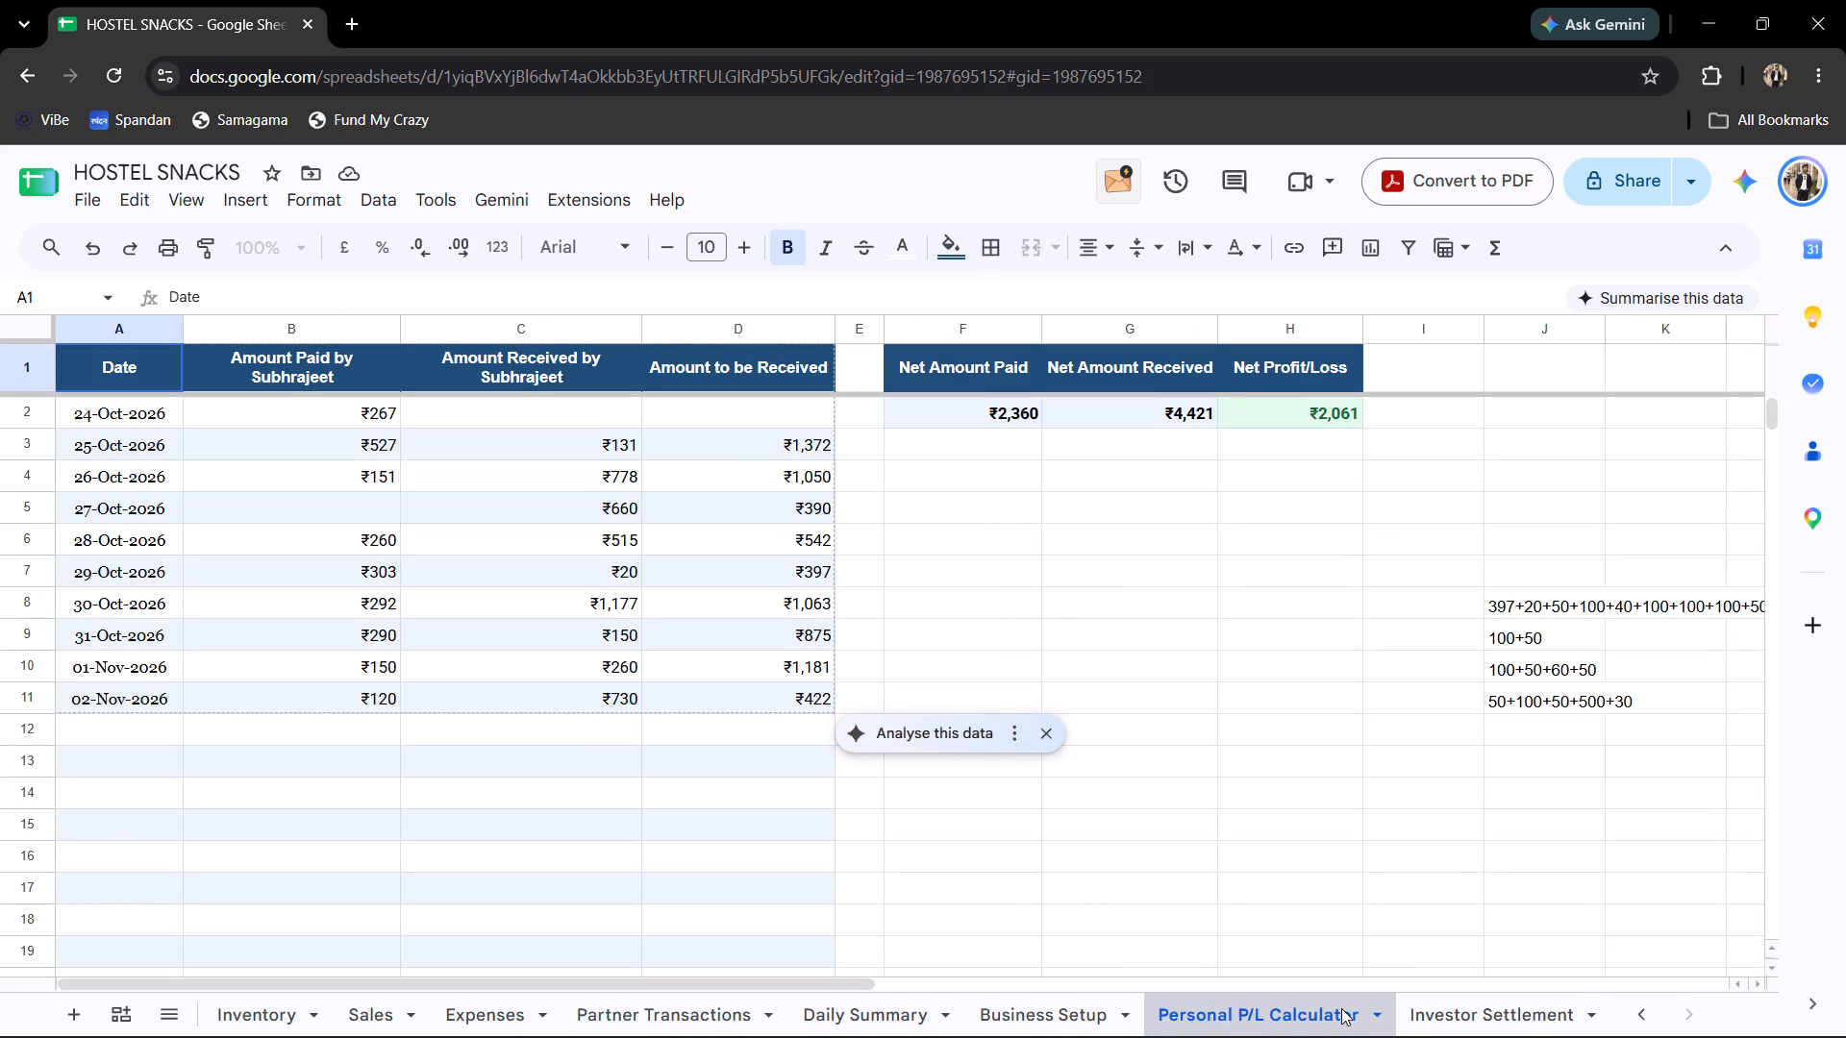
pyautogui.scroll(-1, 1341, 1008)
pyautogui.scroll(3, 277, 1011)
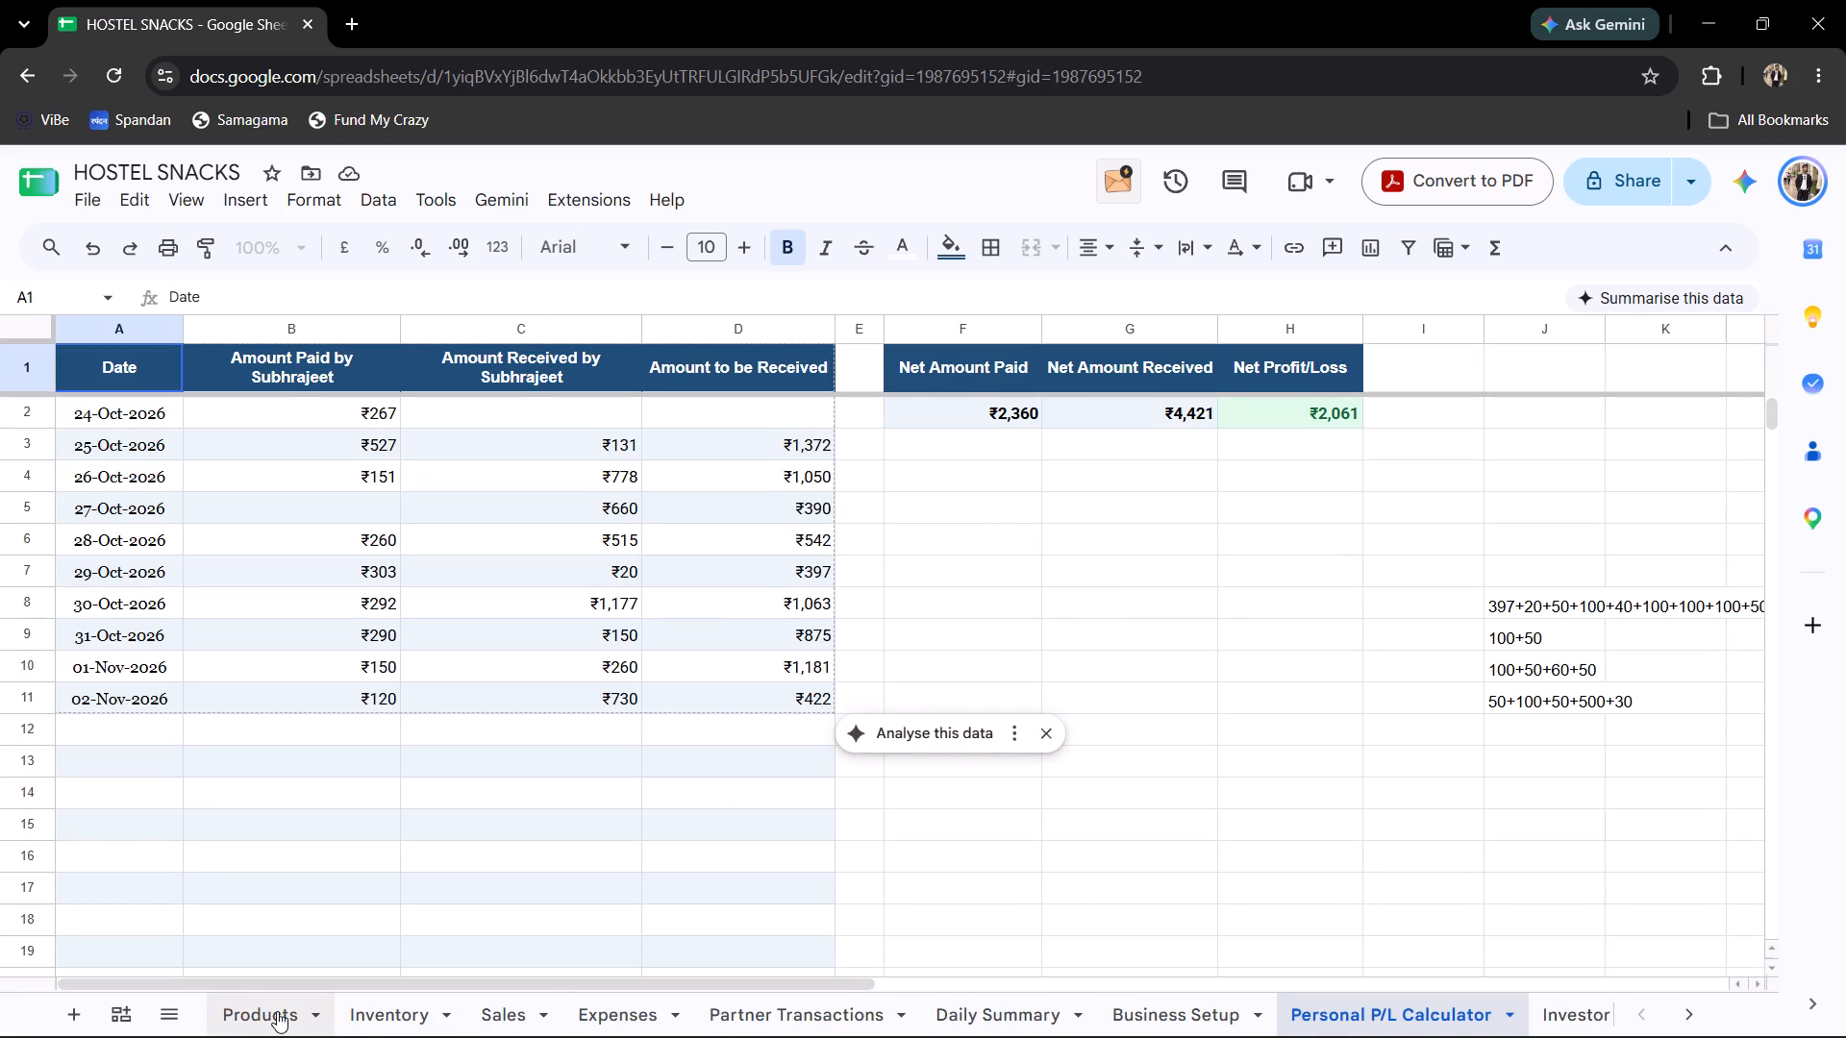
# Return to the Products sheet and select Product ID cell A149 below the latest batch's totals.
pyautogui.click(277, 1011)
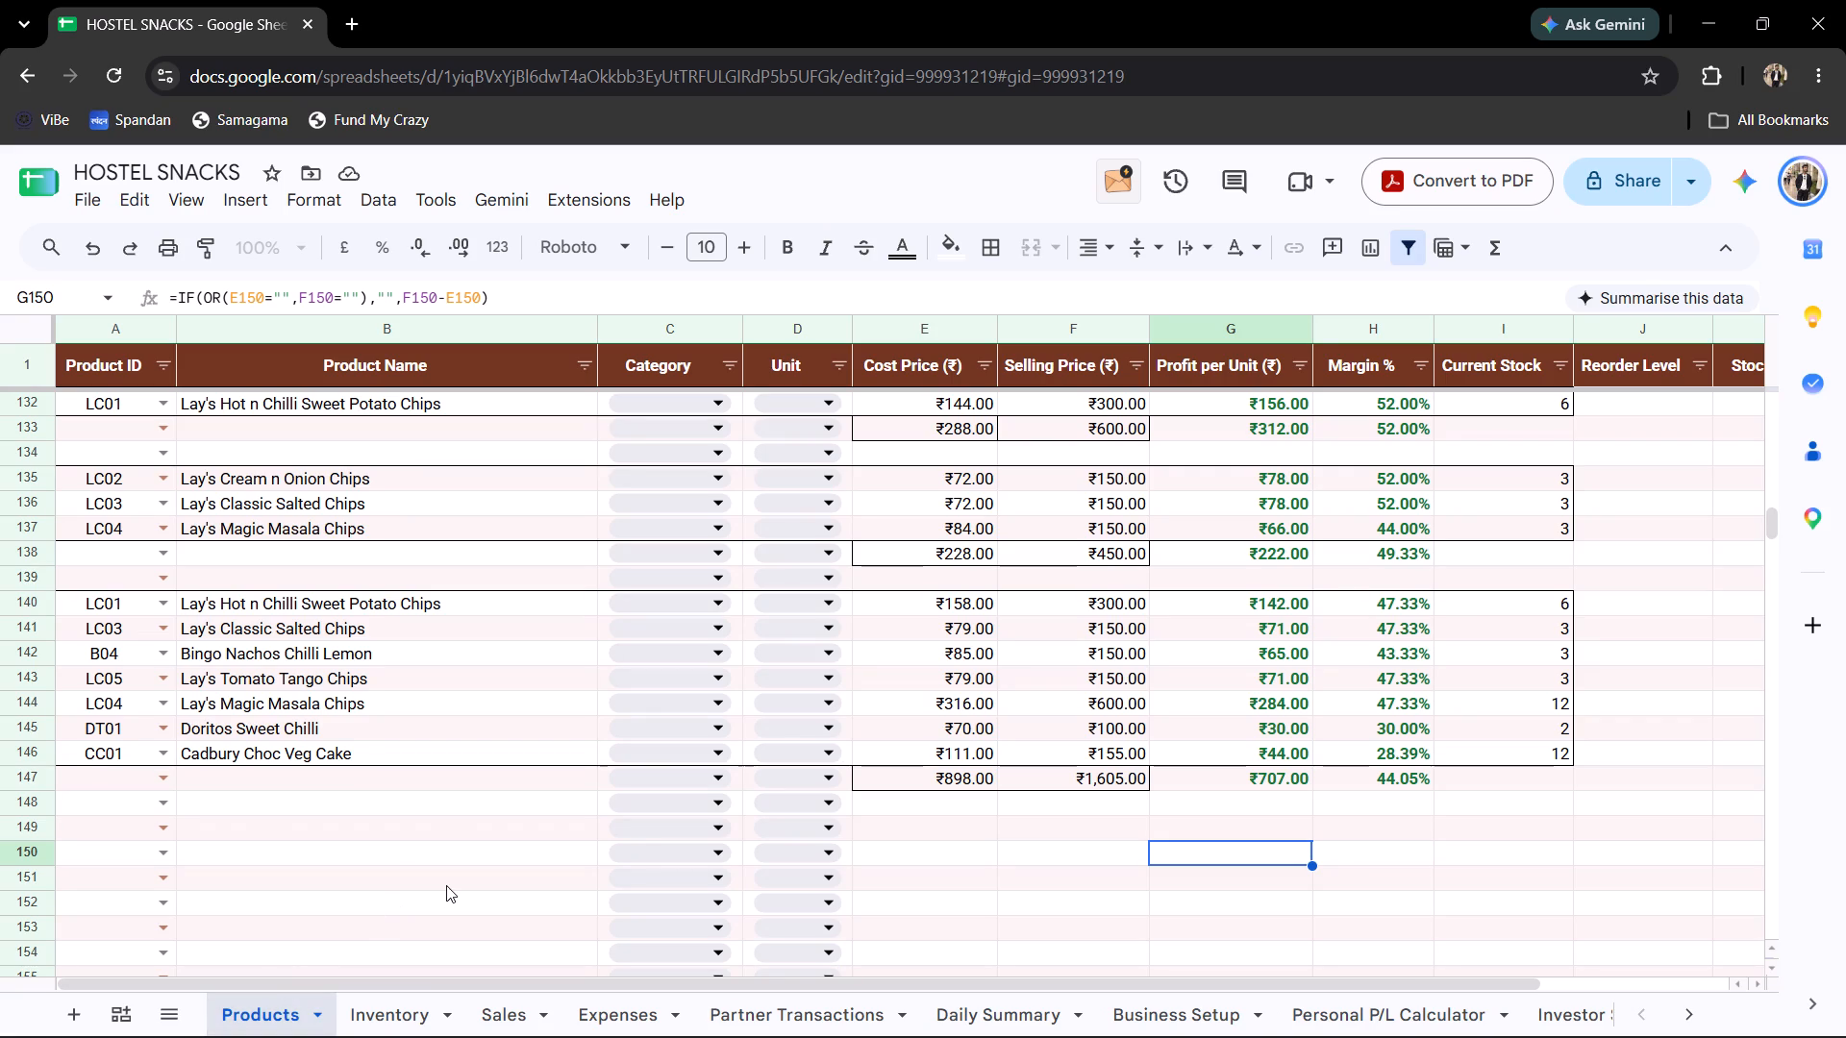
pyautogui.click(446, 885)
pyautogui.click(862, 824)
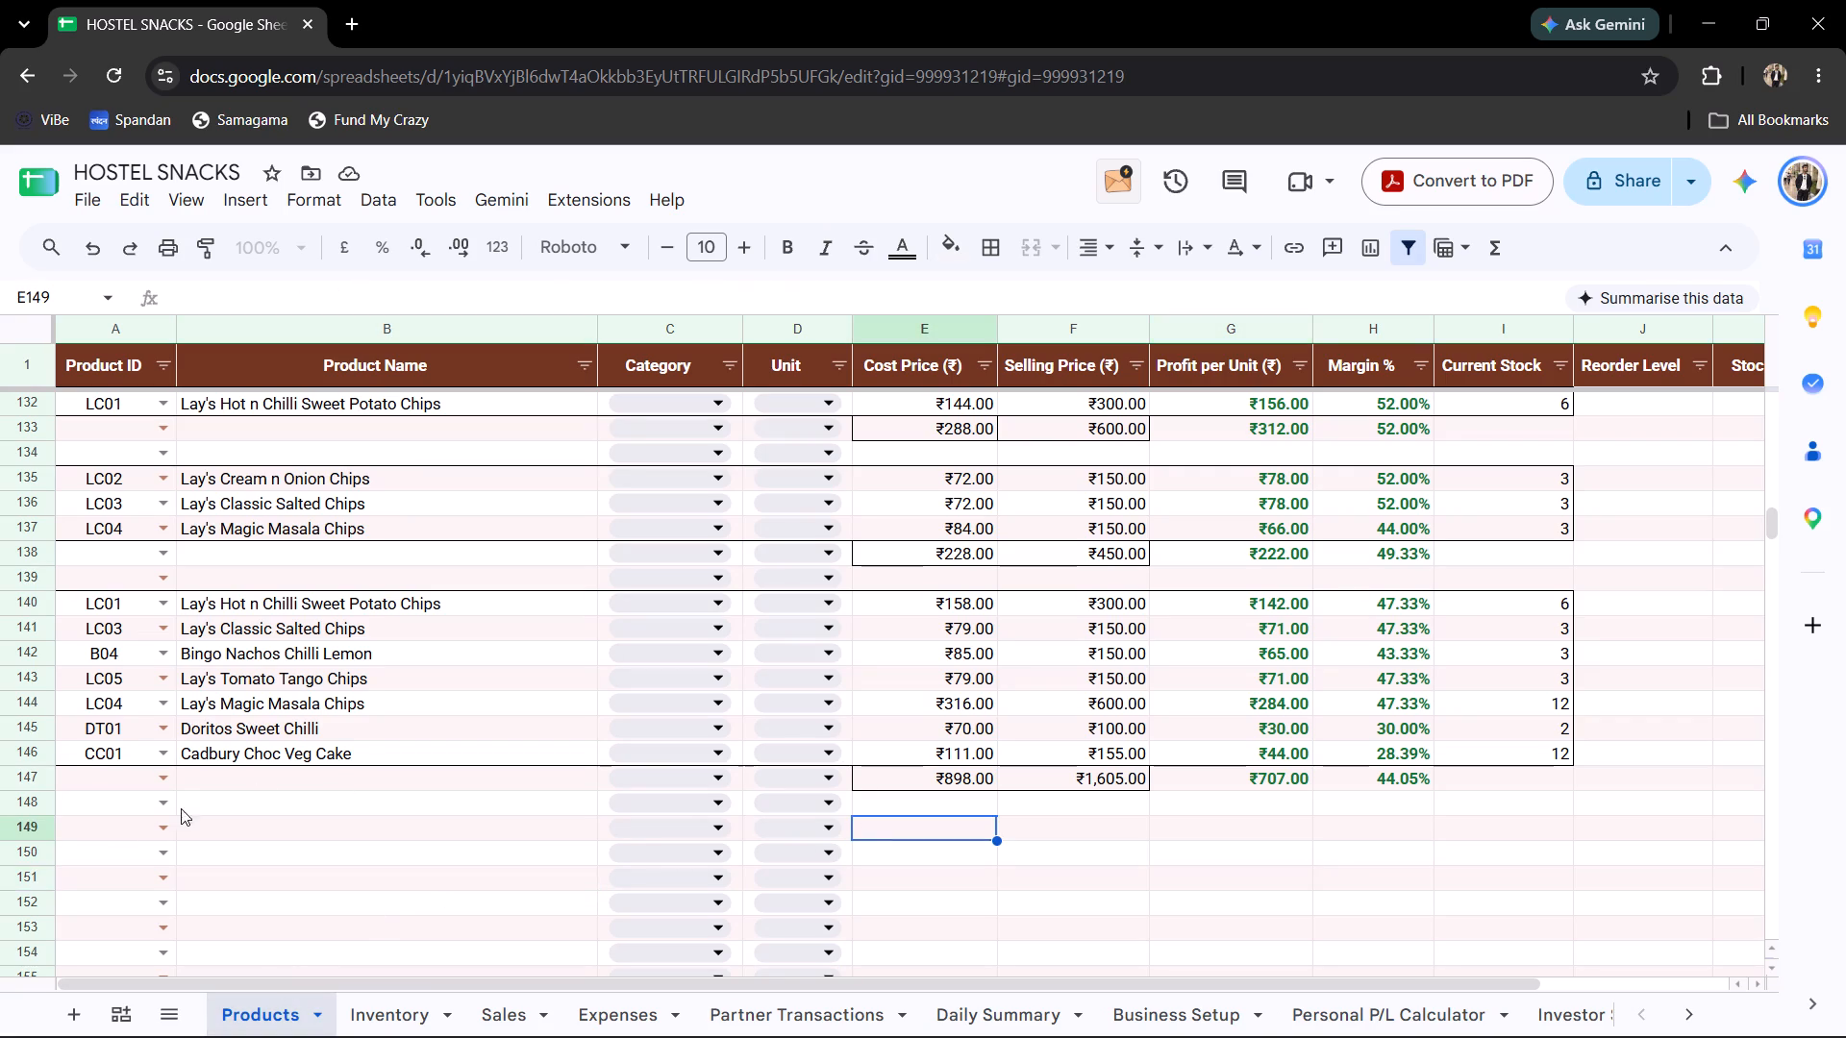
pyautogui.click(73, 833)
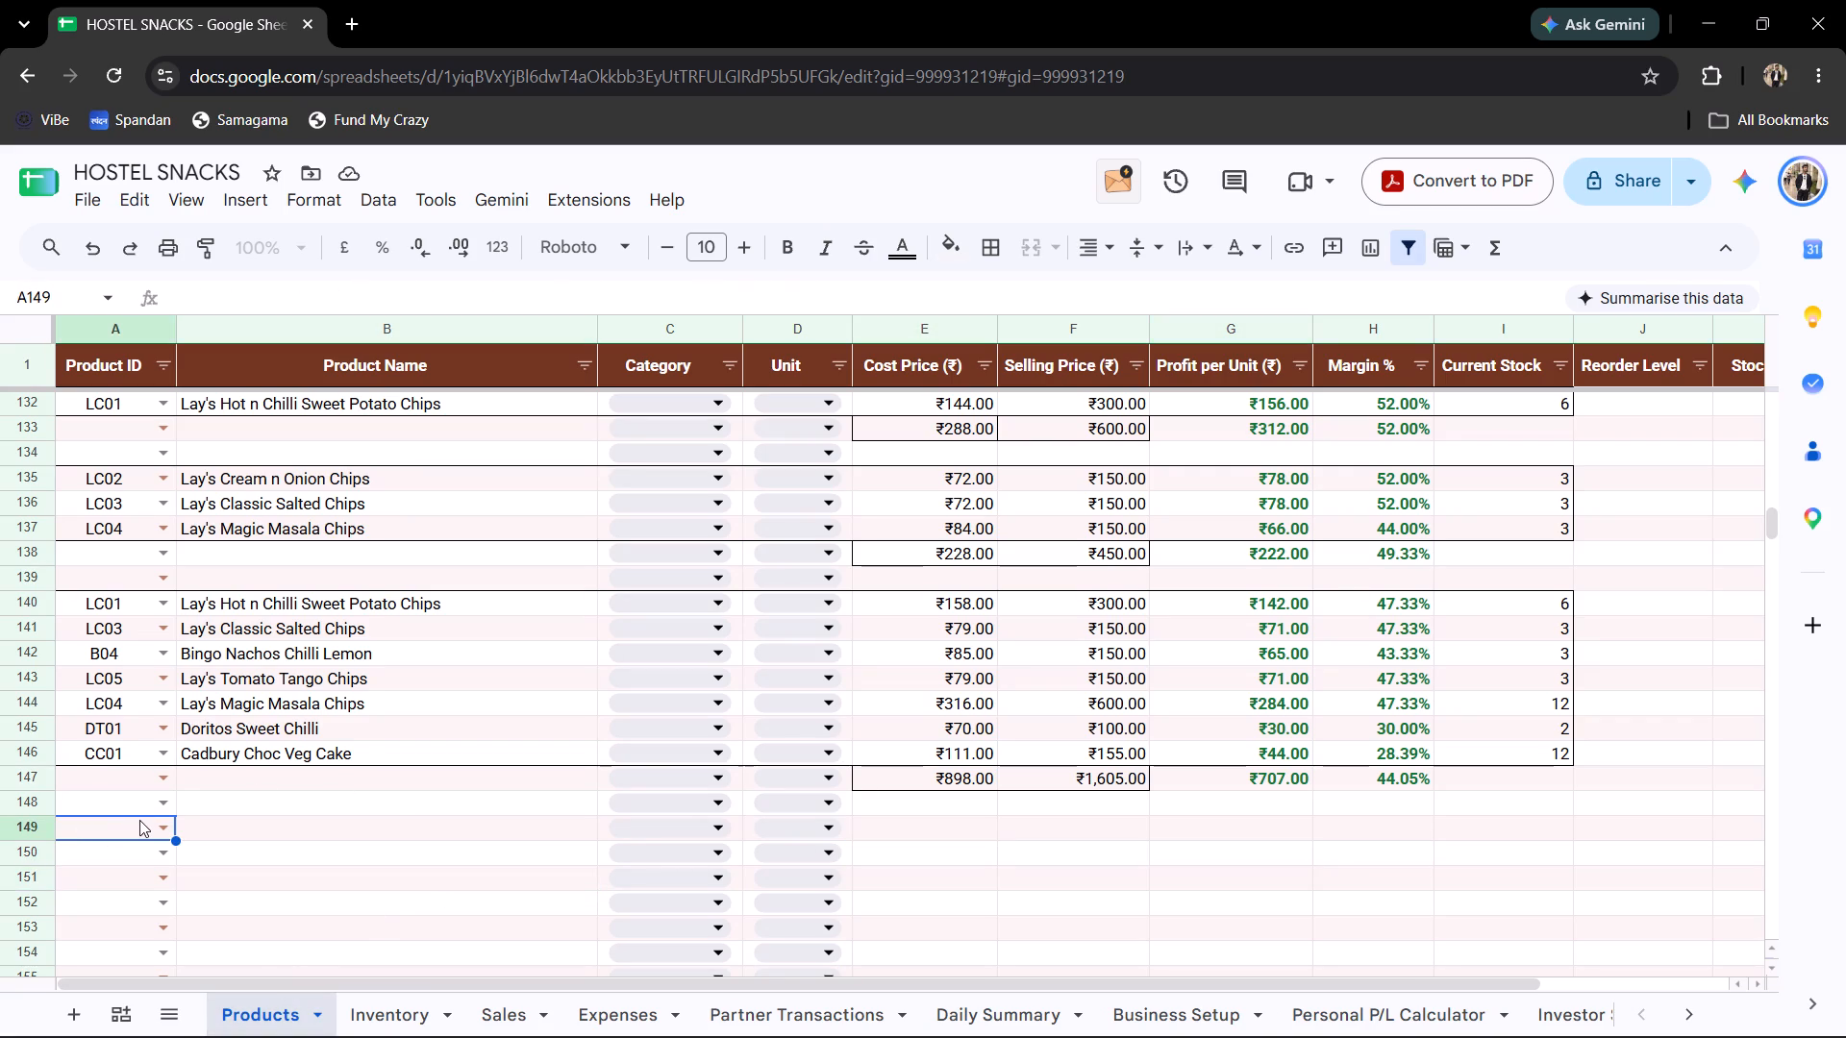
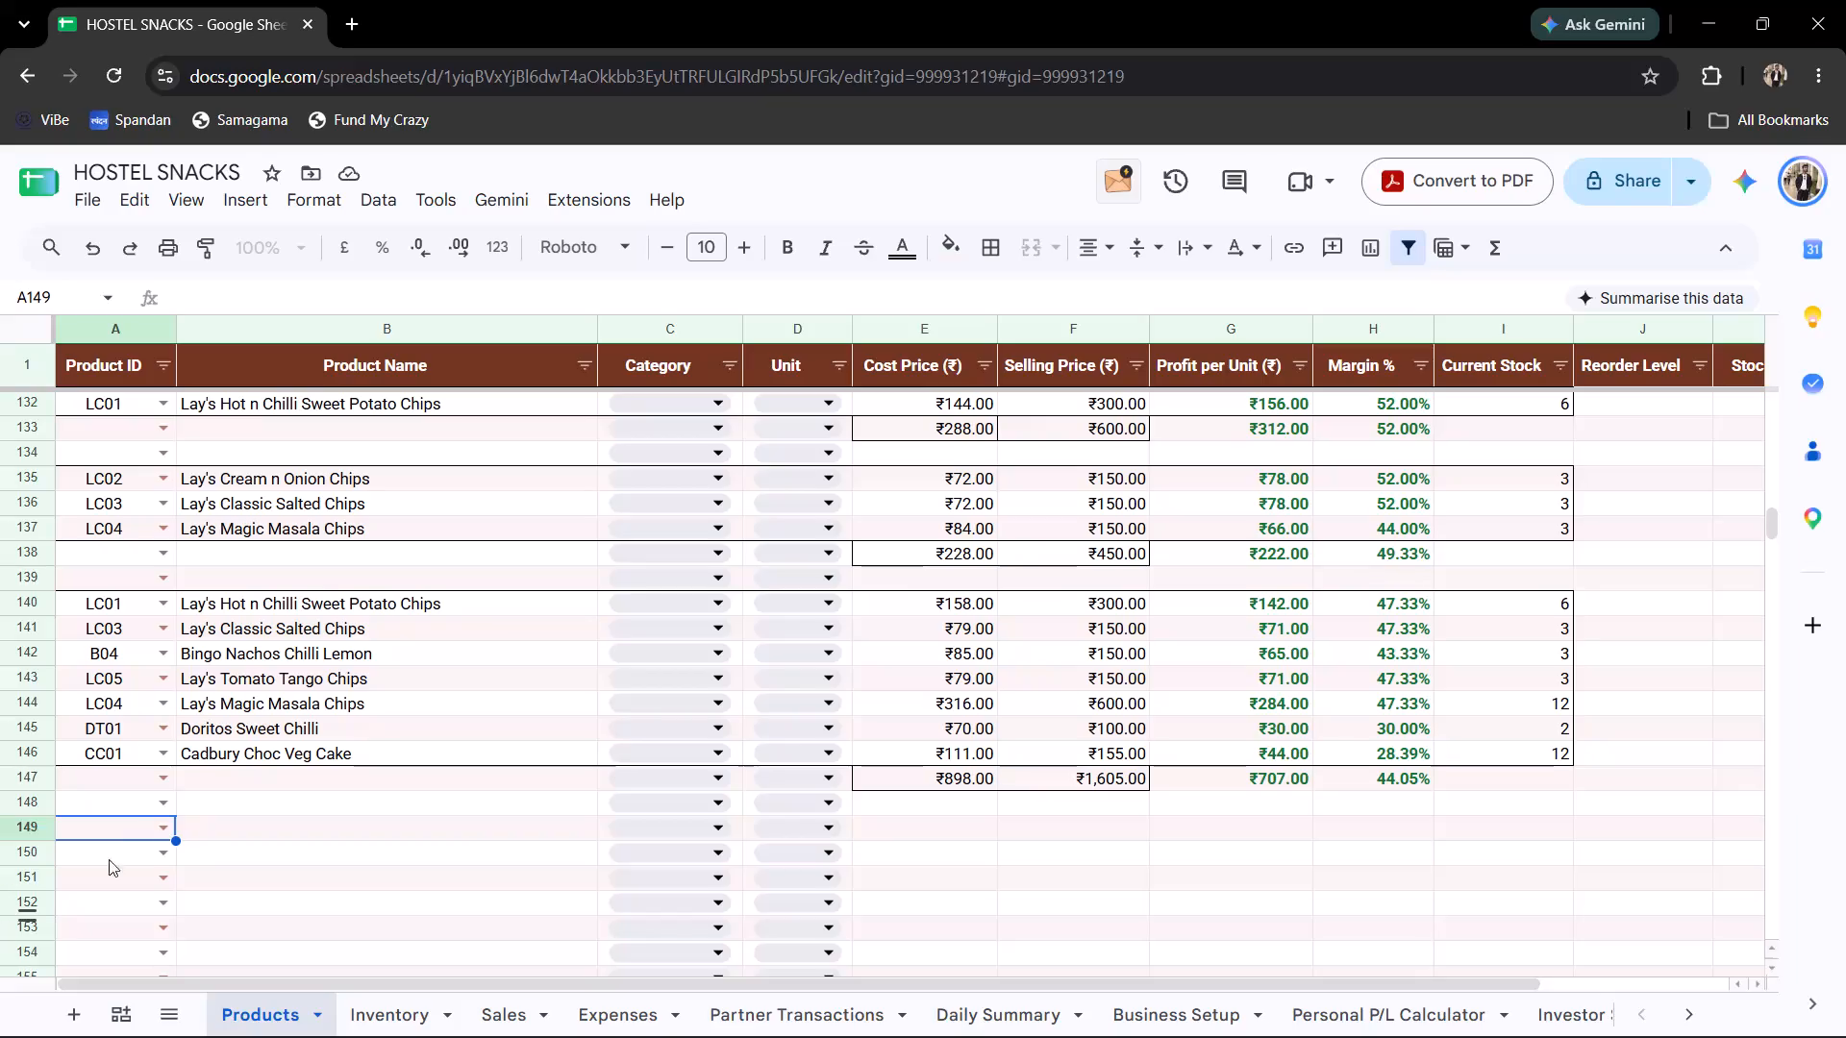
# Start a new purchase record in Expenses row 17 with the date 5/11/26 and expense ID E016.
pyautogui.click(605, 1014)
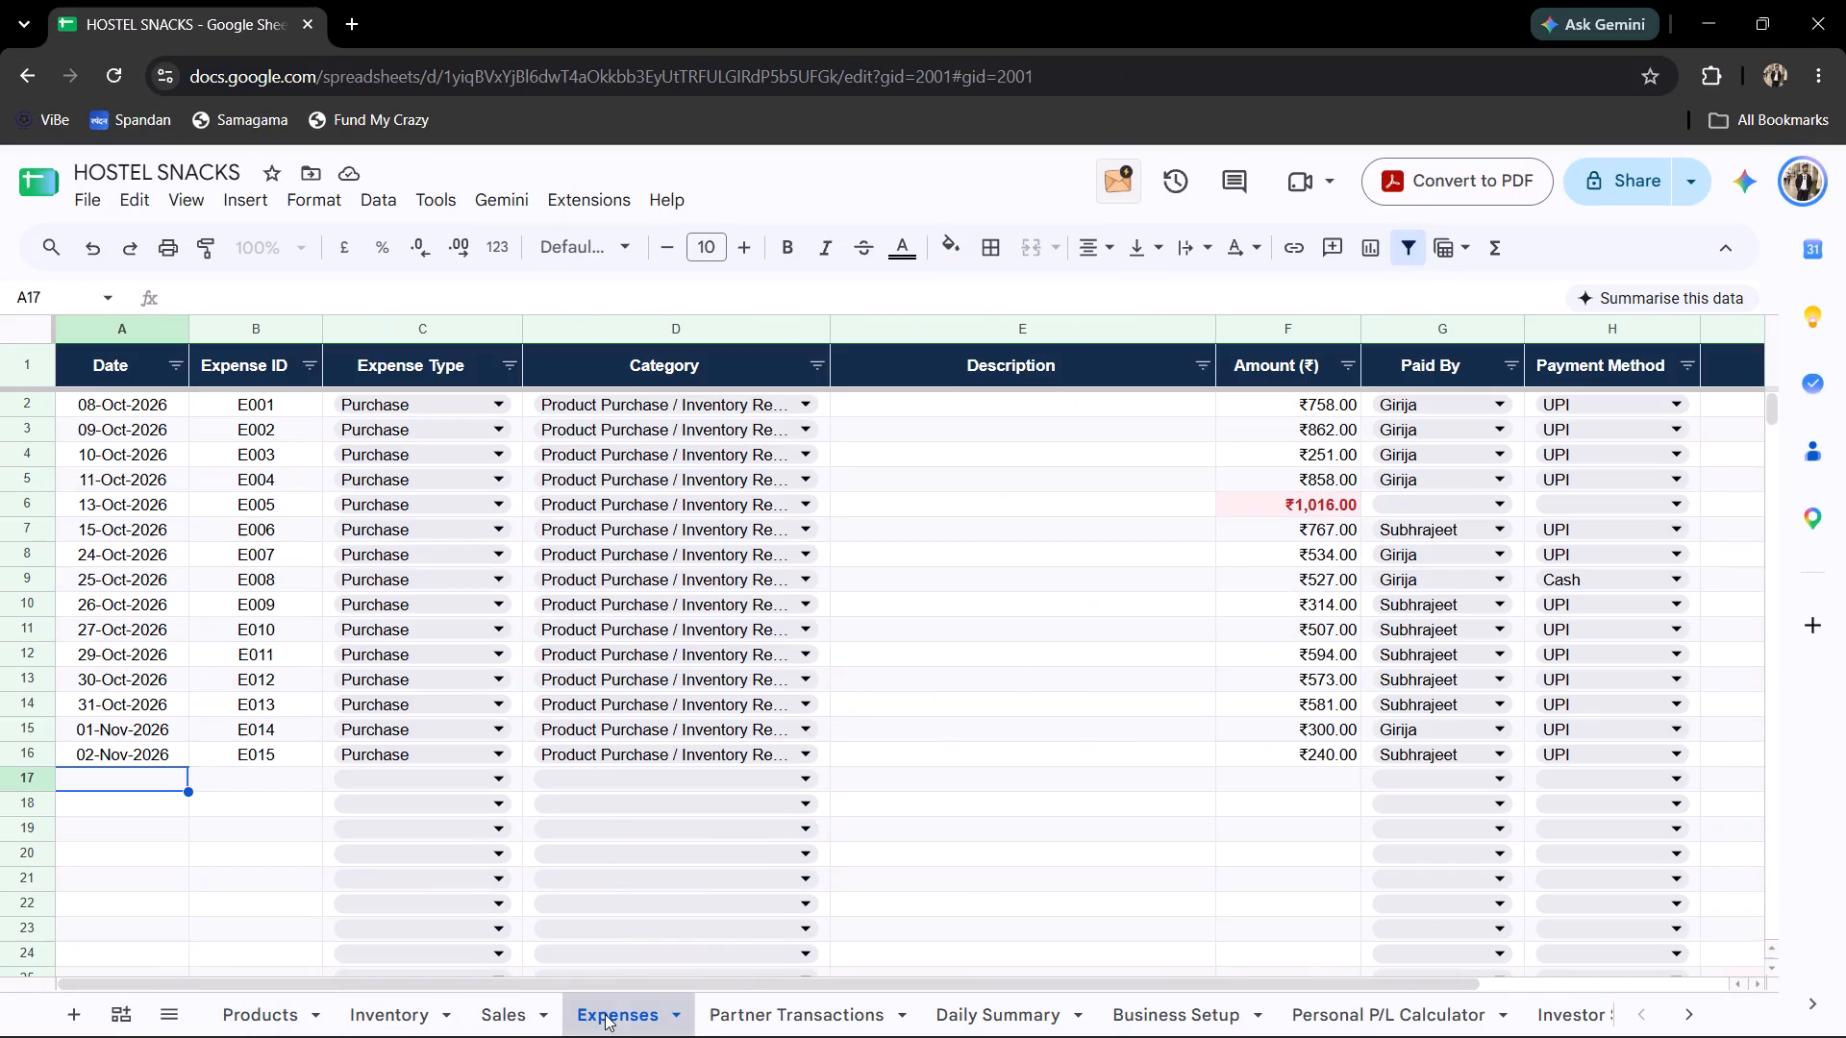
pyautogui.click(282, 1024)
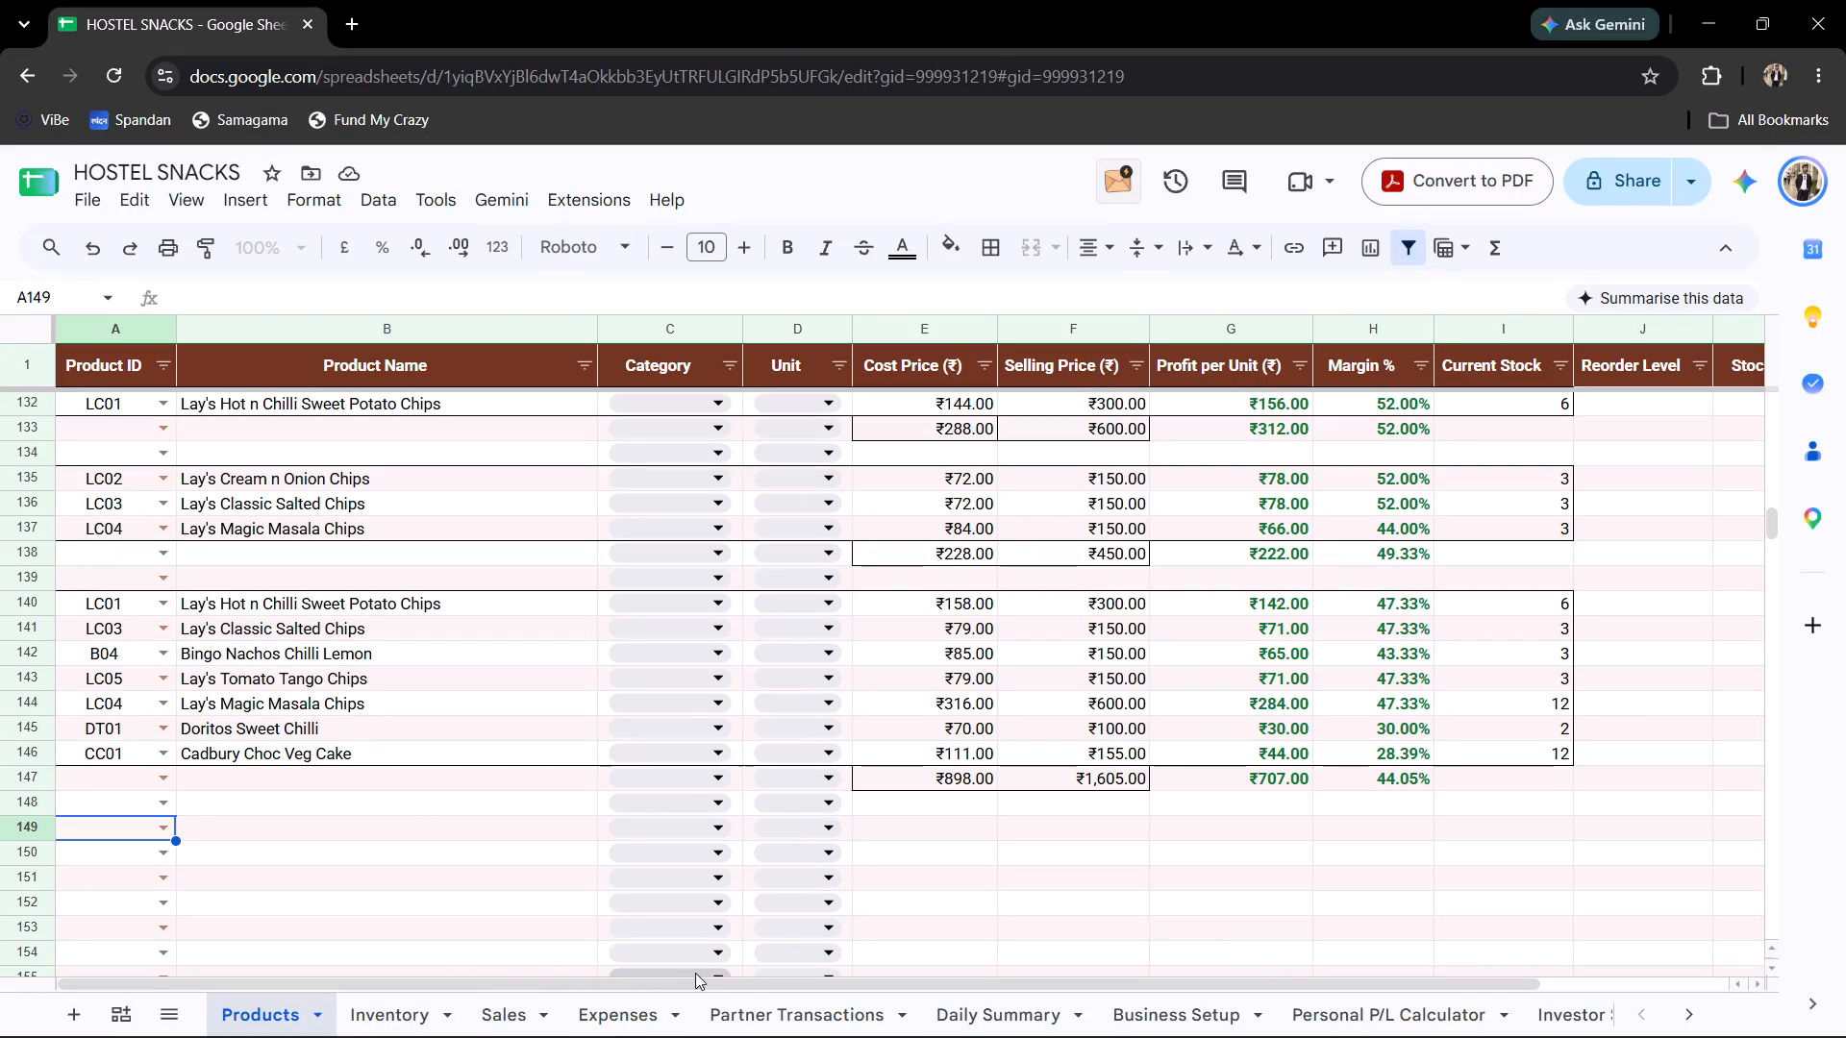
pyautogui.click(741, 999)
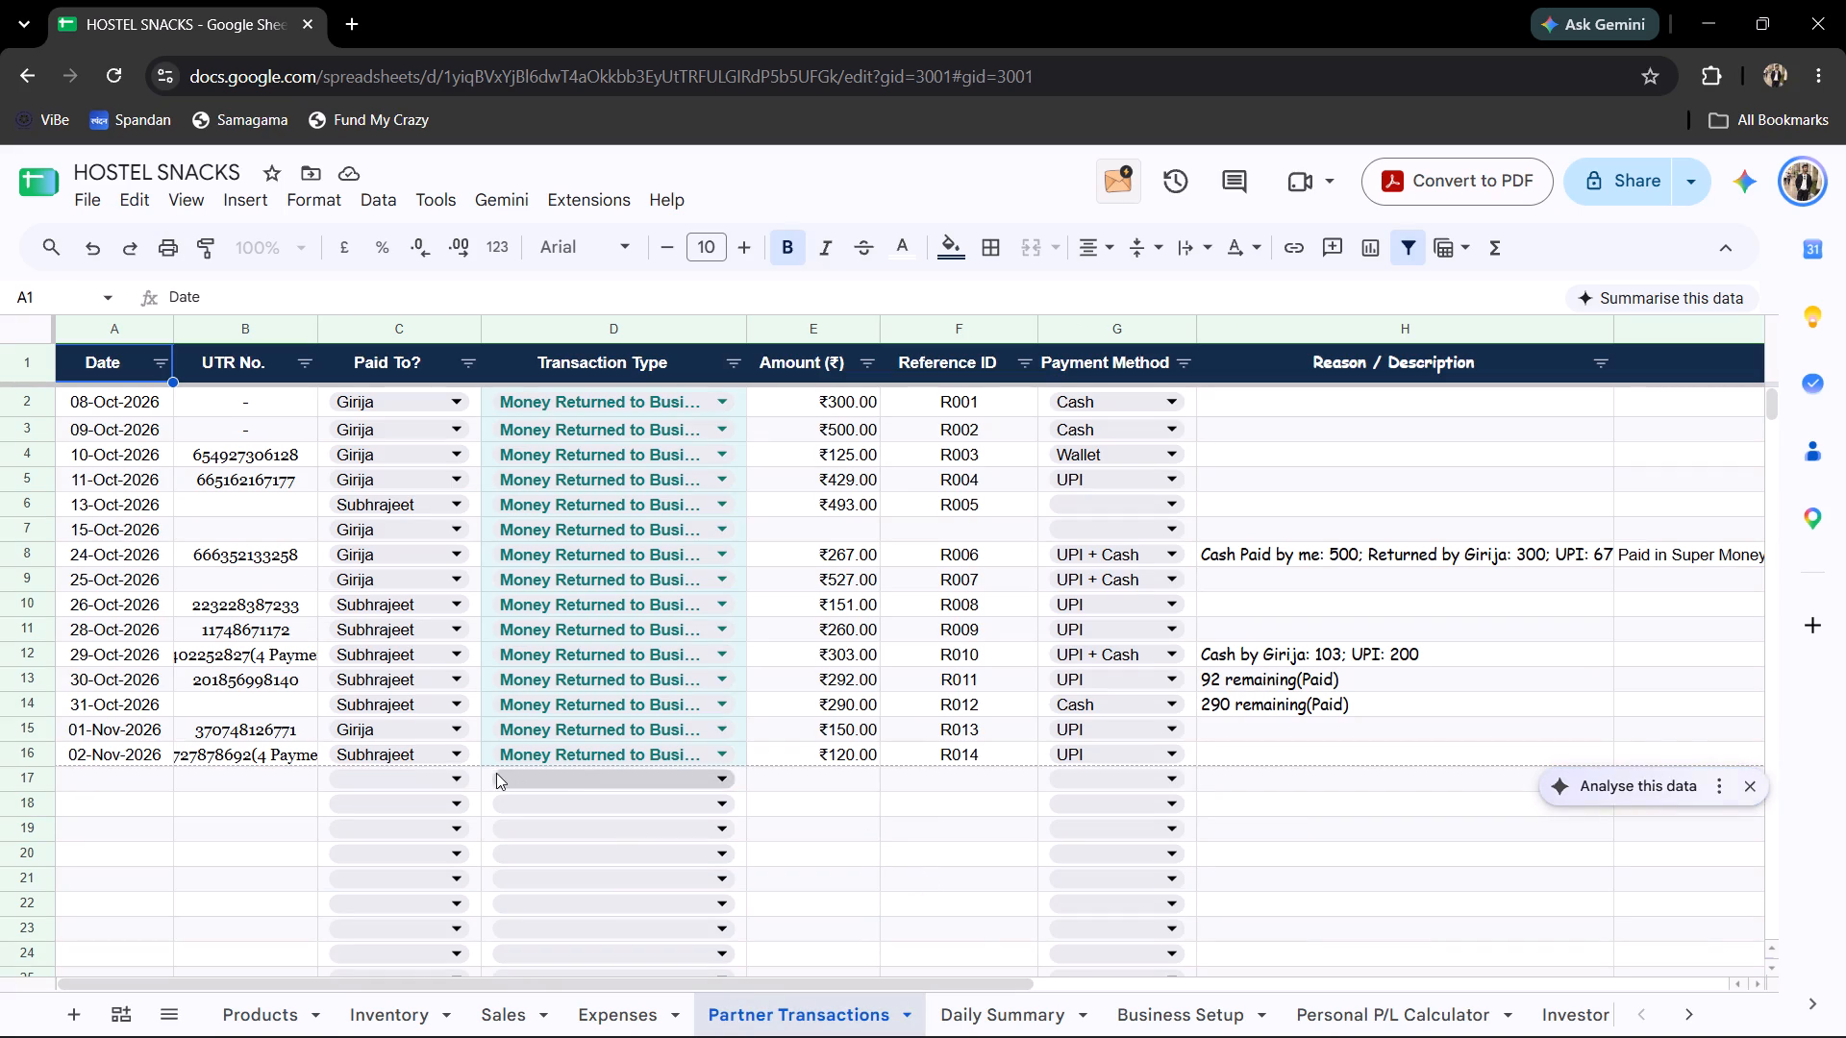
pyautogui.click(635, 1001)
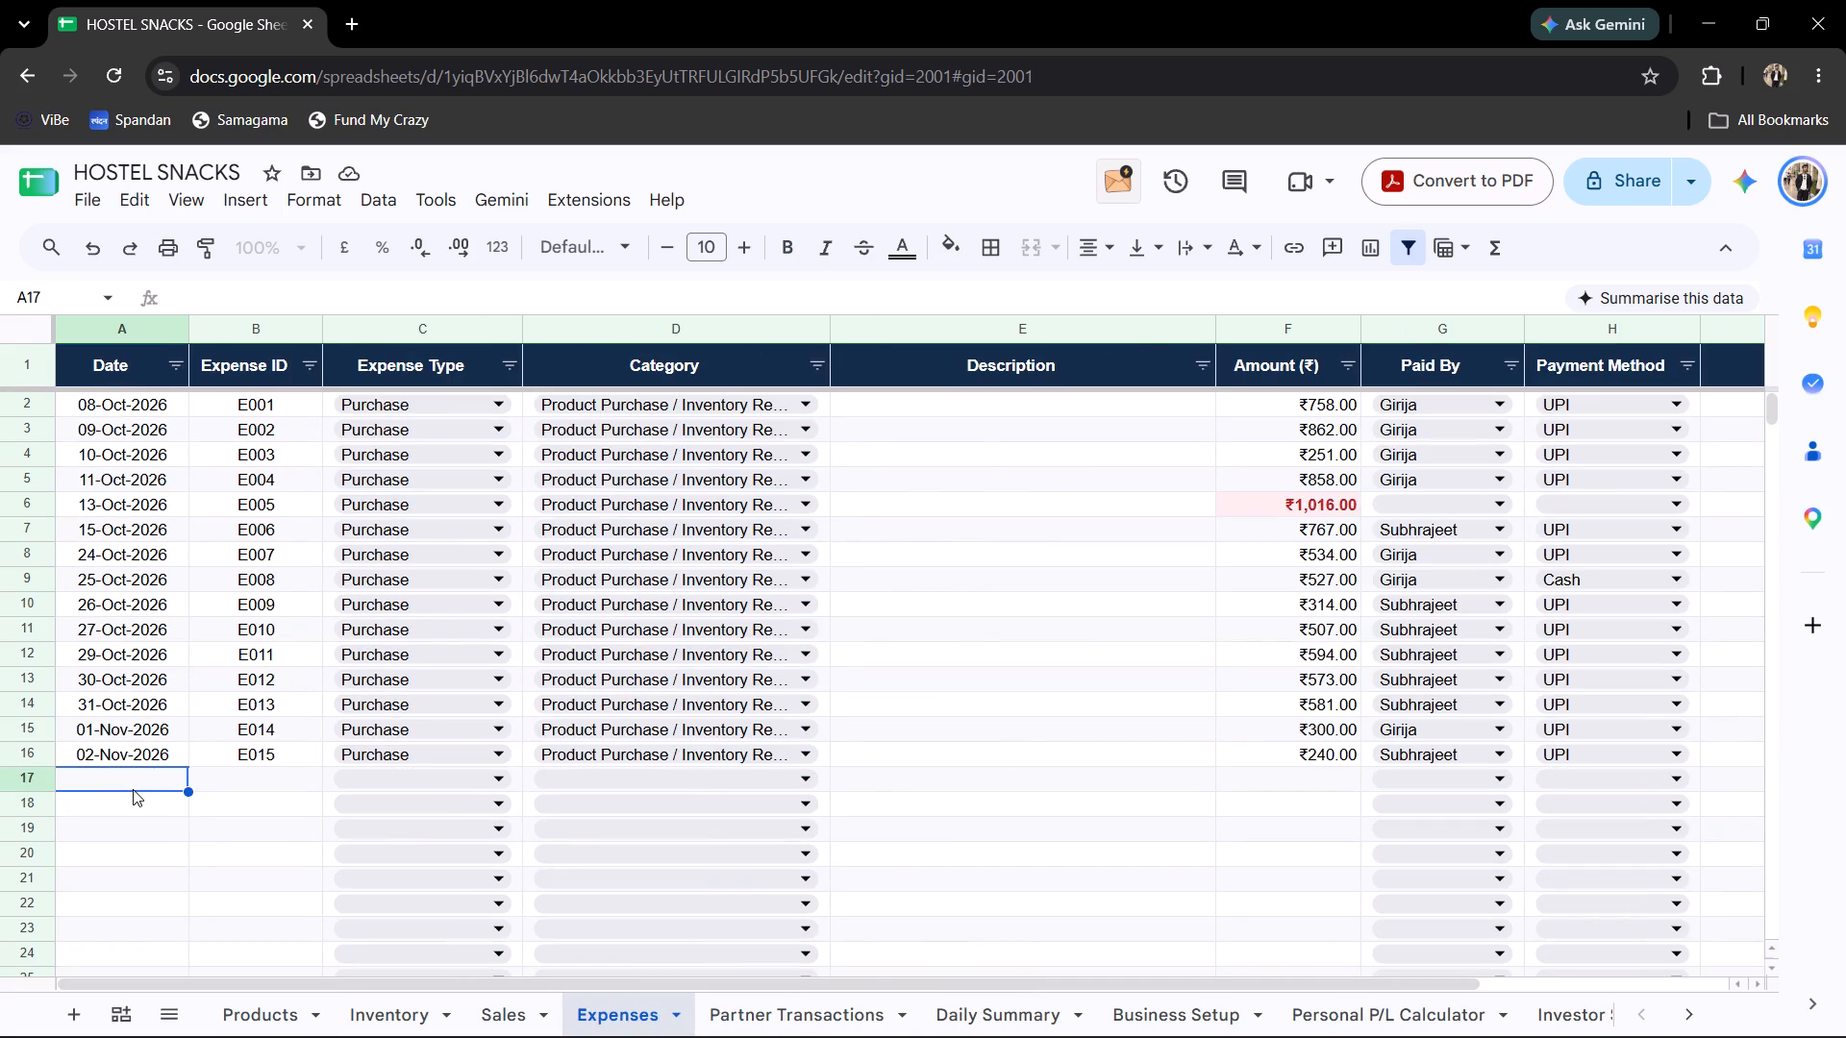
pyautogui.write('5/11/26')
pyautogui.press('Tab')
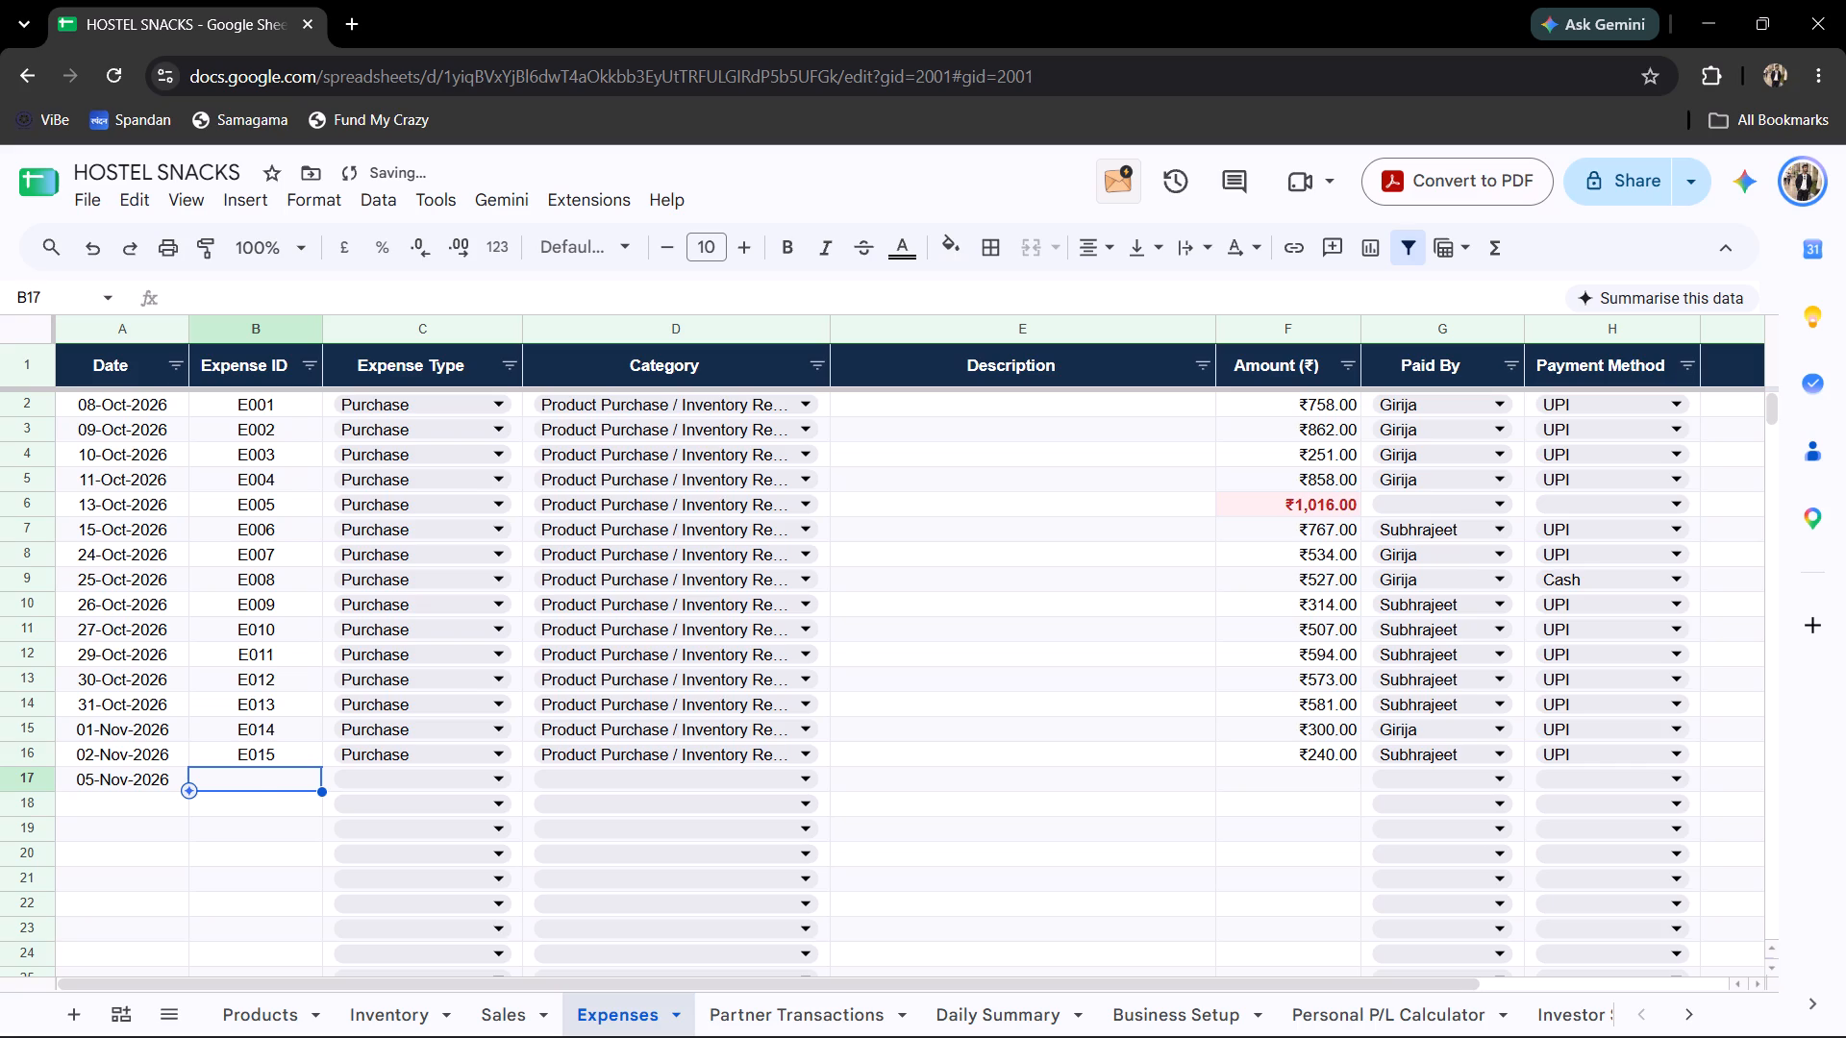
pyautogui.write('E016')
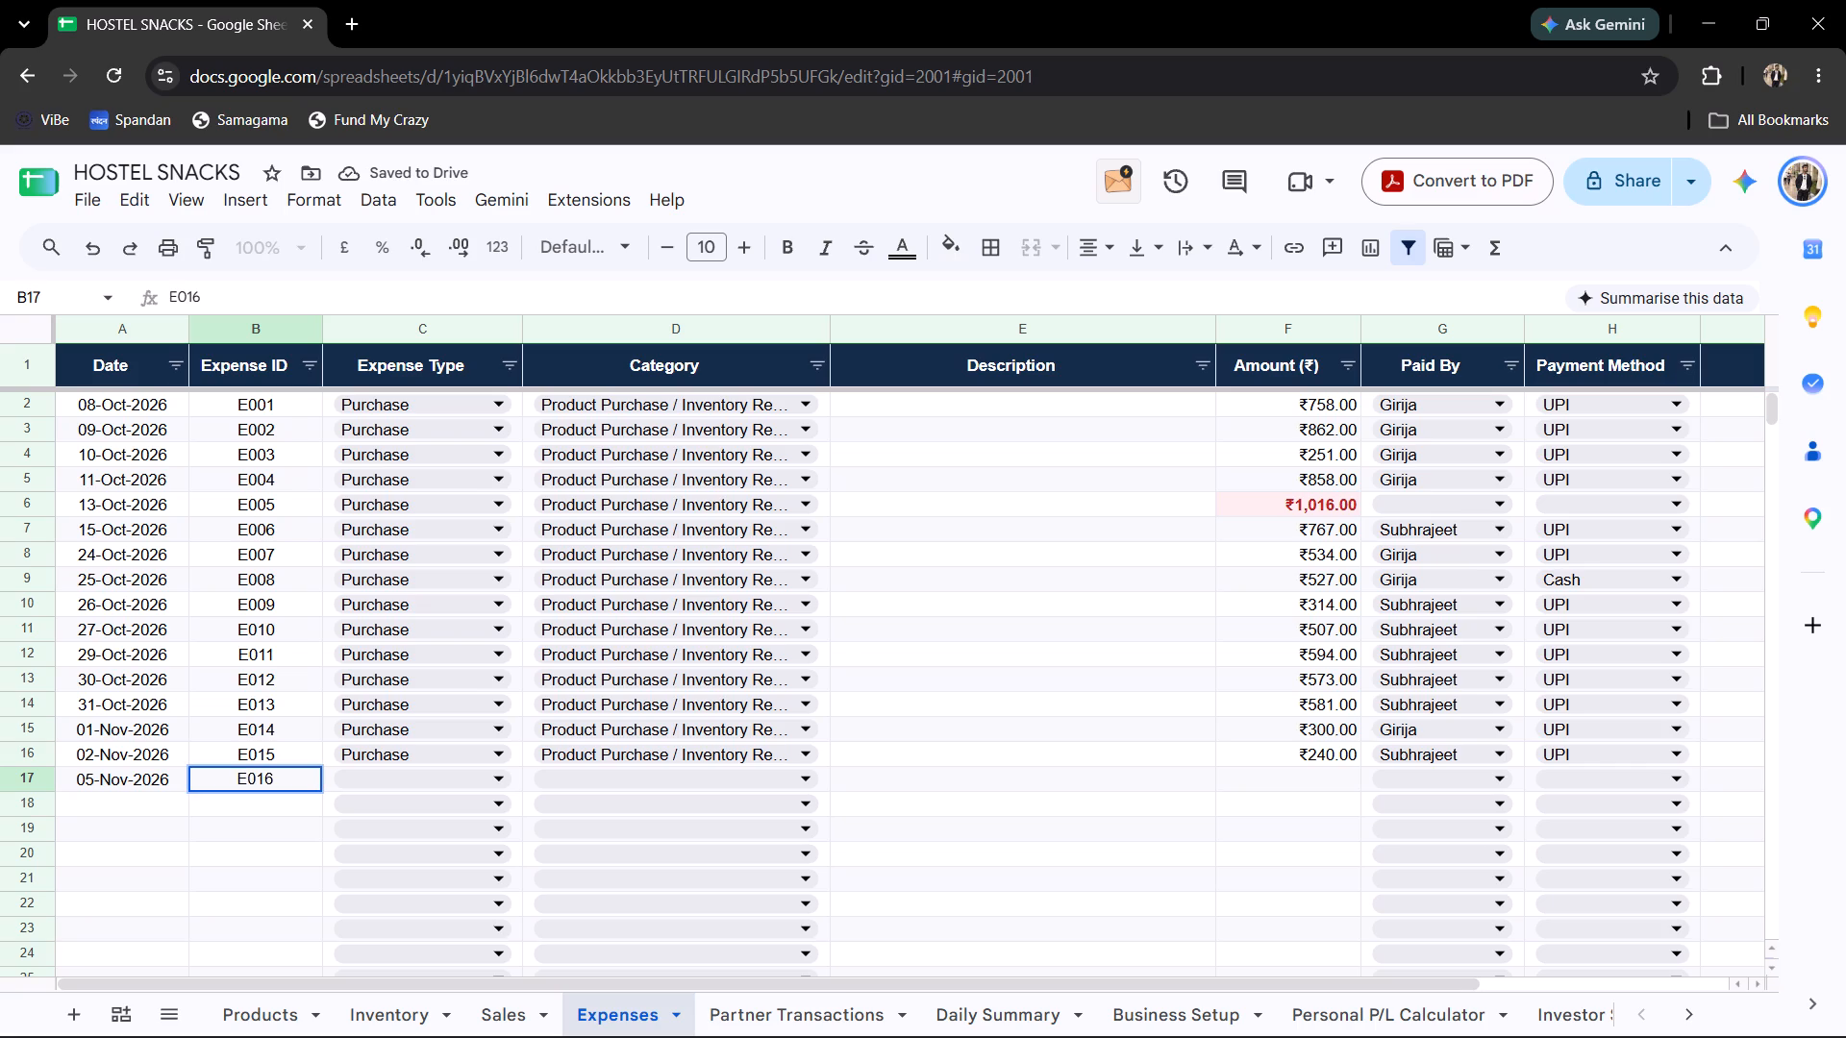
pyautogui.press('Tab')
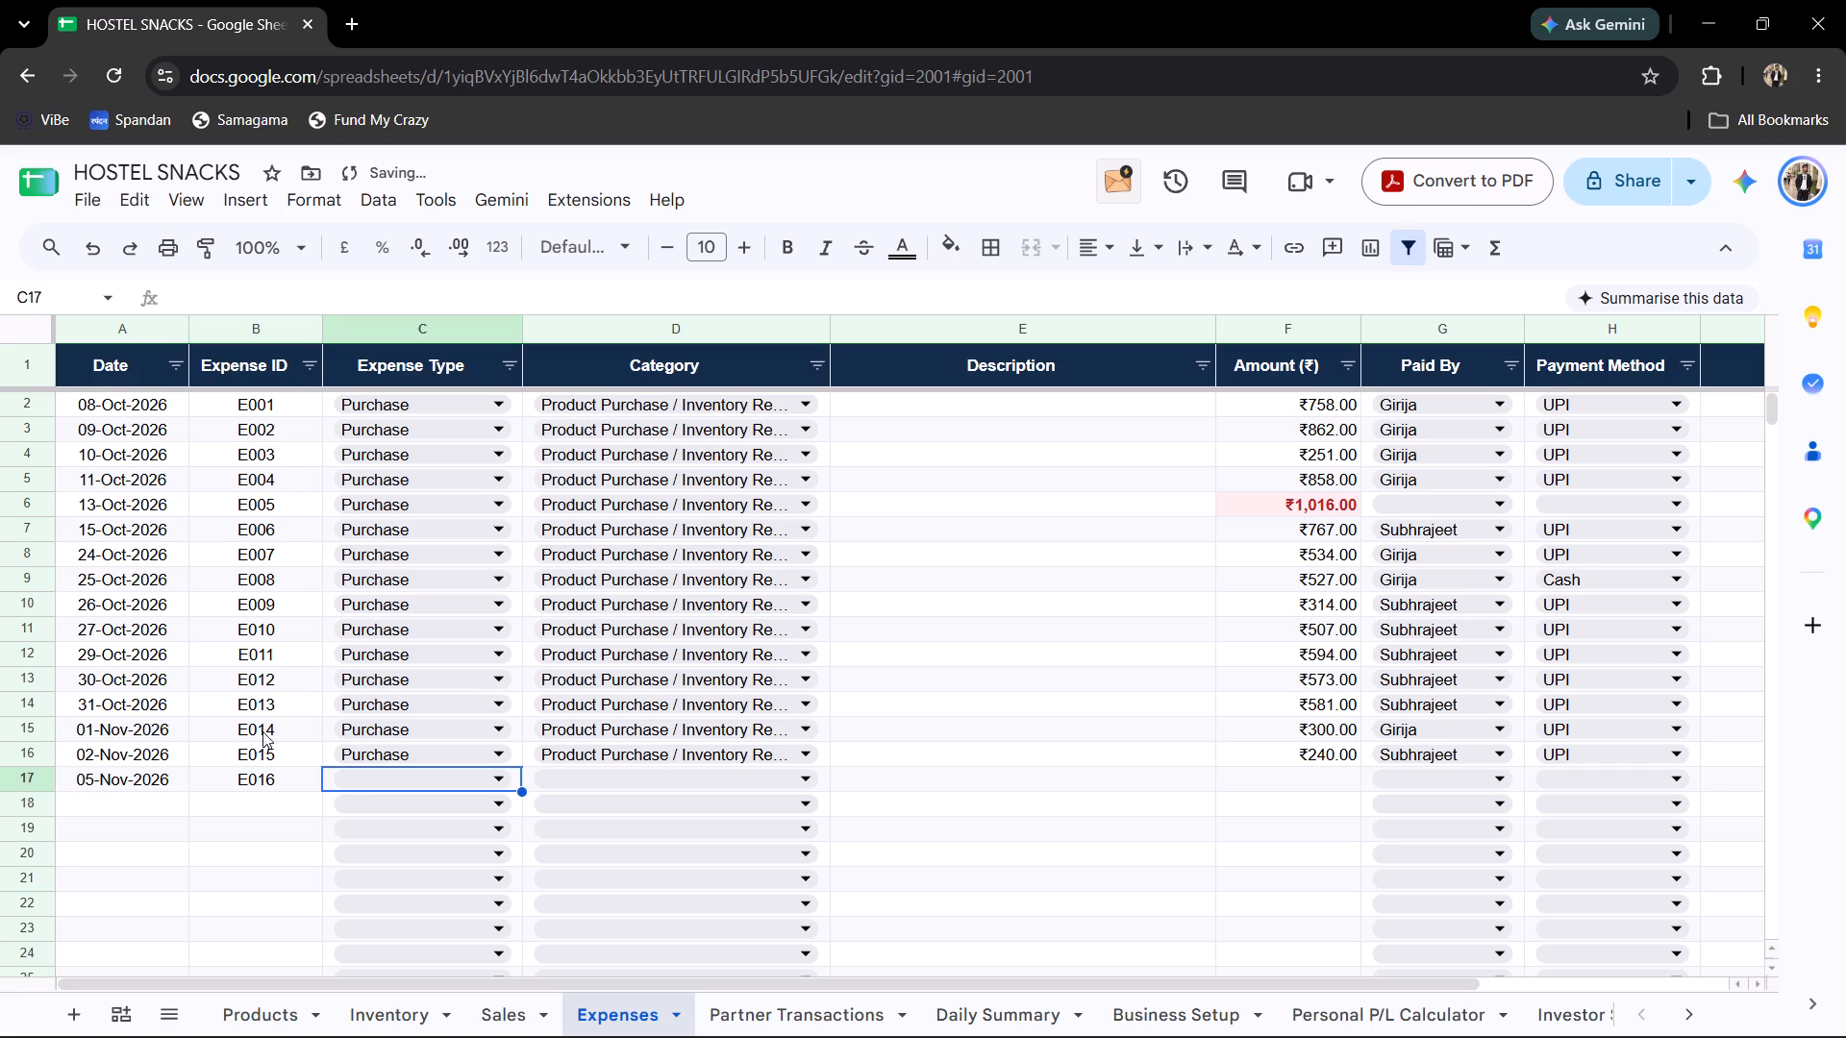
# Fill row 17's expense type Purchase and category Product Purchase / Inventory Restock down from the record above.
pyautogui.click(495, 760)
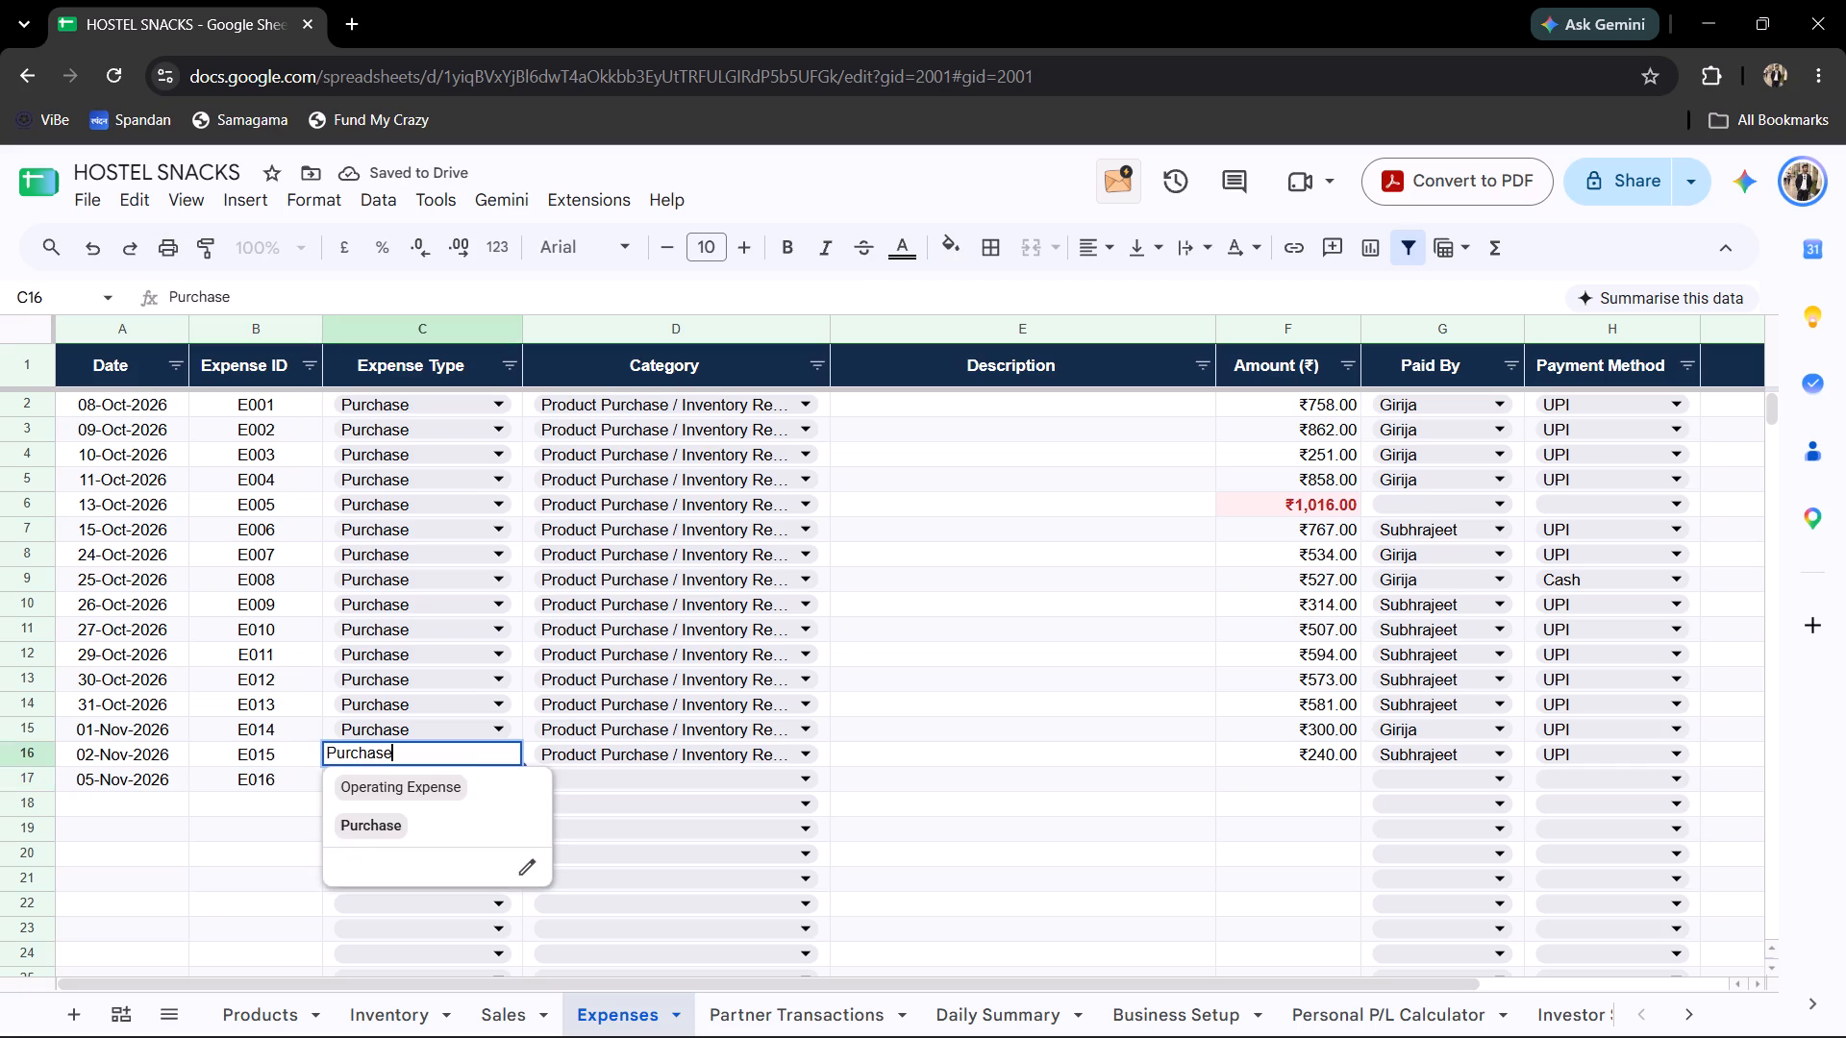
pyautogui.click(526, 748)
pyautogui.click(330, 746)
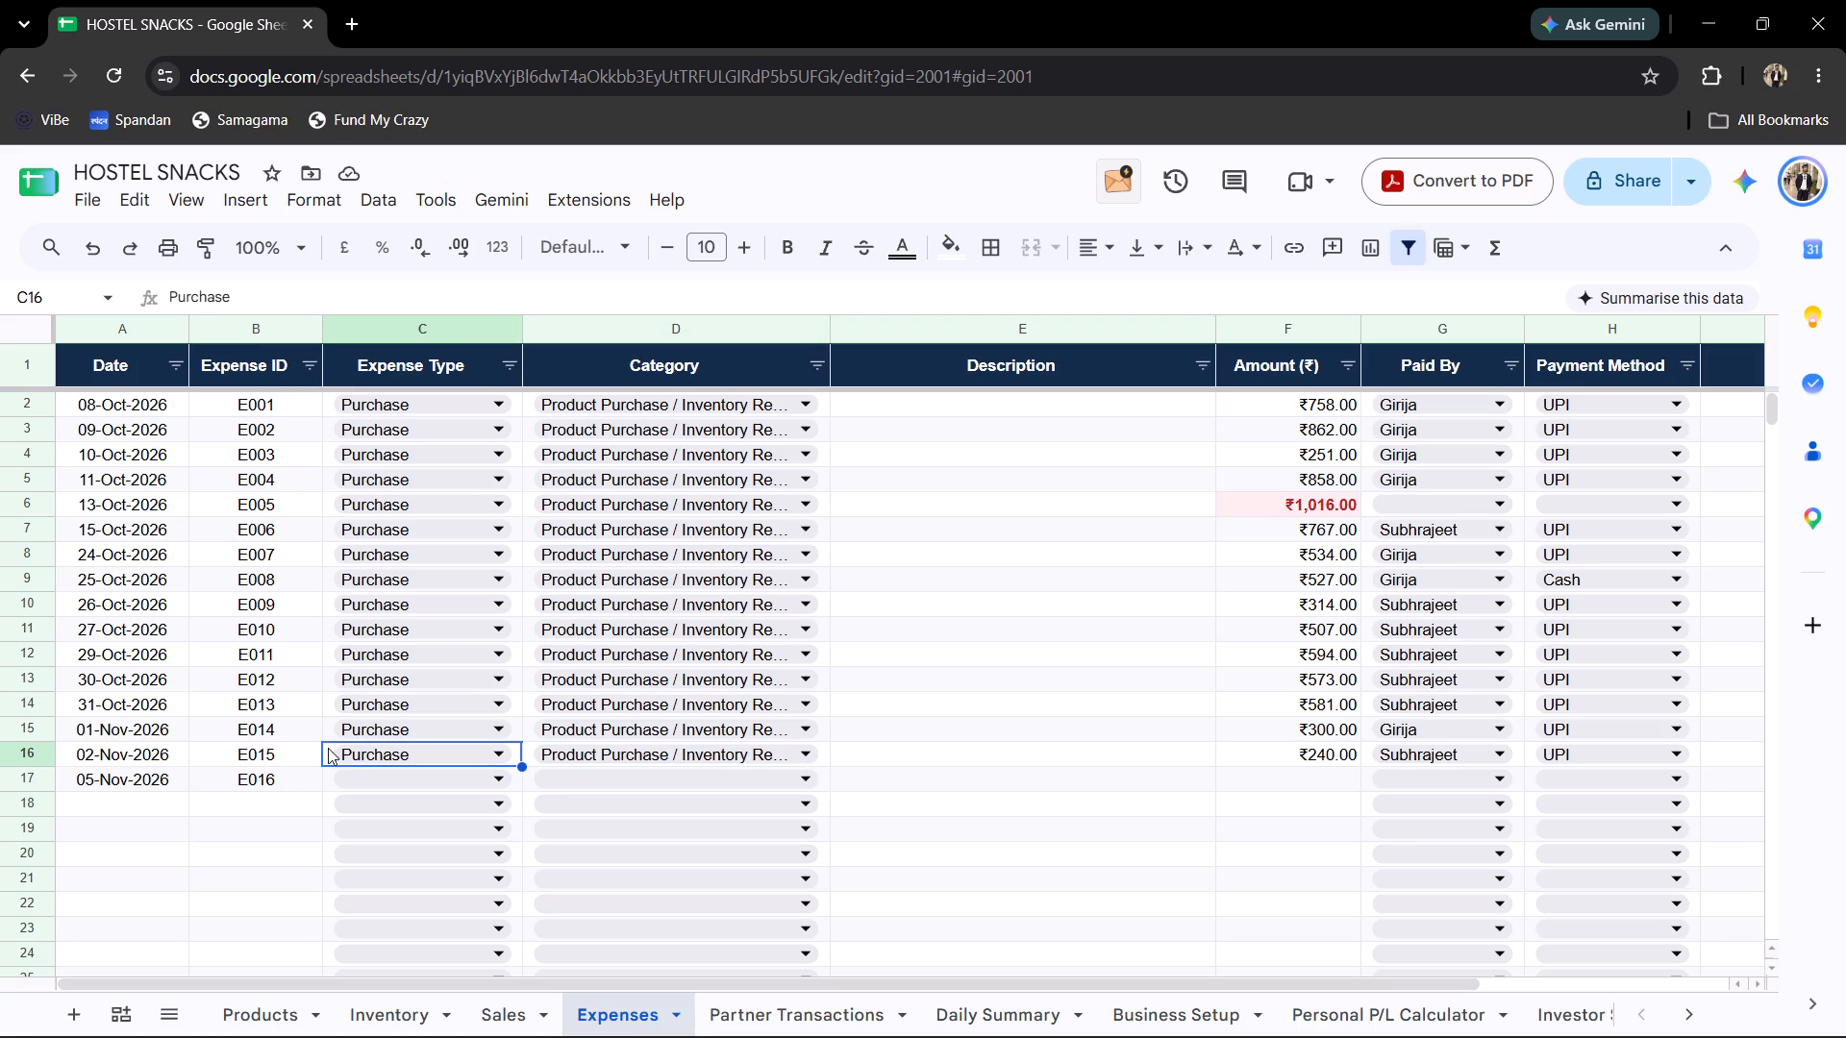
pyautogui.moveTo(519, 763); pyautogui.dragTo(709, 794)
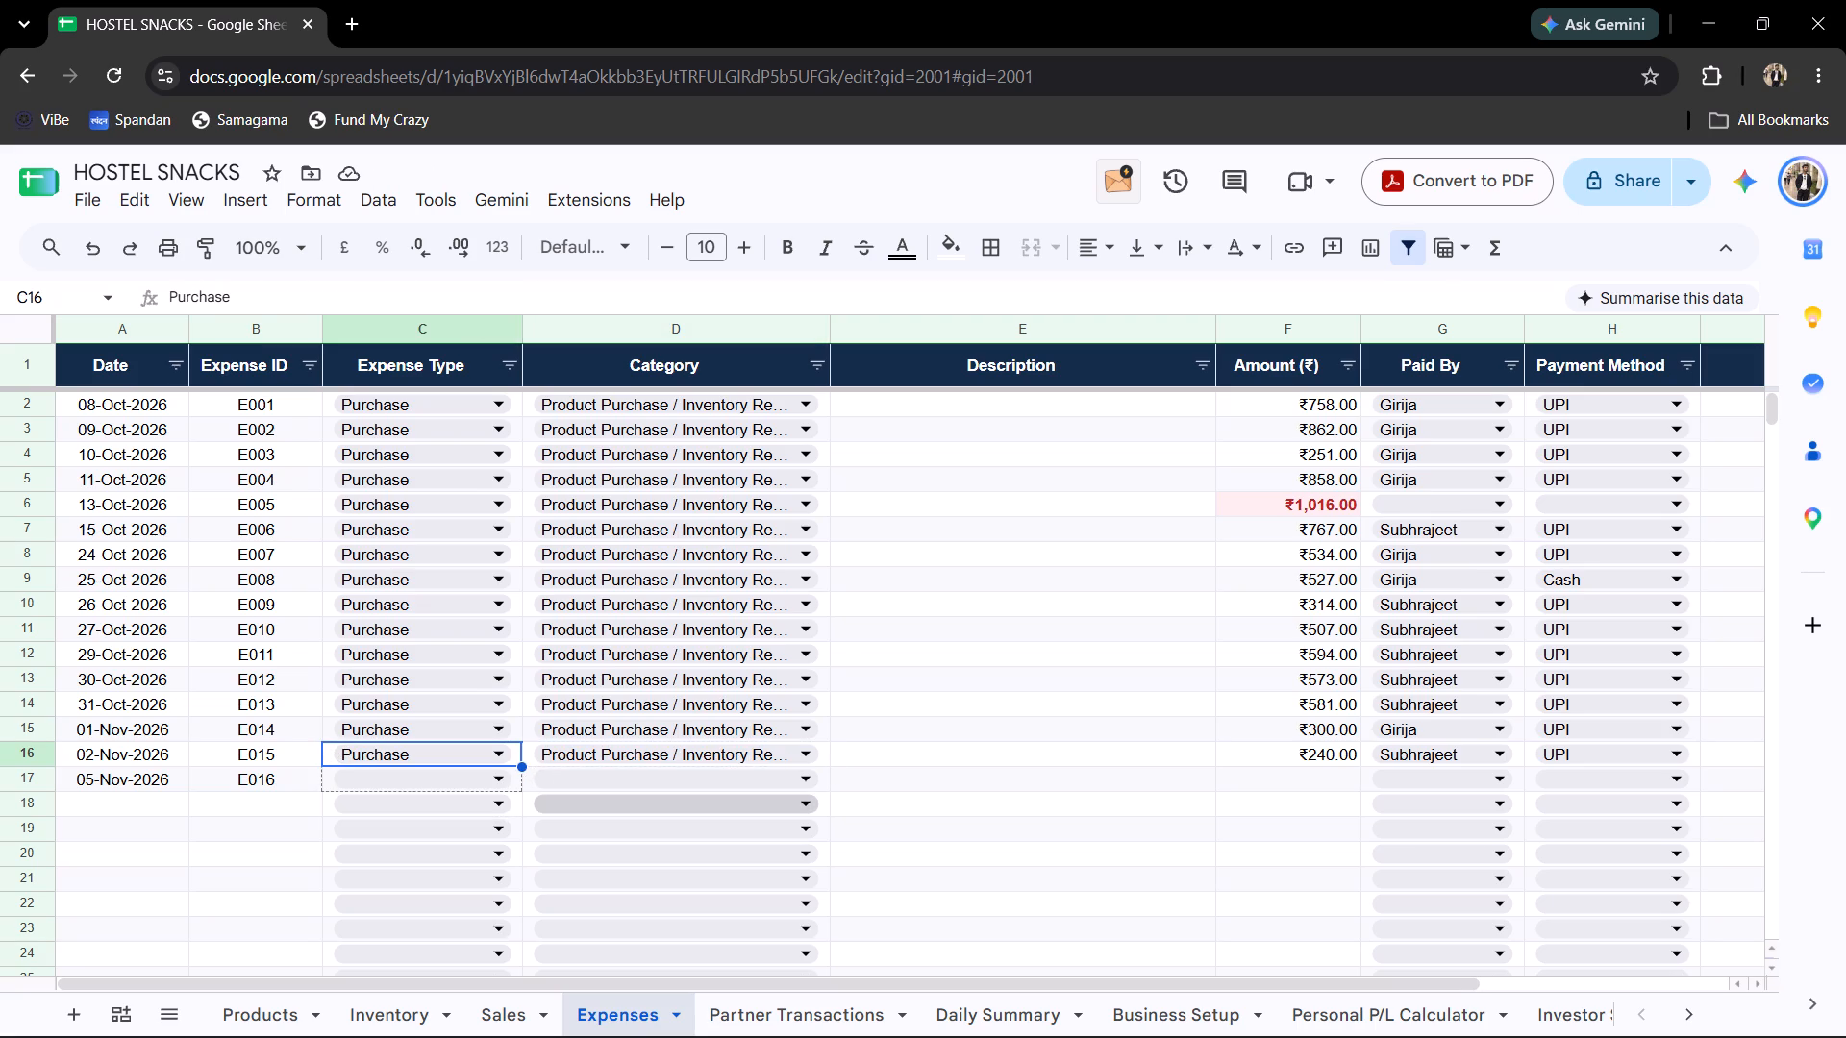
pyautogui.moveTo(709, 794); pyautogui.dragTo(790, 780)
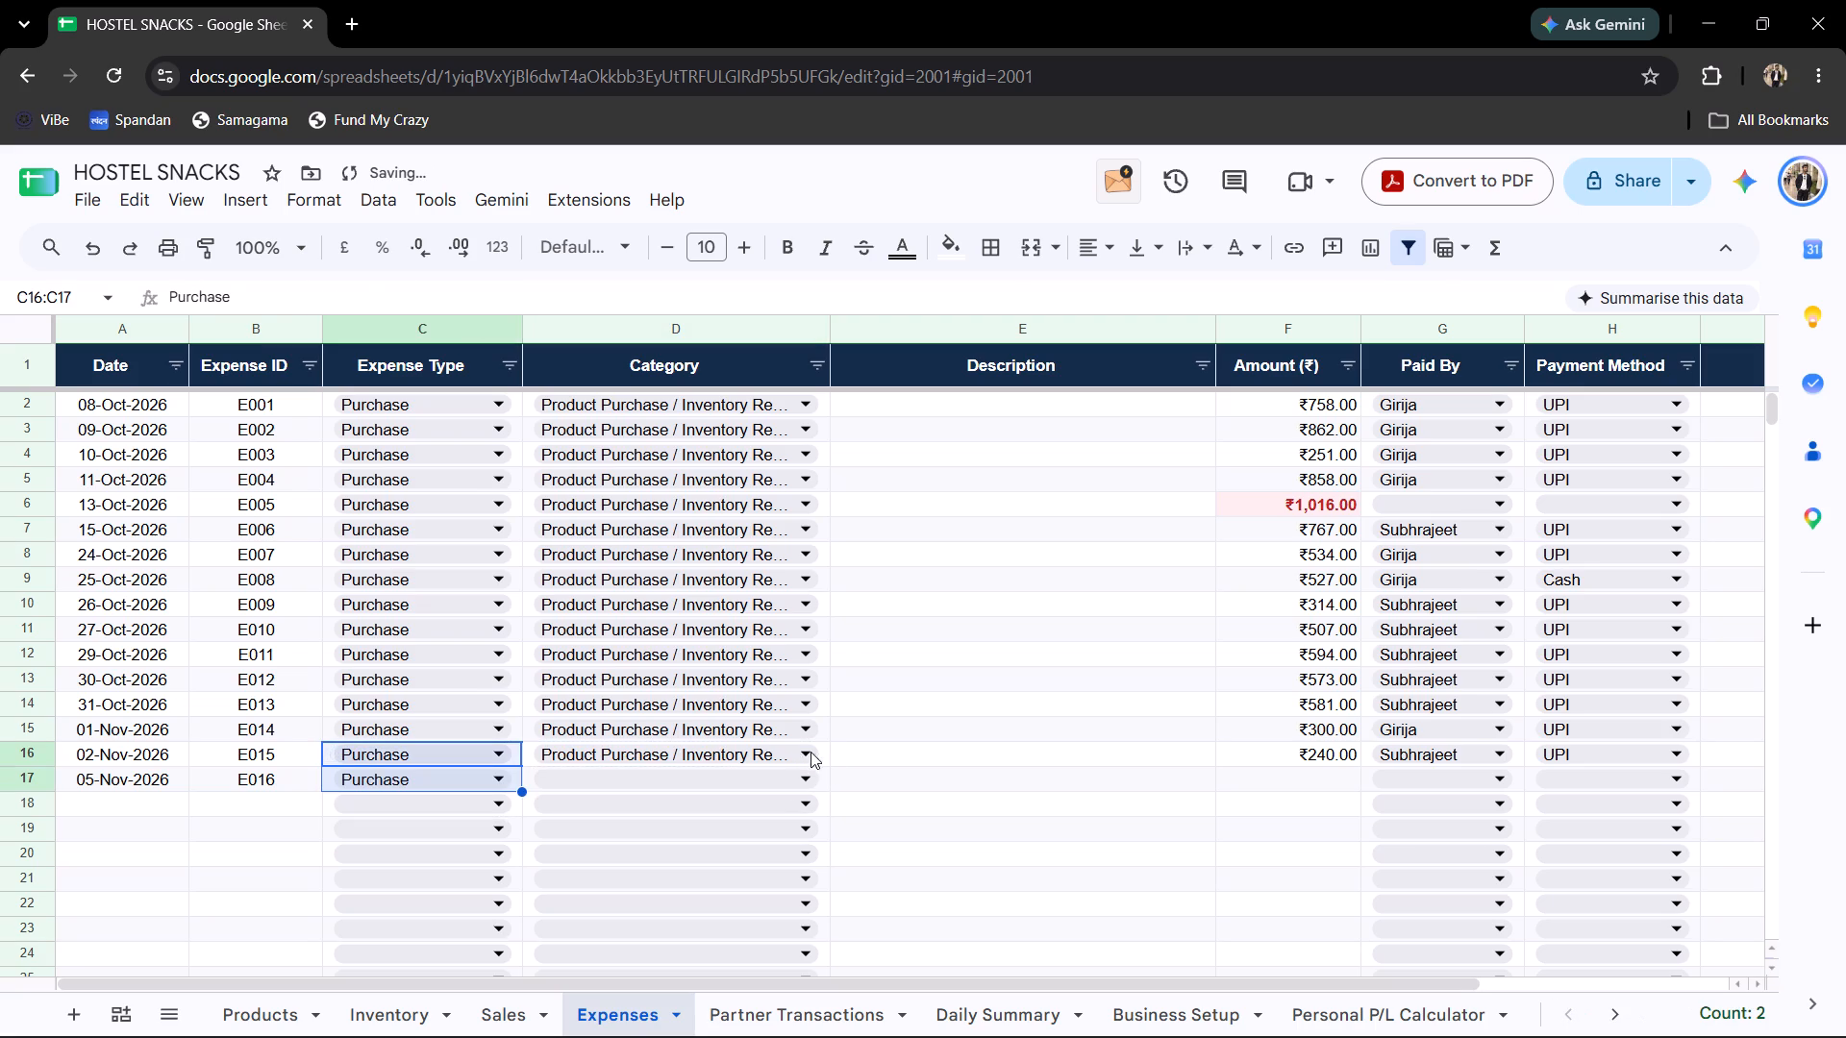
pyautogui.click(820, 752)
pyautogui.moveTo(829, 766); pyautogui.dragTo(833, 776)
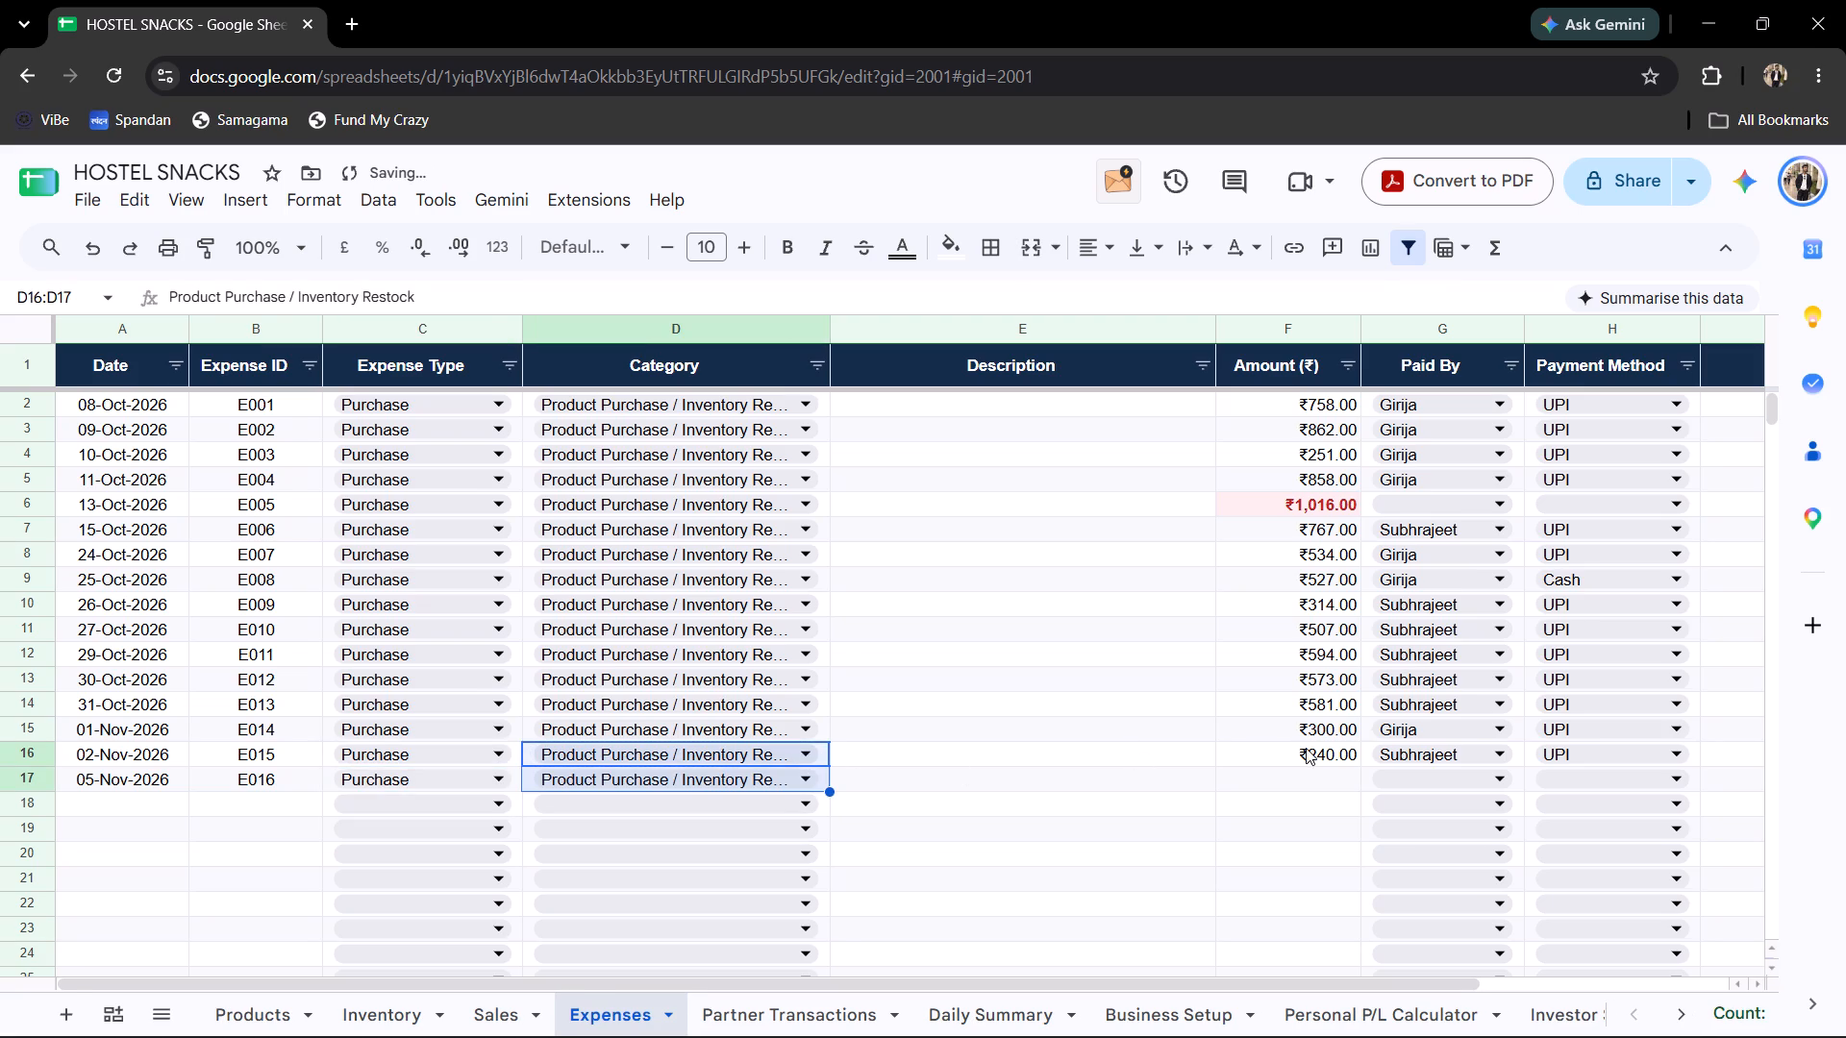
# Check the latest batch's cost and selling totals in Products, then enter 910 as the E016 expense amount.
pyautogui.click(1306, 748)
pyautogui.click(1314, 770)
pyautogui.click(1313, 774)
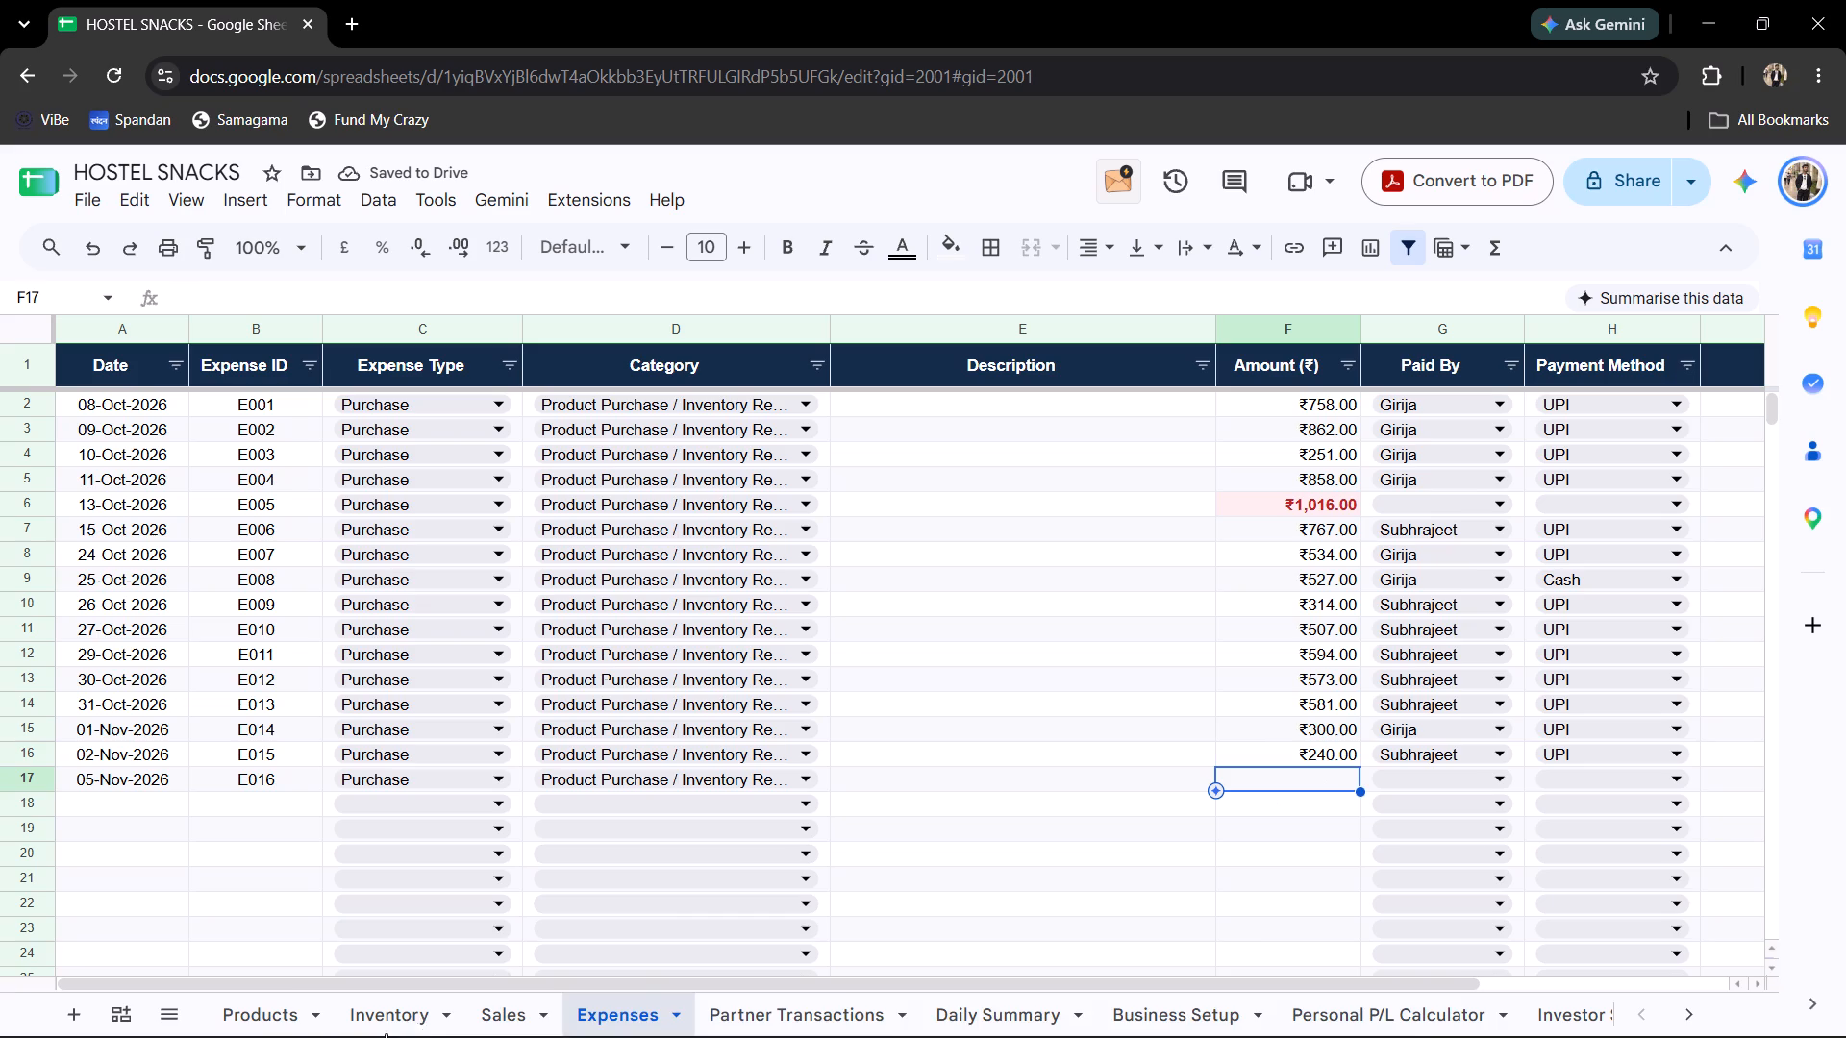
pyautogui.click(252, 1003)
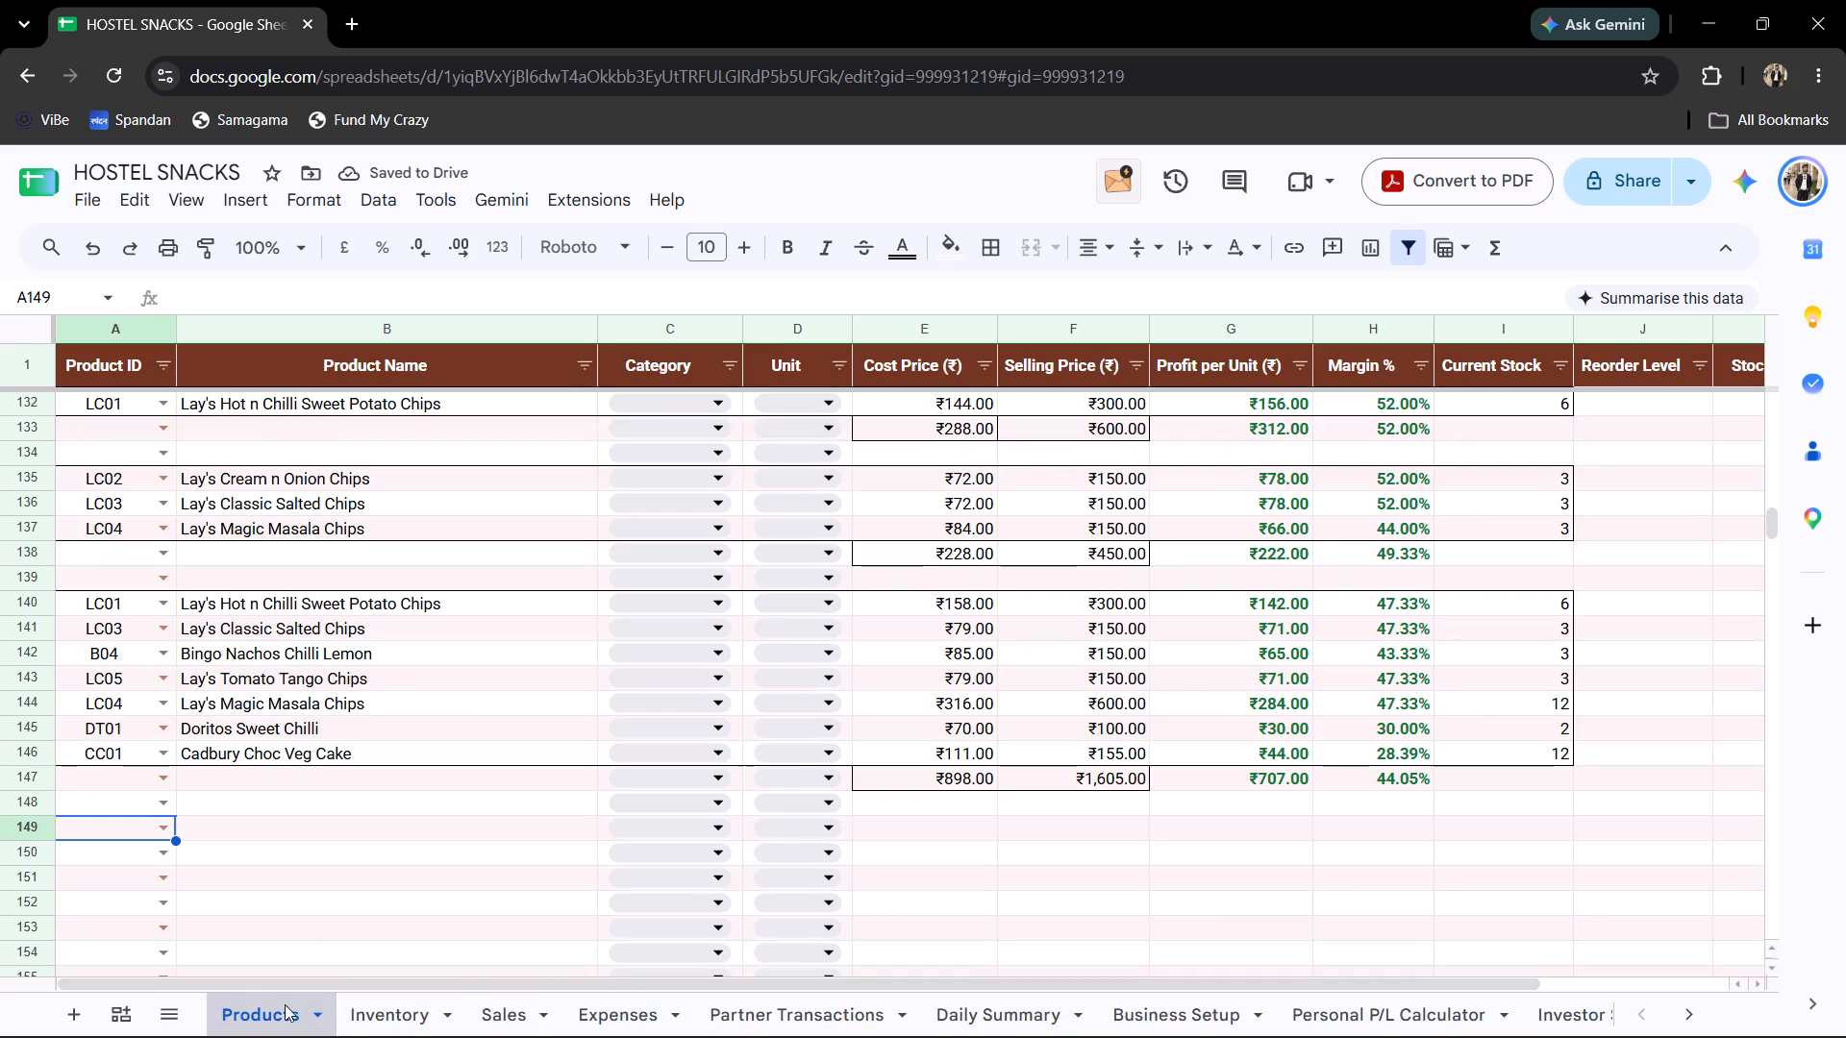
pyautogui.click(945, 784)
pyautogui.click(953, 805)
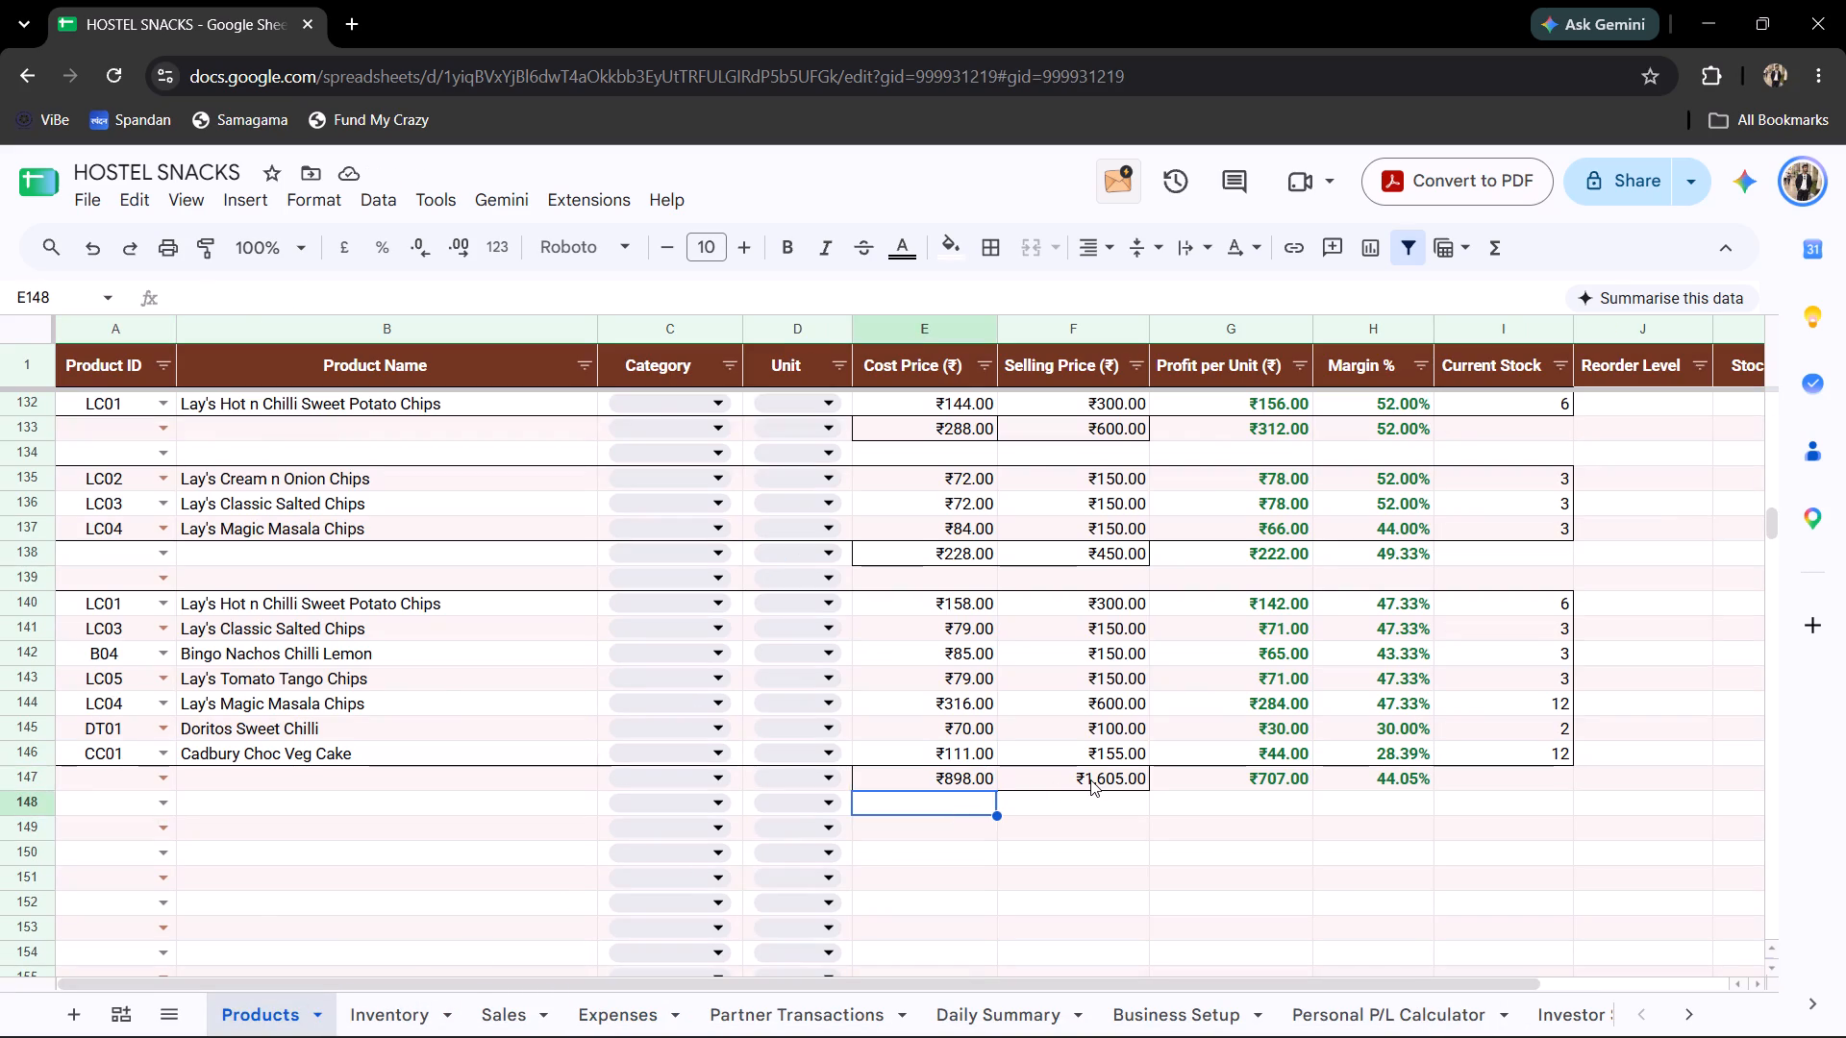
pyautogui.click(1090, 779)
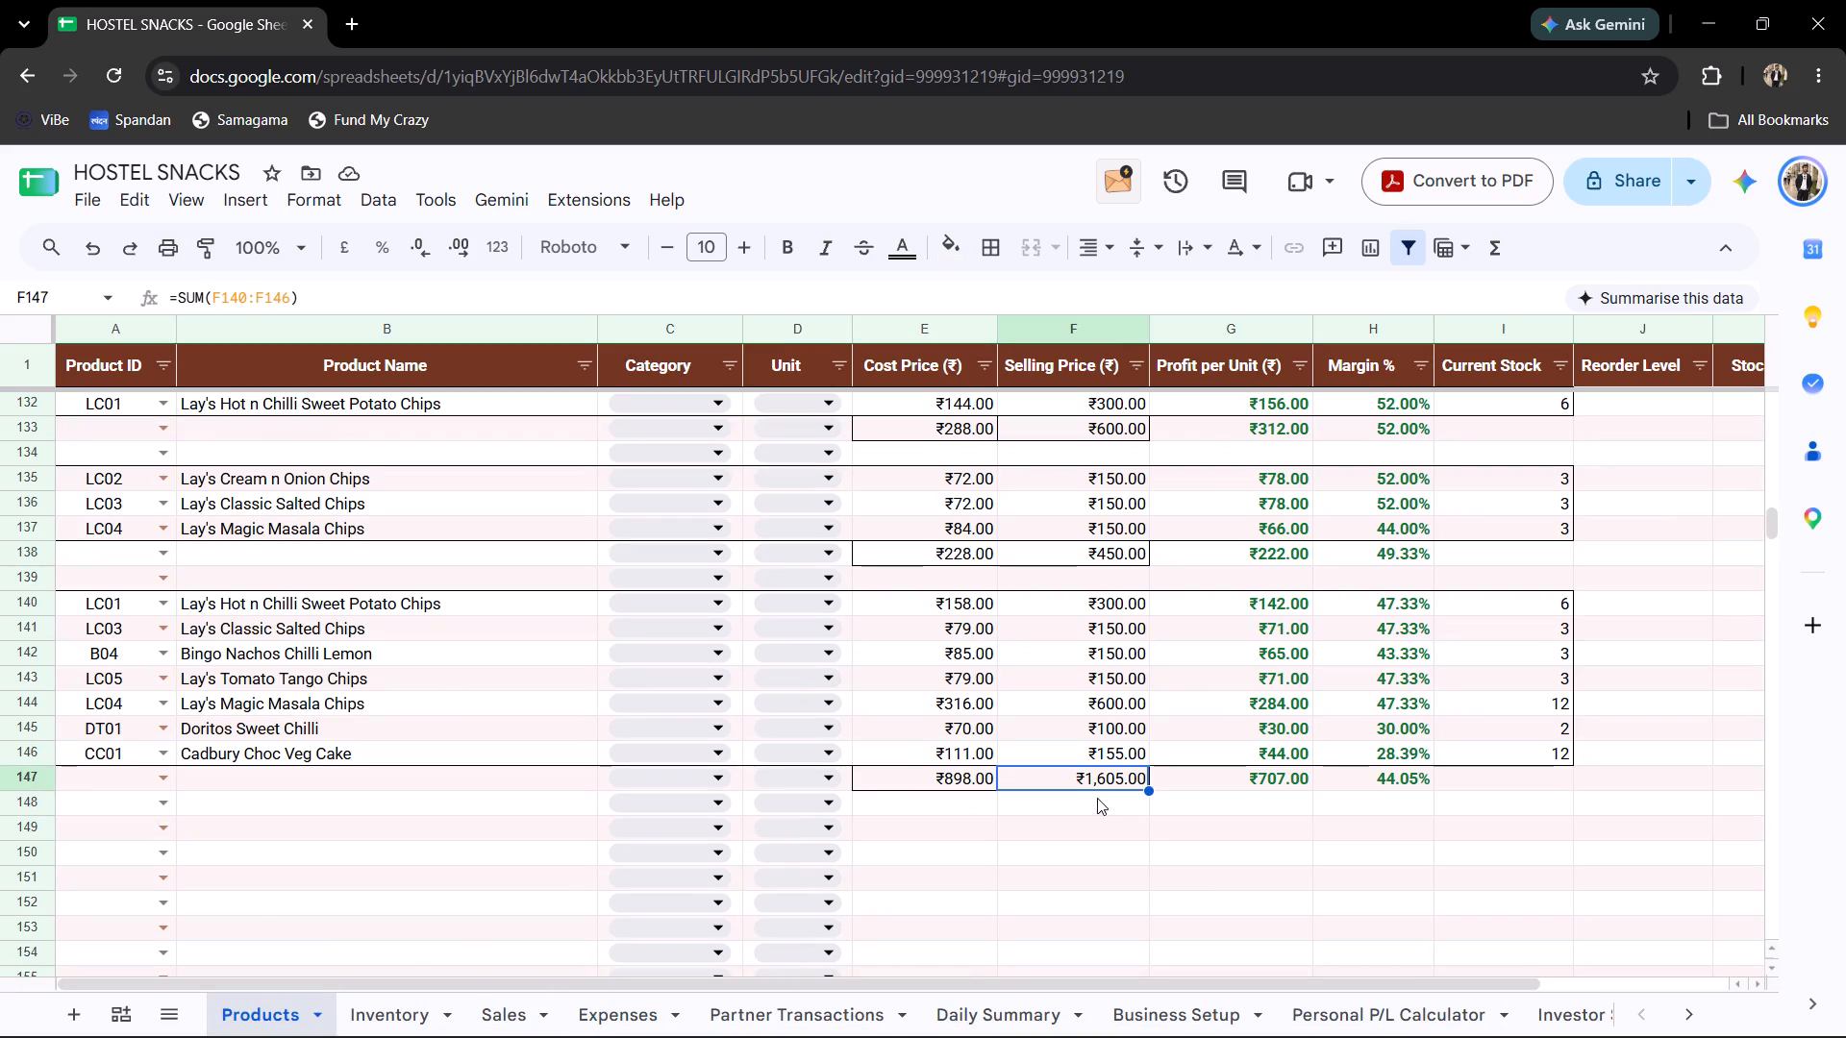
pyautogui.click(1097, 803)
pyautogui.click(1089, 778)
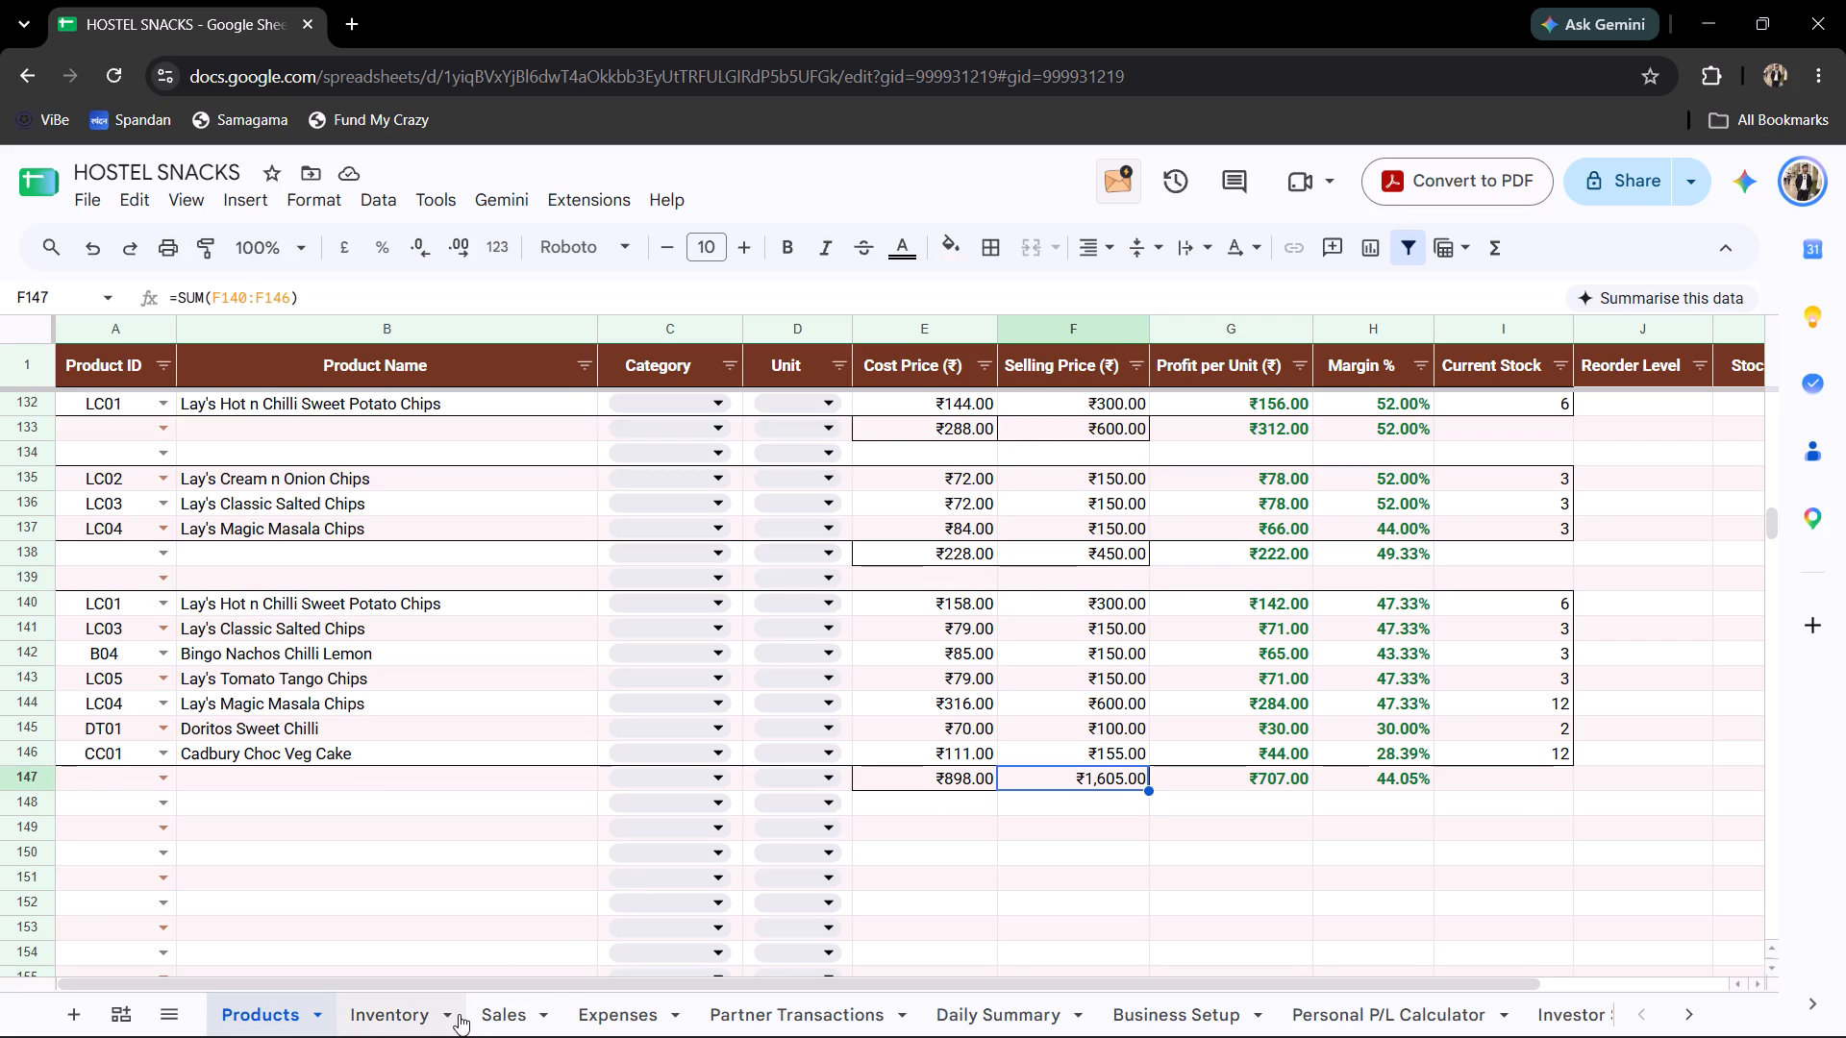
pyautogui.click(676, 1027)
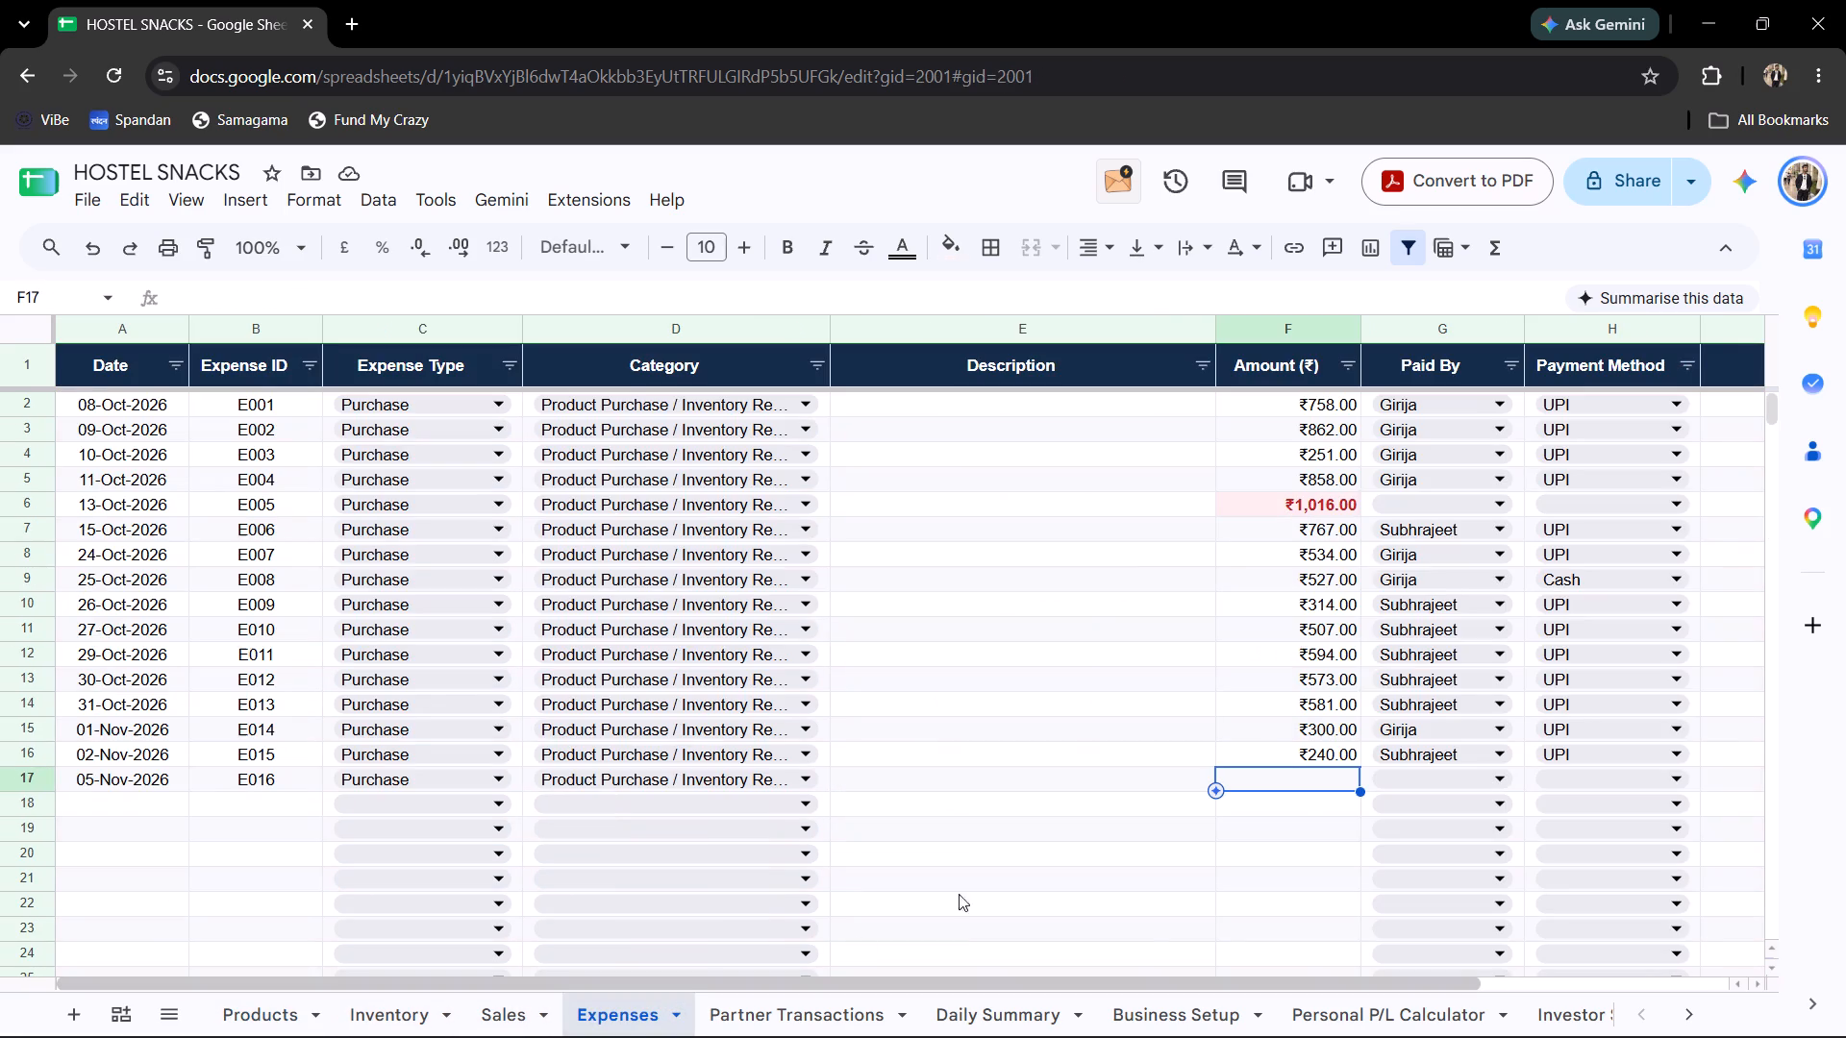
pyautogui.write('910')
pyautogui.press('Tab')
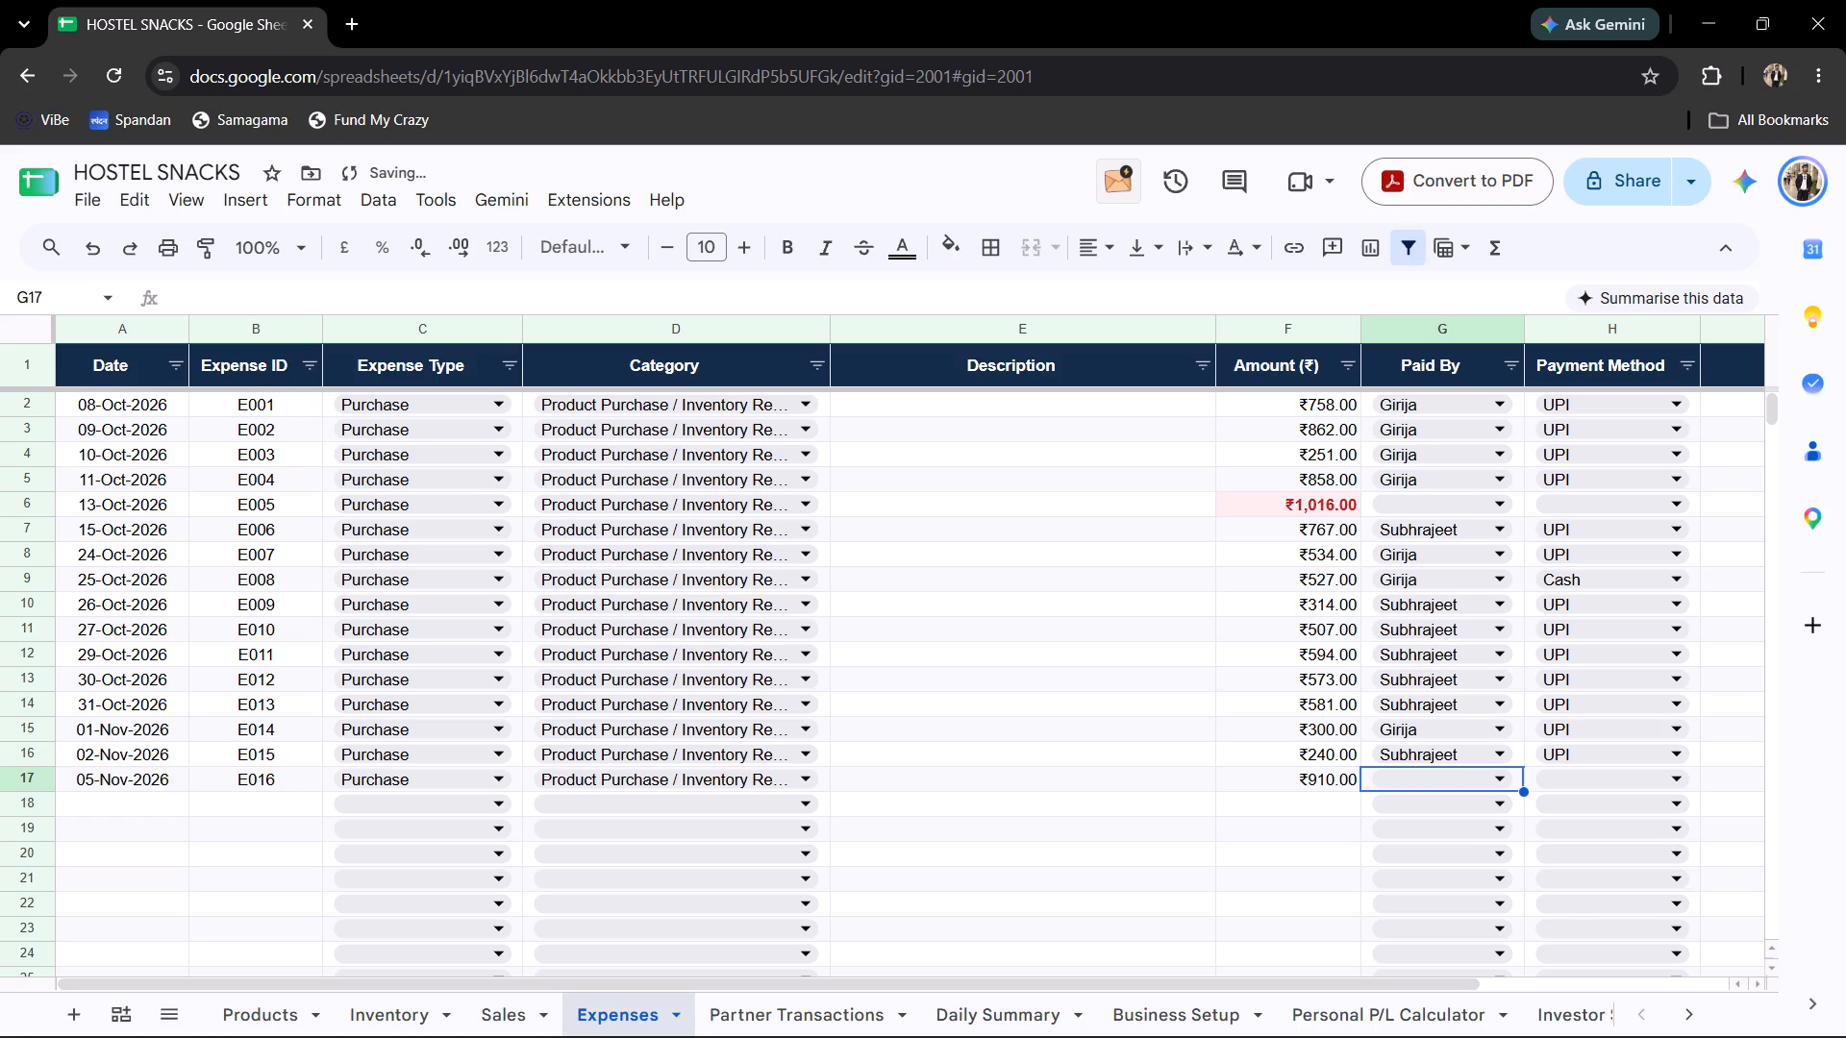
# Set the E016 expense as paid by Girija with UPI as the payment method.
pyautogui.click(1486, 783)
pyautogui.click(1459, 852)
pyautogui.click(1459, 780)
pyautogui.click(1439, 892)
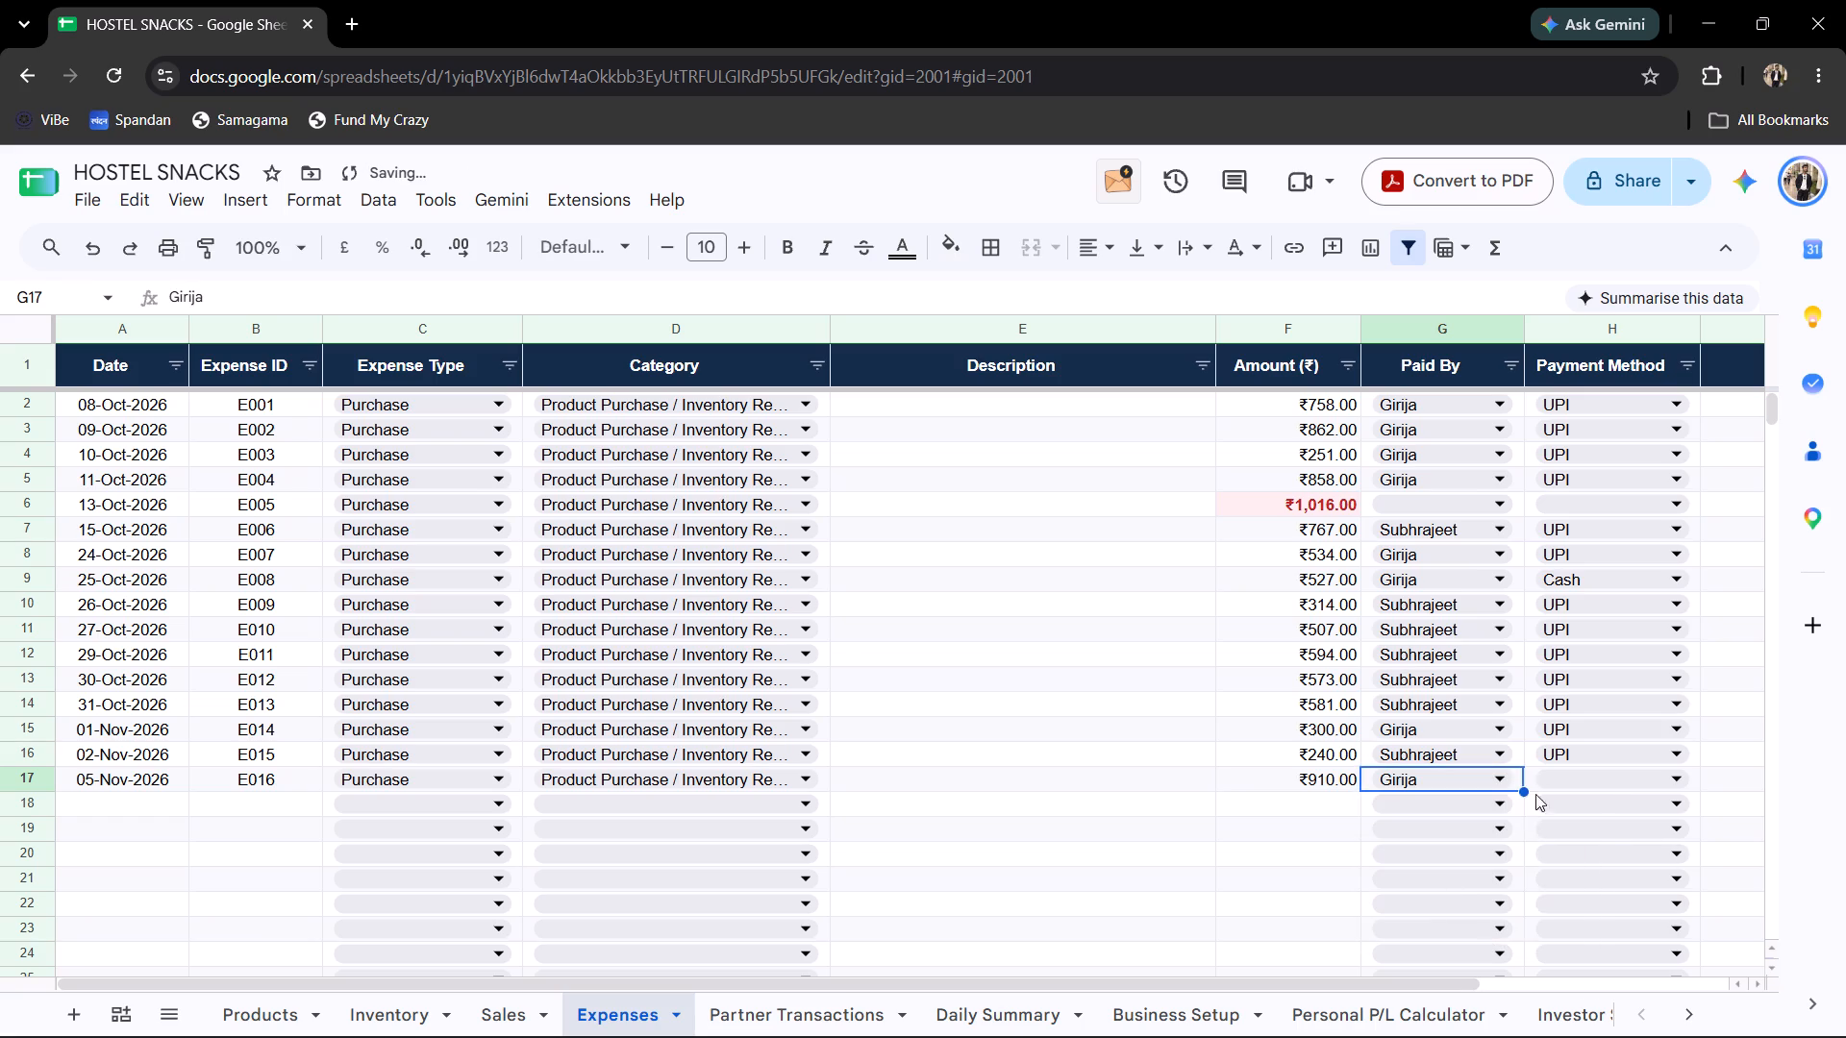
pyautogui.click(1558, 778)
pyautogui.click(1571, 836)
pyautogui.click(1047, 809)
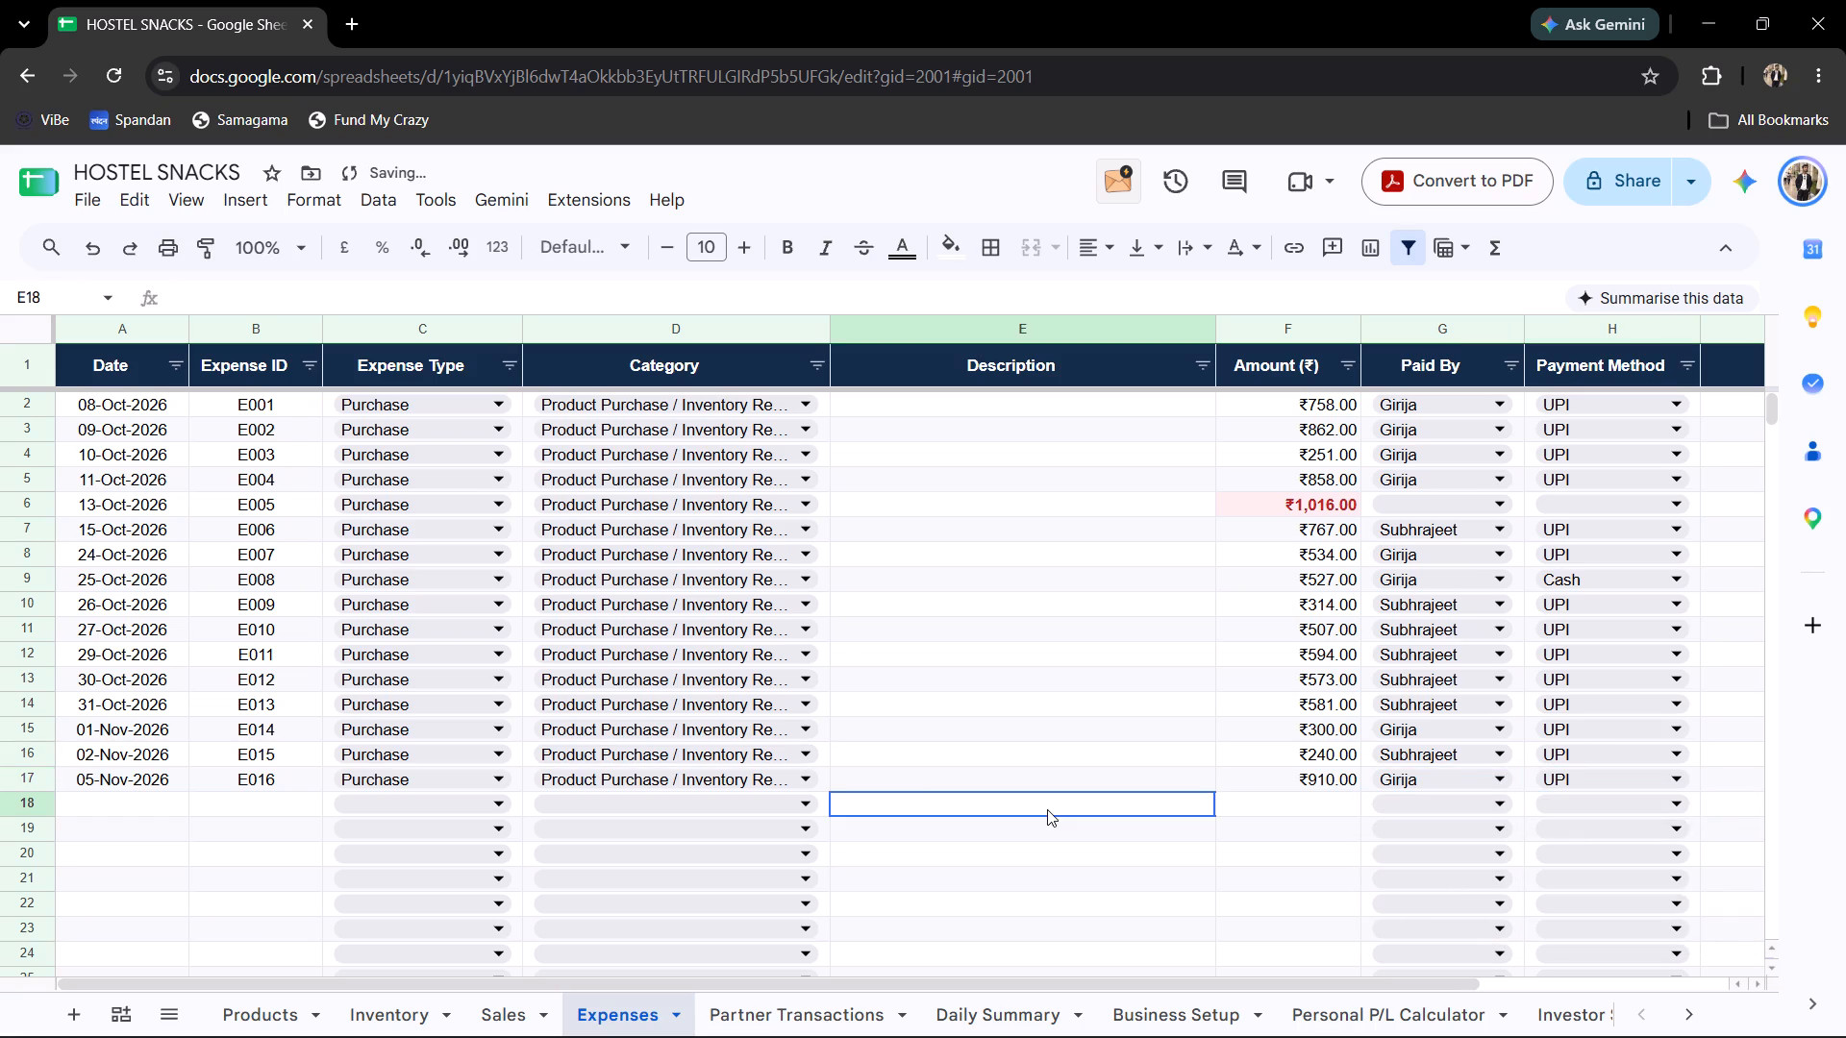
# Start a Partner Transactions record in row 17 dated 5/11/26 with the transaction type Money Returned to Business.
pyautogui.click(734, 999)
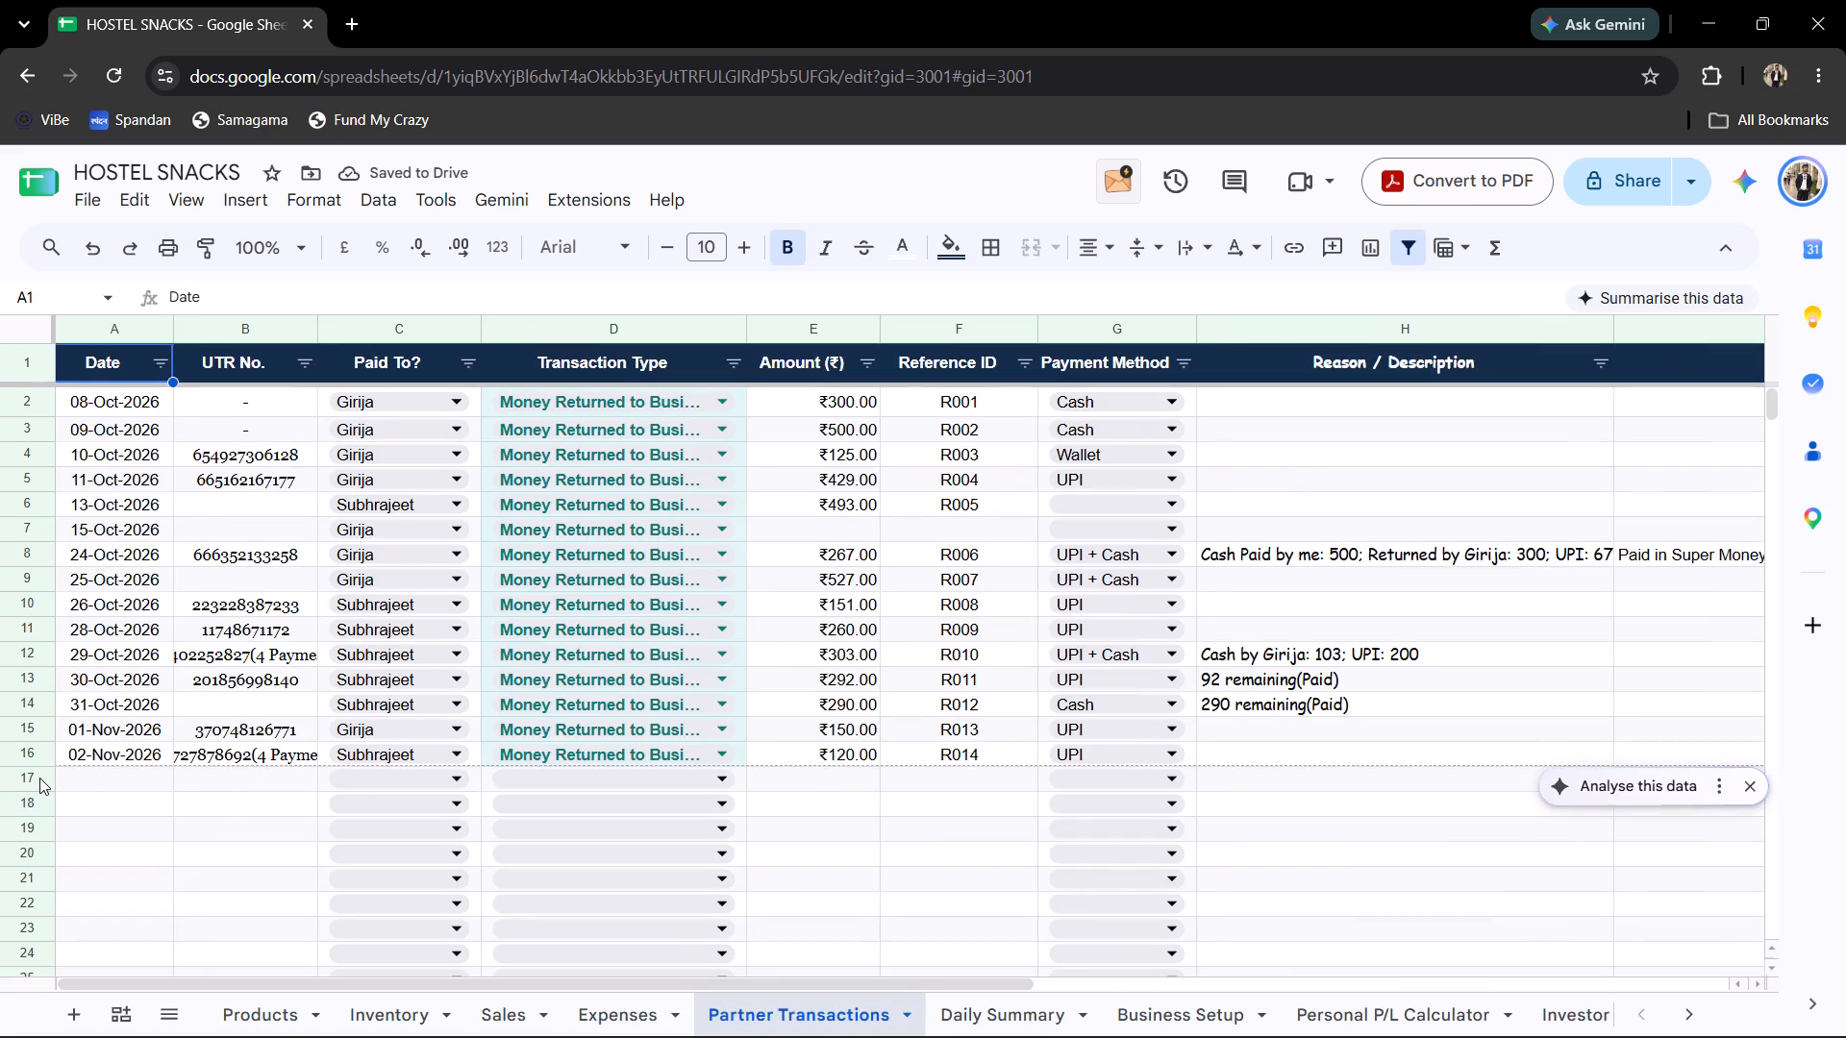
pyautogui.click(107, 765)
pyautogui.click(118, 776)
pyautogui.write('5/')
pyautogui.write('11/26')
pyautogui.press('Tab')
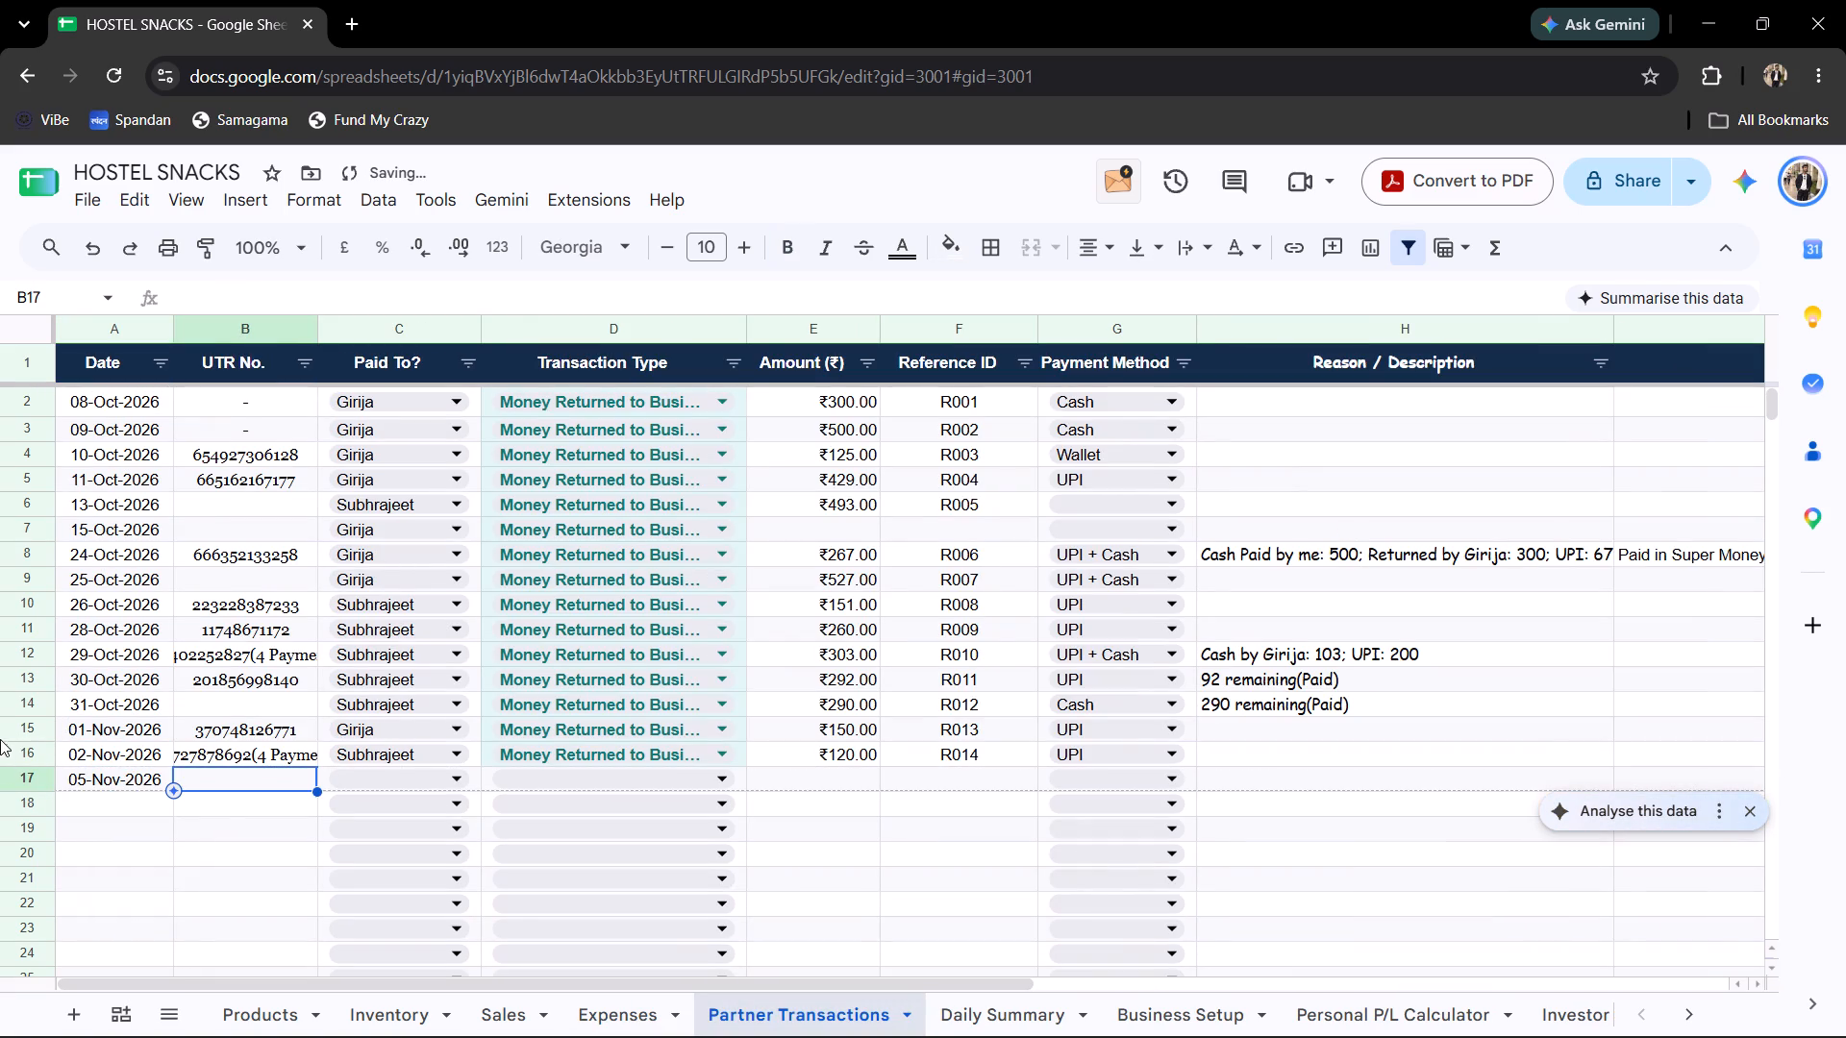
pyautogui.click(519, 778)
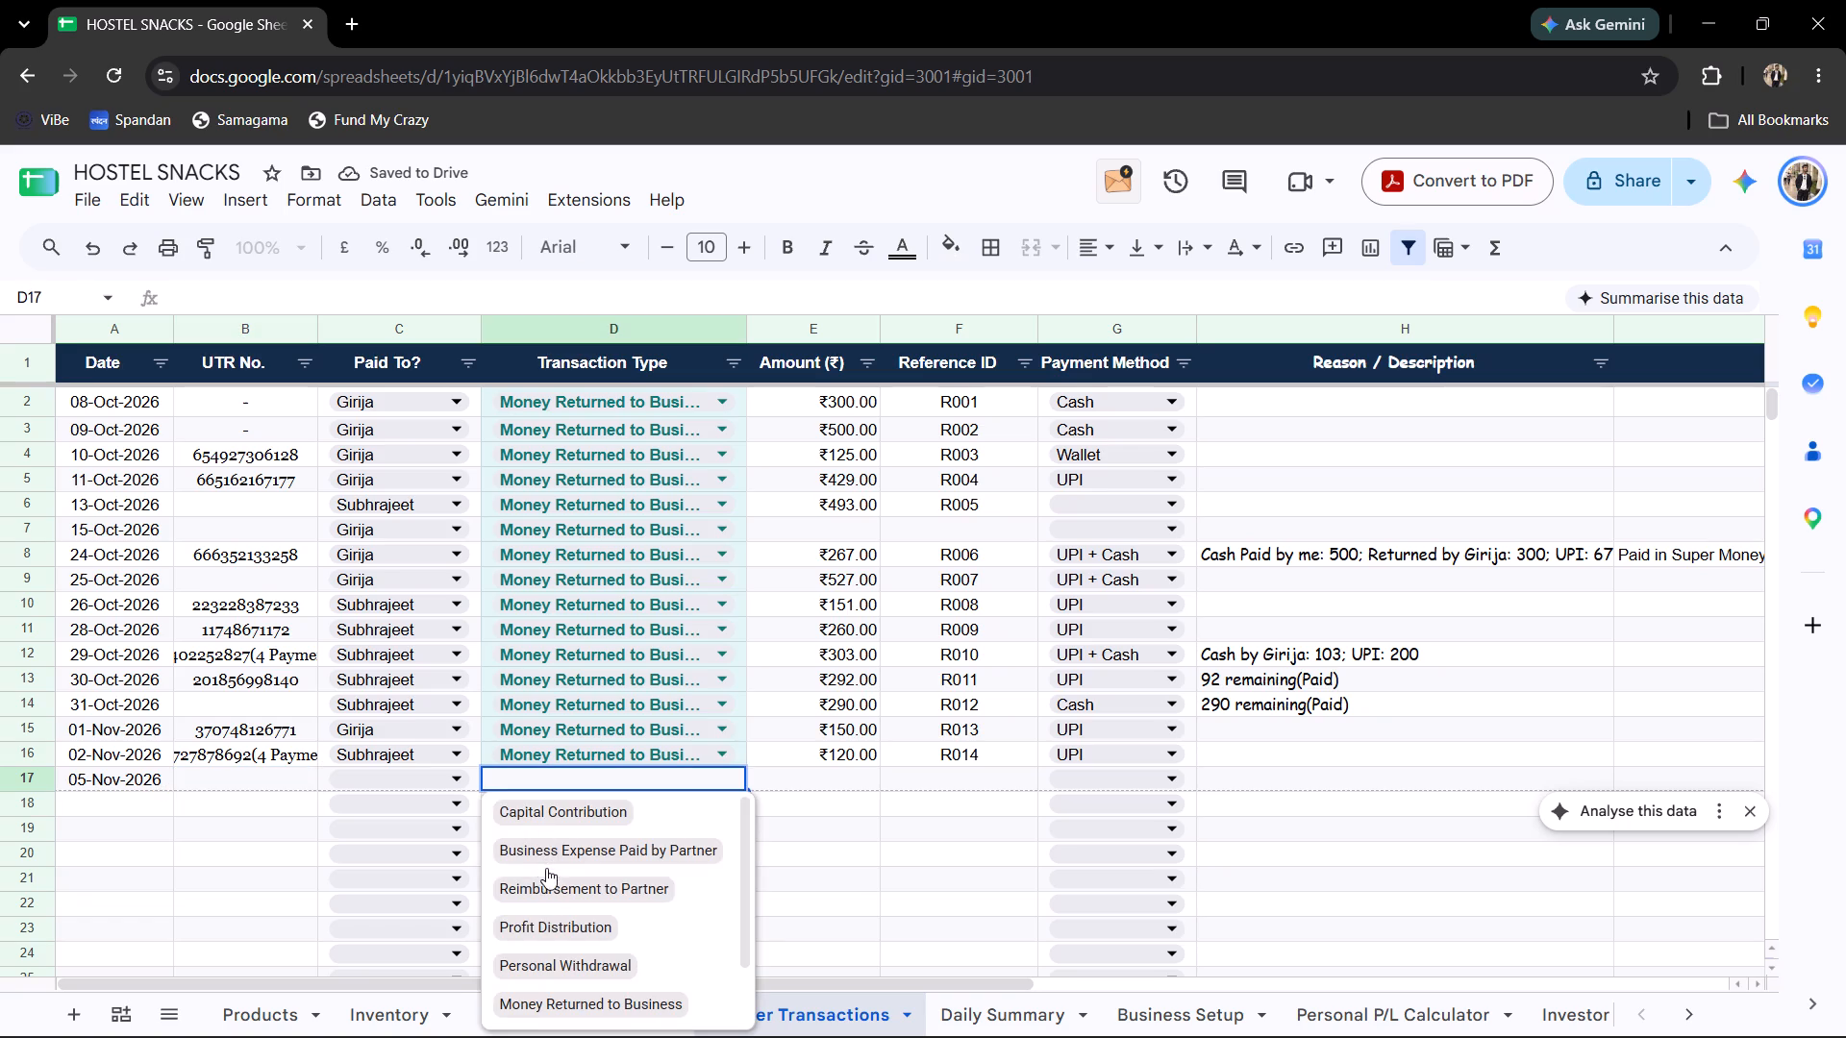
pyautogui.scroll(-1, 578, 890)
pyautogui.scroll(1, 608, 937)
pyautogui.scroll(-1, 617, 919)
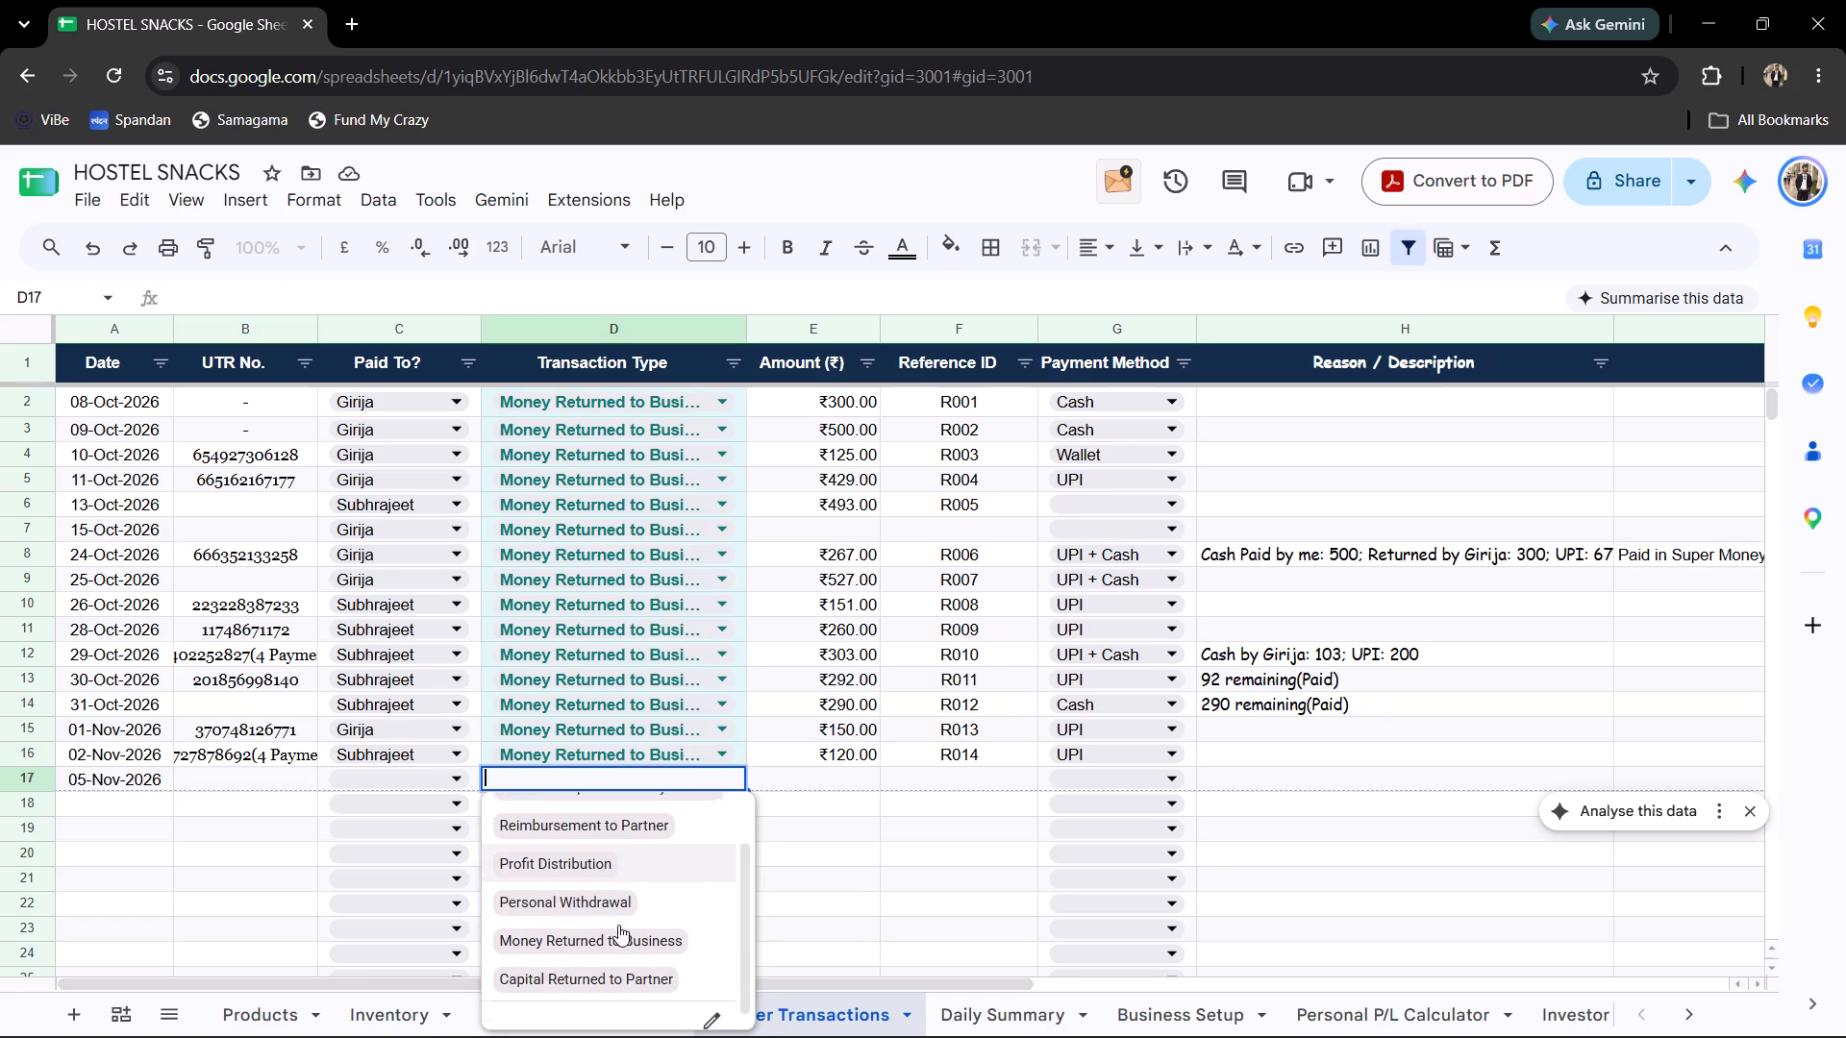
pyautogui.click(621, 934)
# Recheck the latest batch's totals in Products and enter 455 as the amount of the new partner transaction.
pyautogui.click(806, 771)
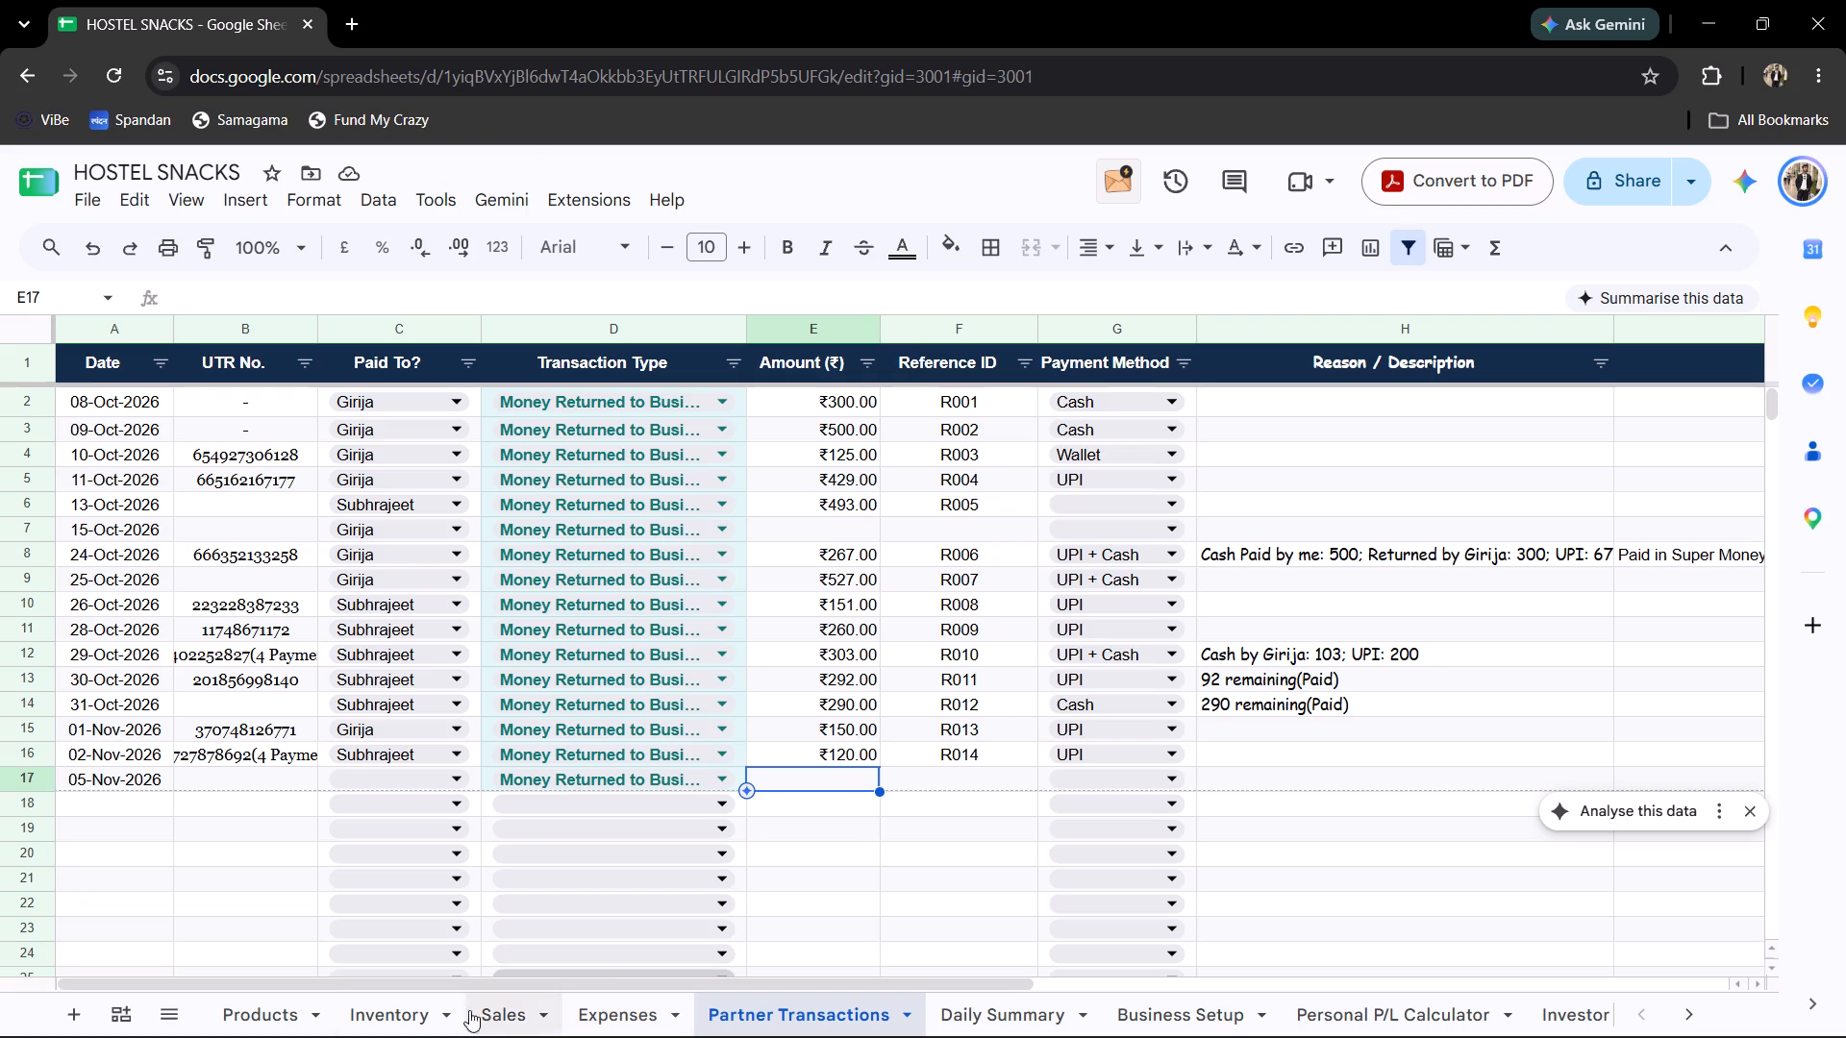
pyautogui.click(271, 1009)
pyautogui.click(410, 1015)
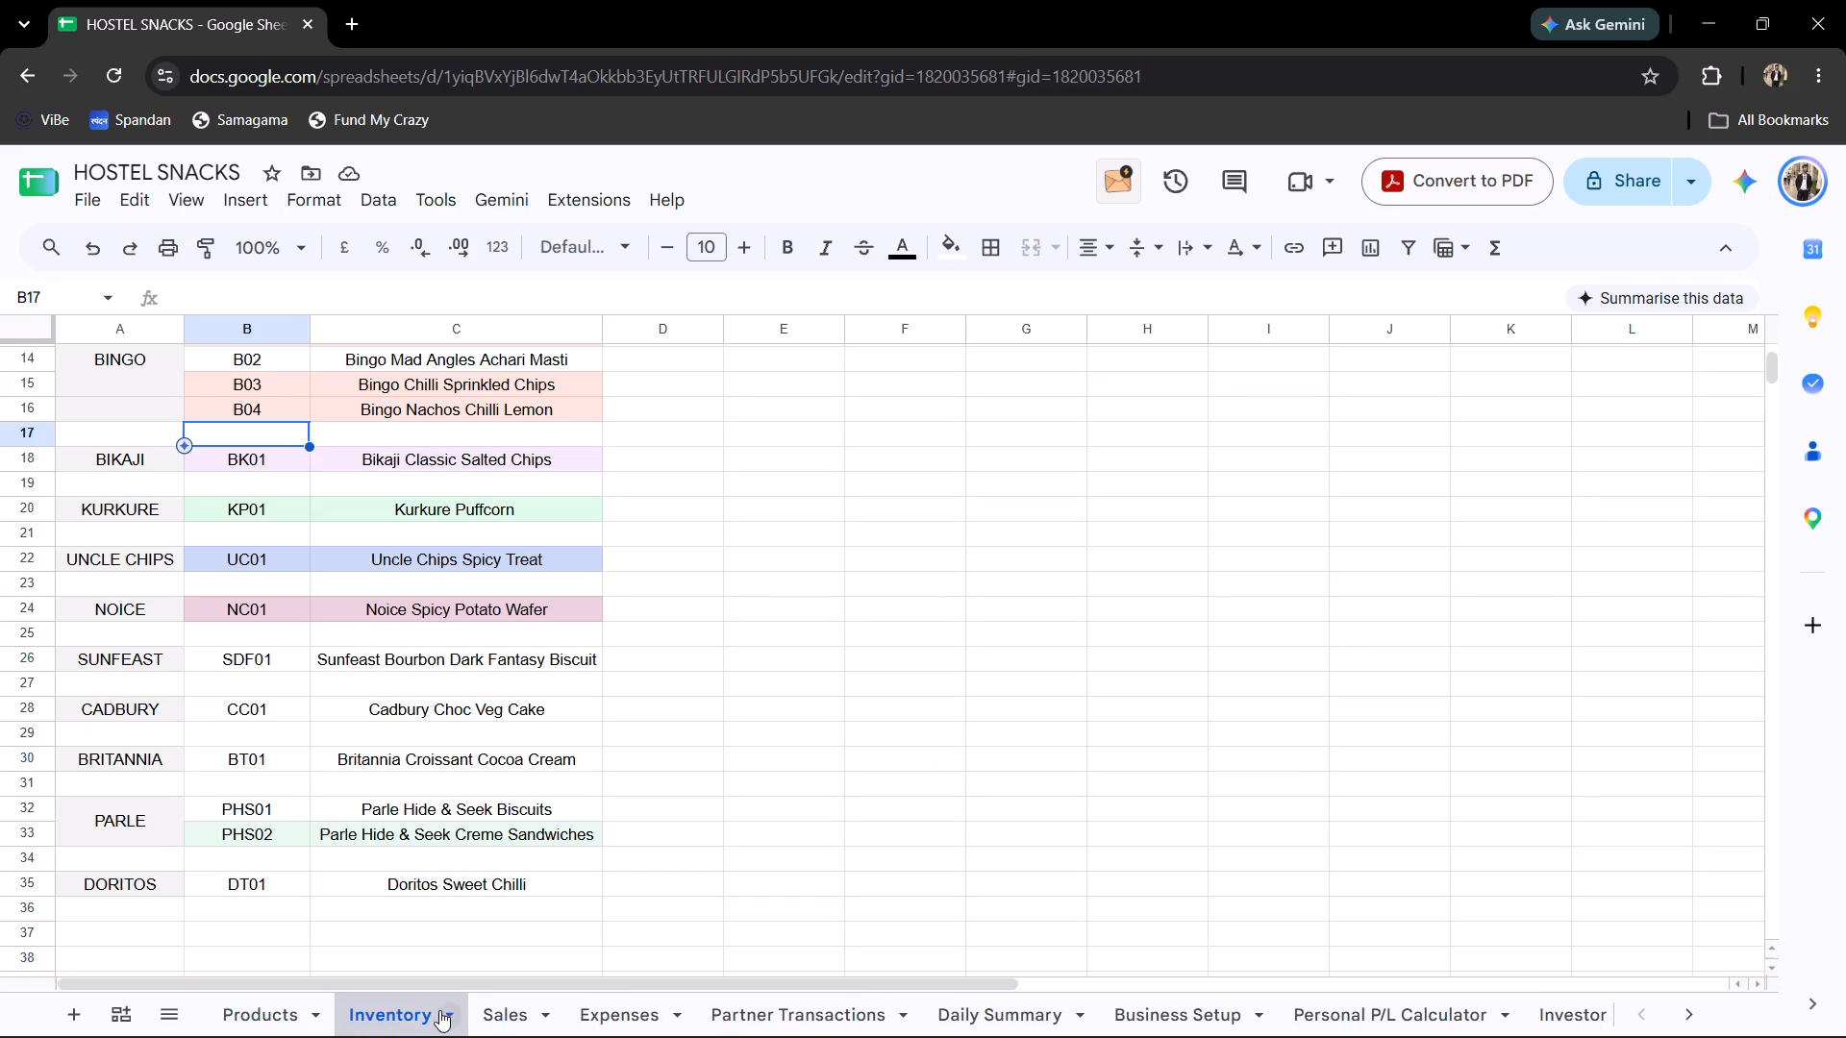
pyautogui.click(278, 1033)
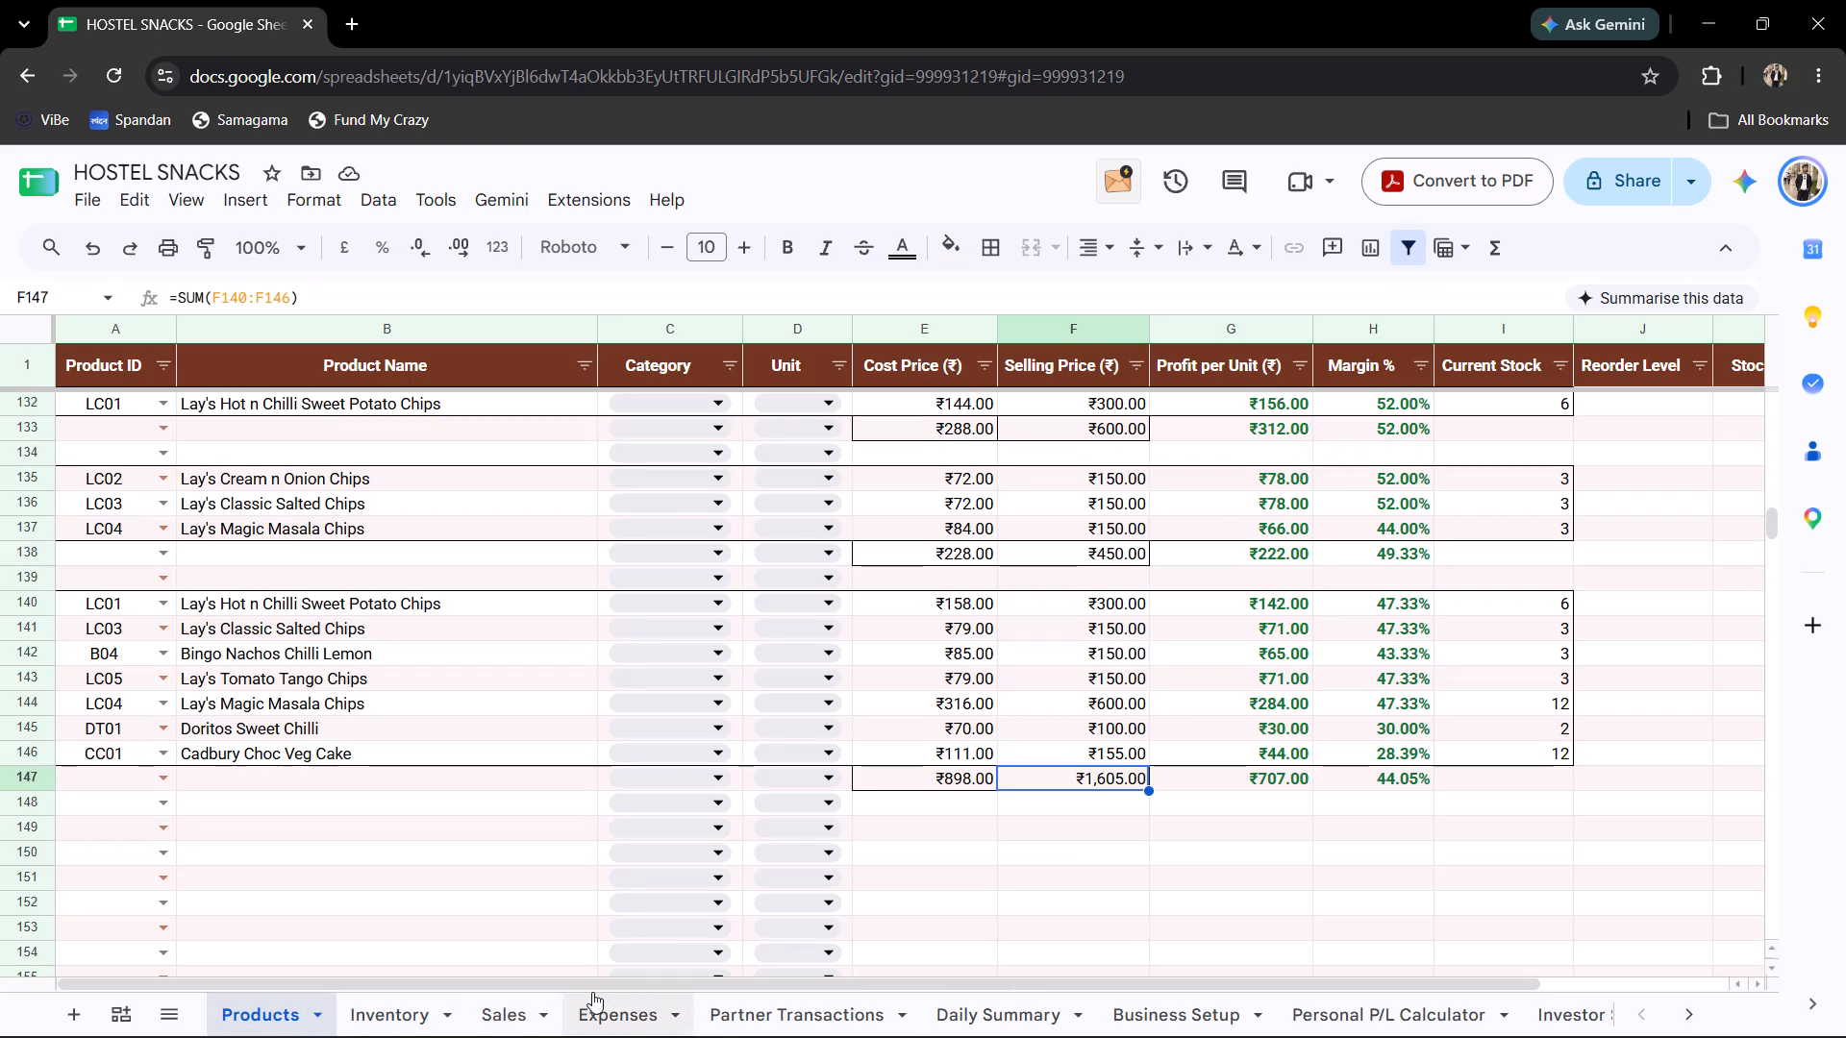
pyautogui.click(731, 1004)
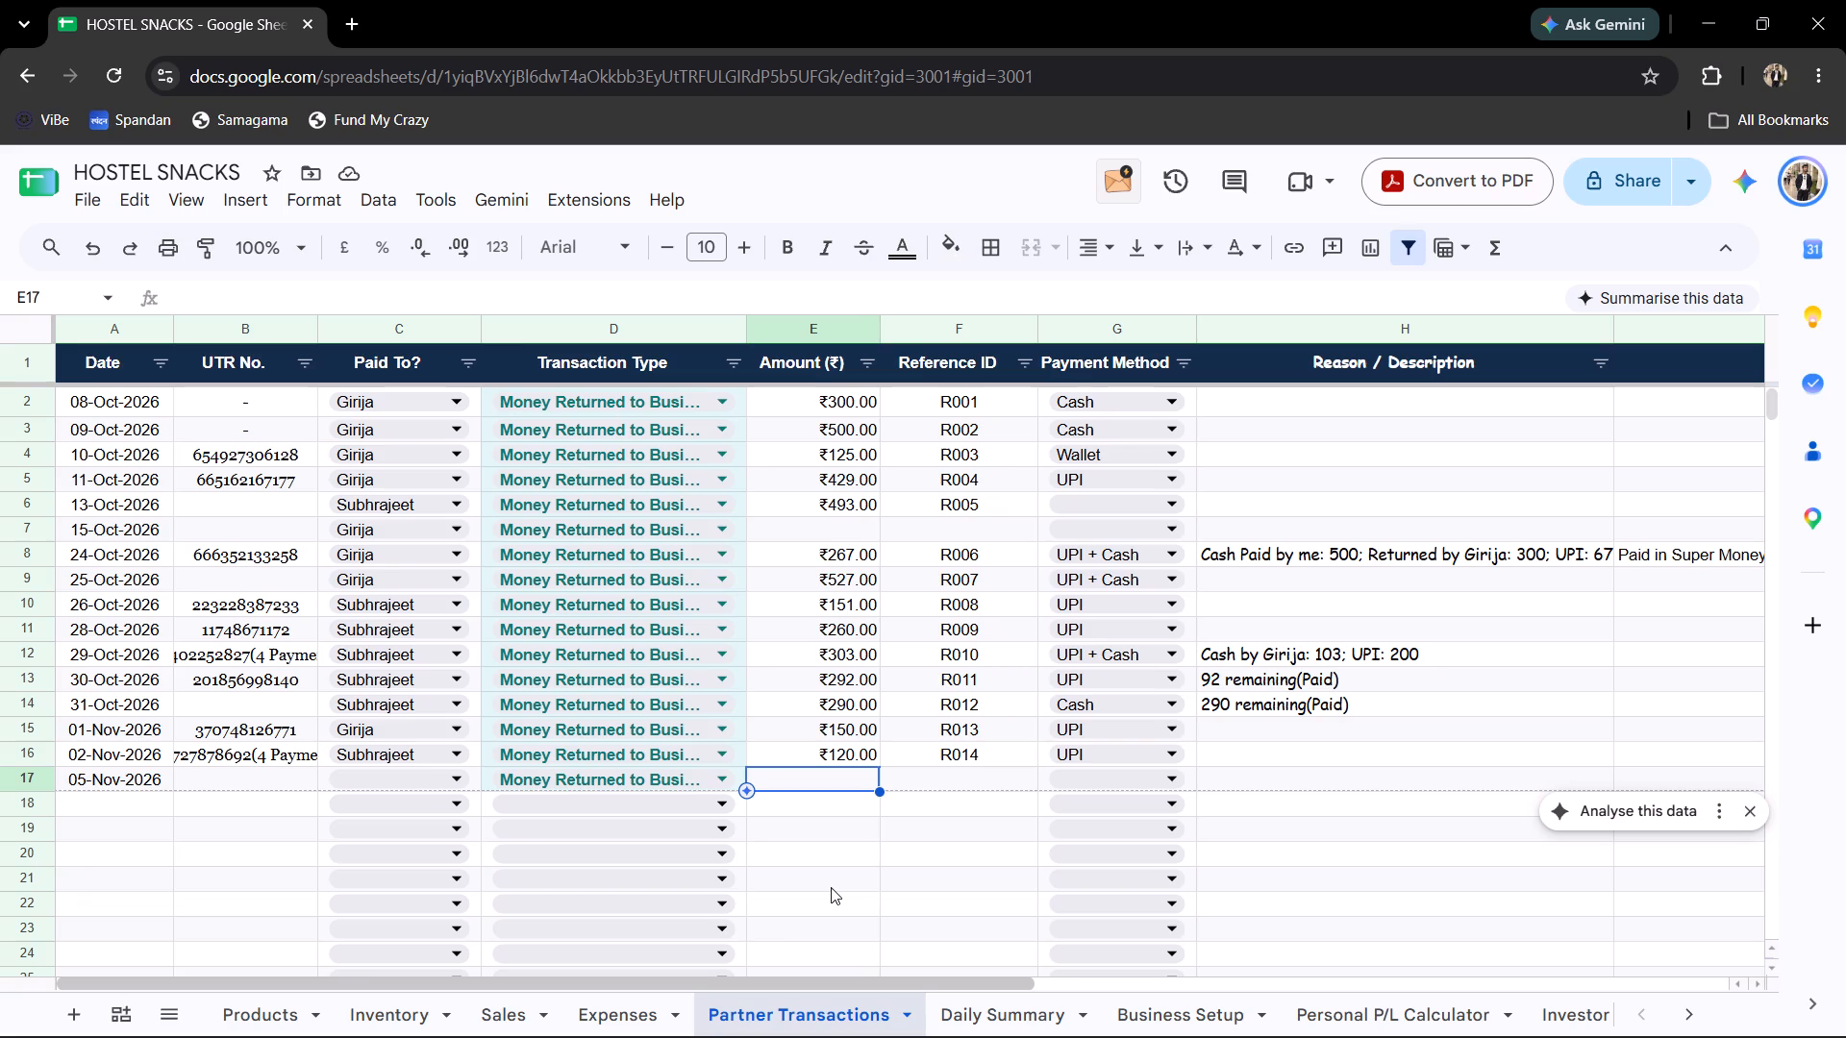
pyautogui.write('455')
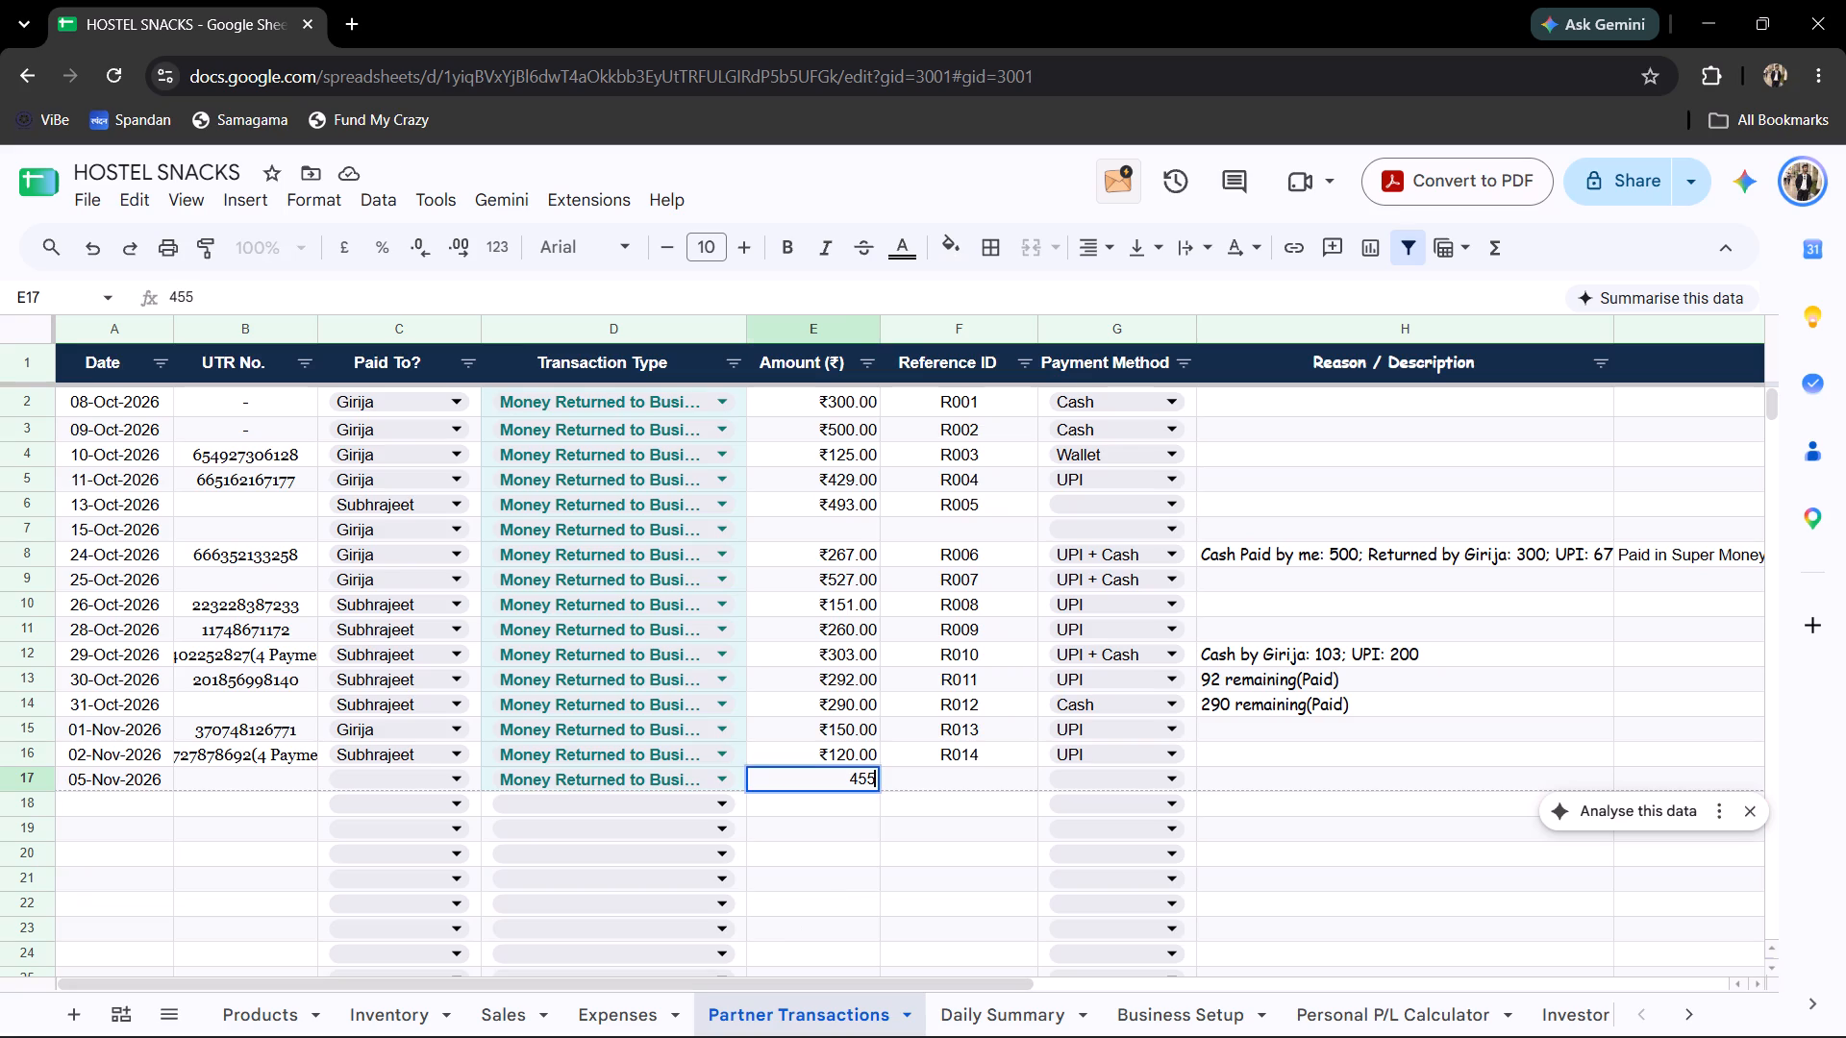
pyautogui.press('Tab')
# Give the new partner transaction the reference ID R015 and the payment method UPI.
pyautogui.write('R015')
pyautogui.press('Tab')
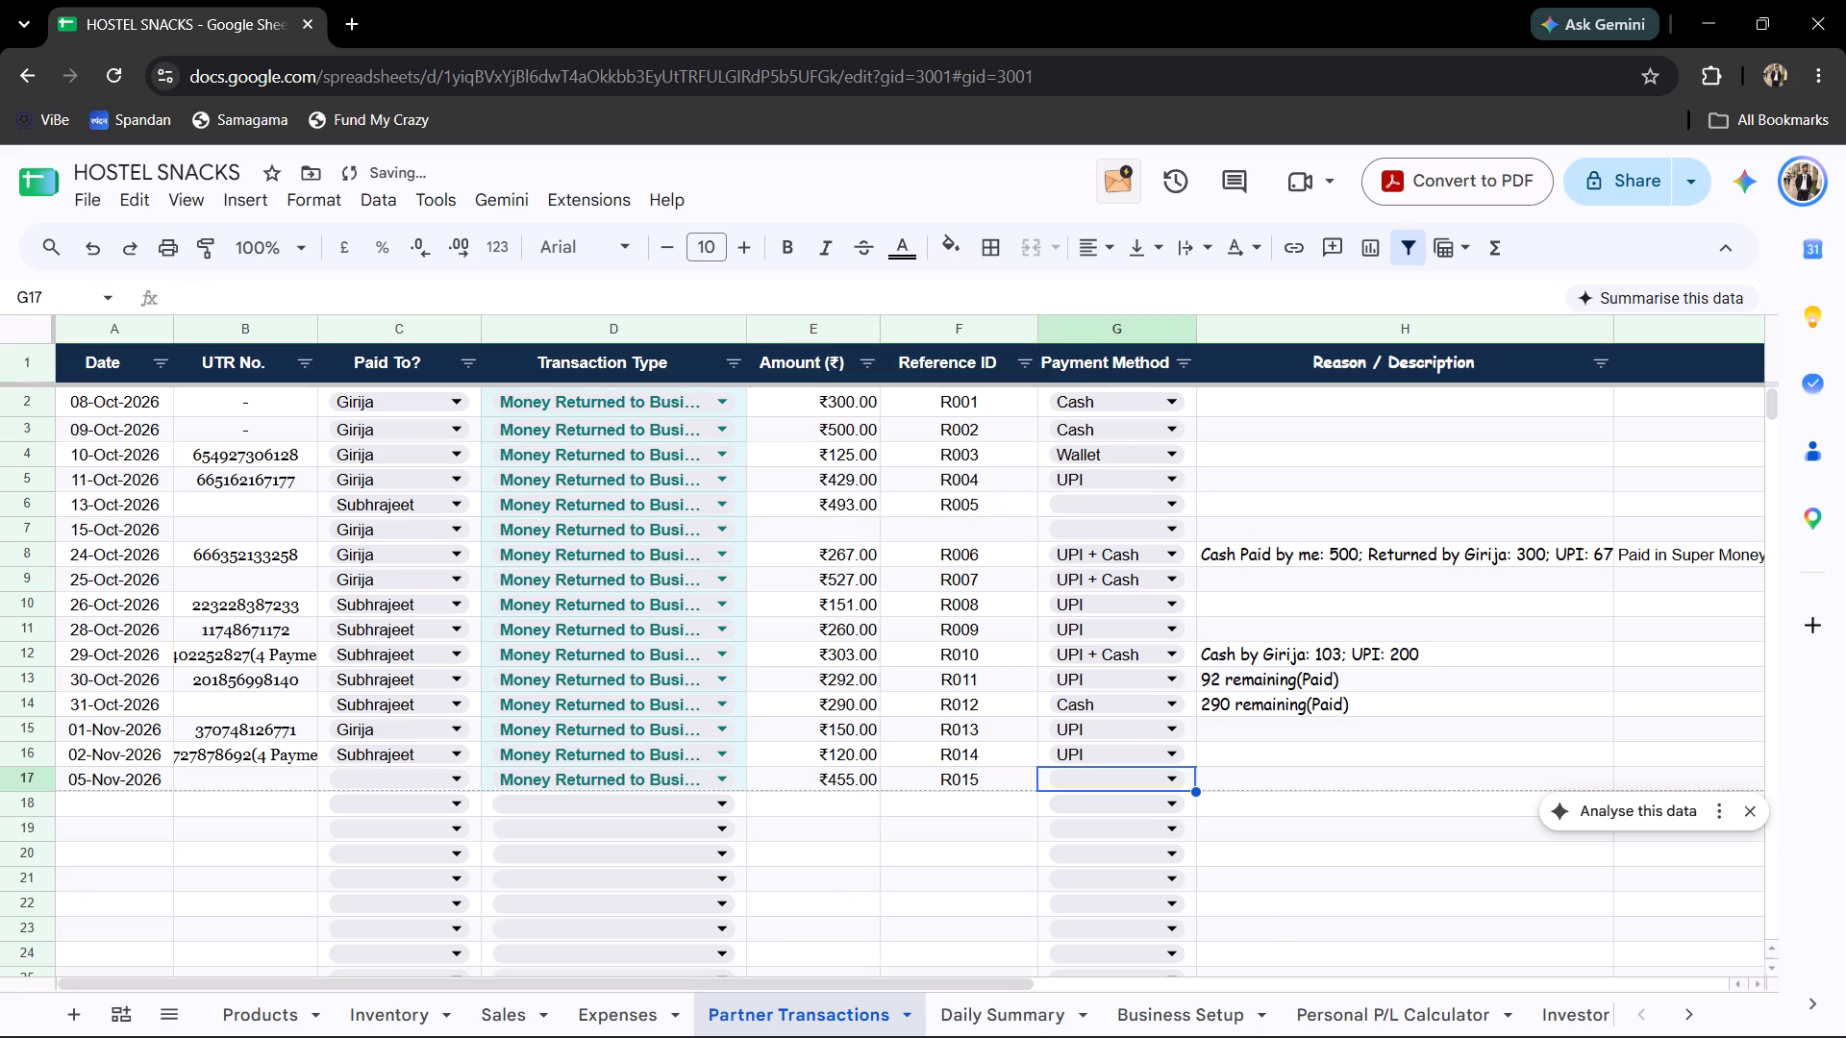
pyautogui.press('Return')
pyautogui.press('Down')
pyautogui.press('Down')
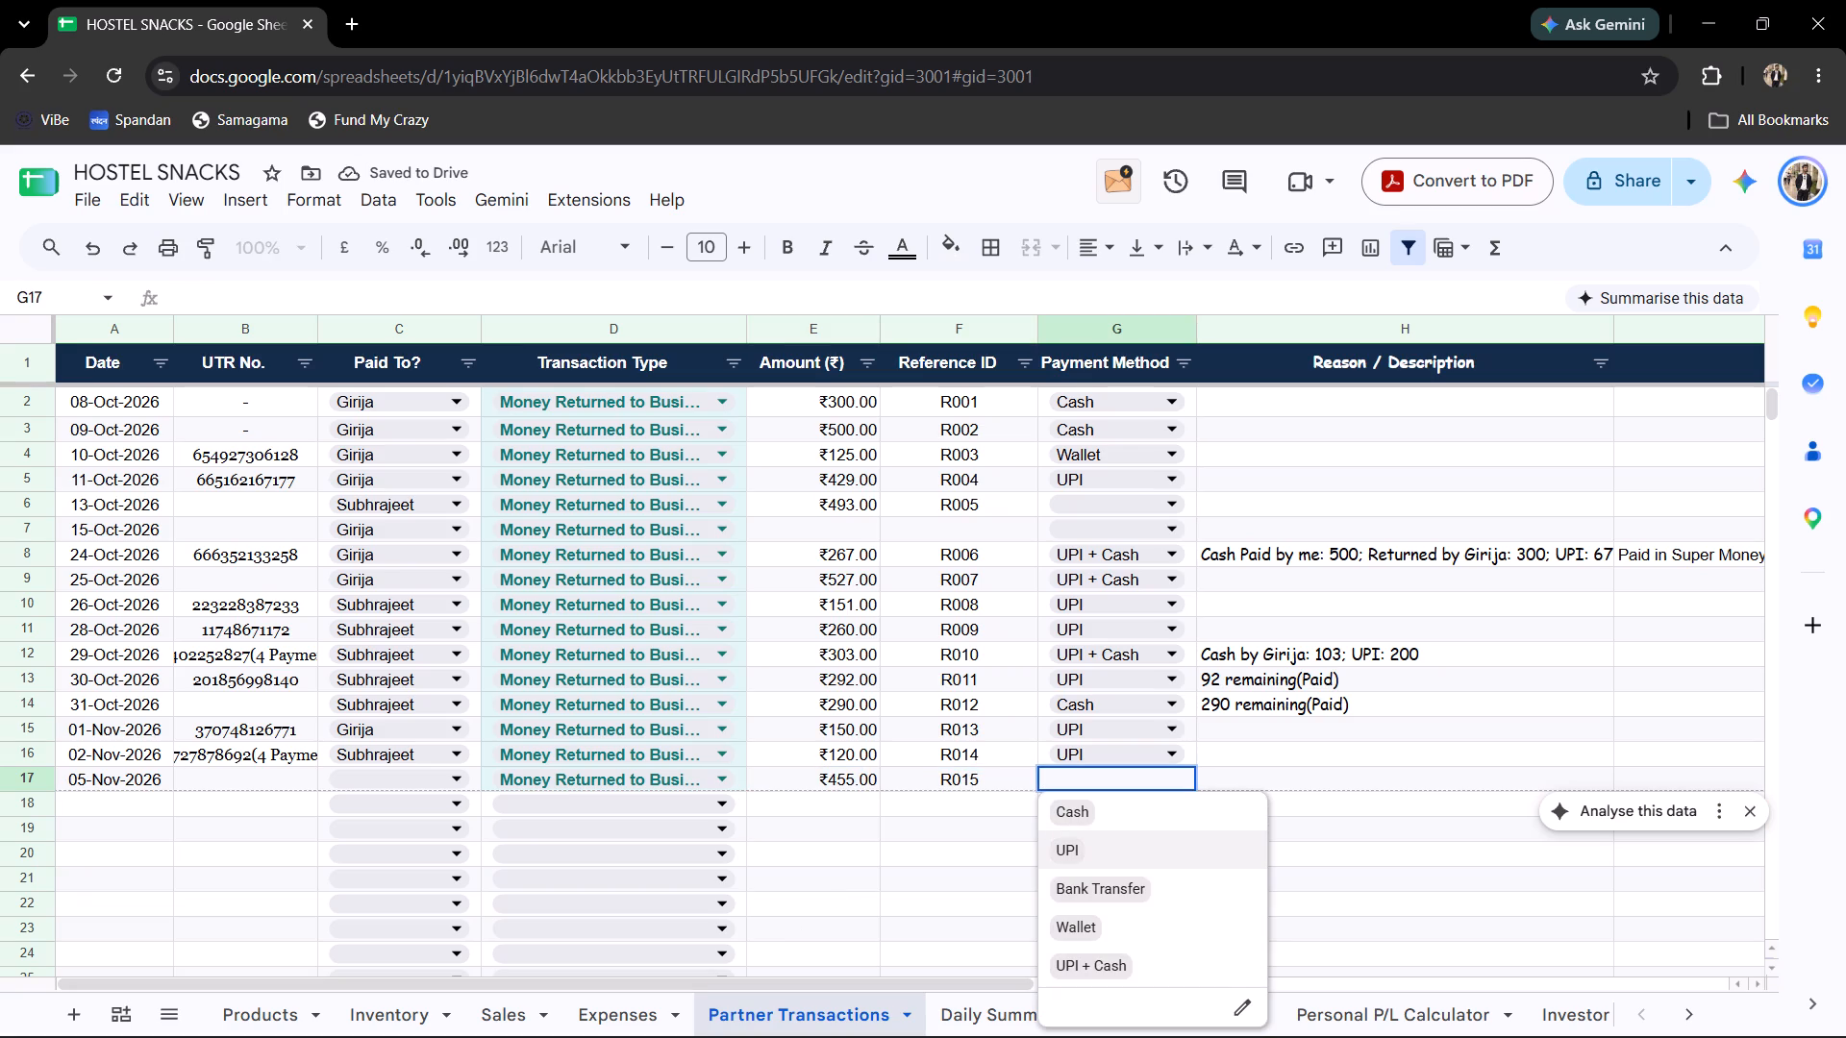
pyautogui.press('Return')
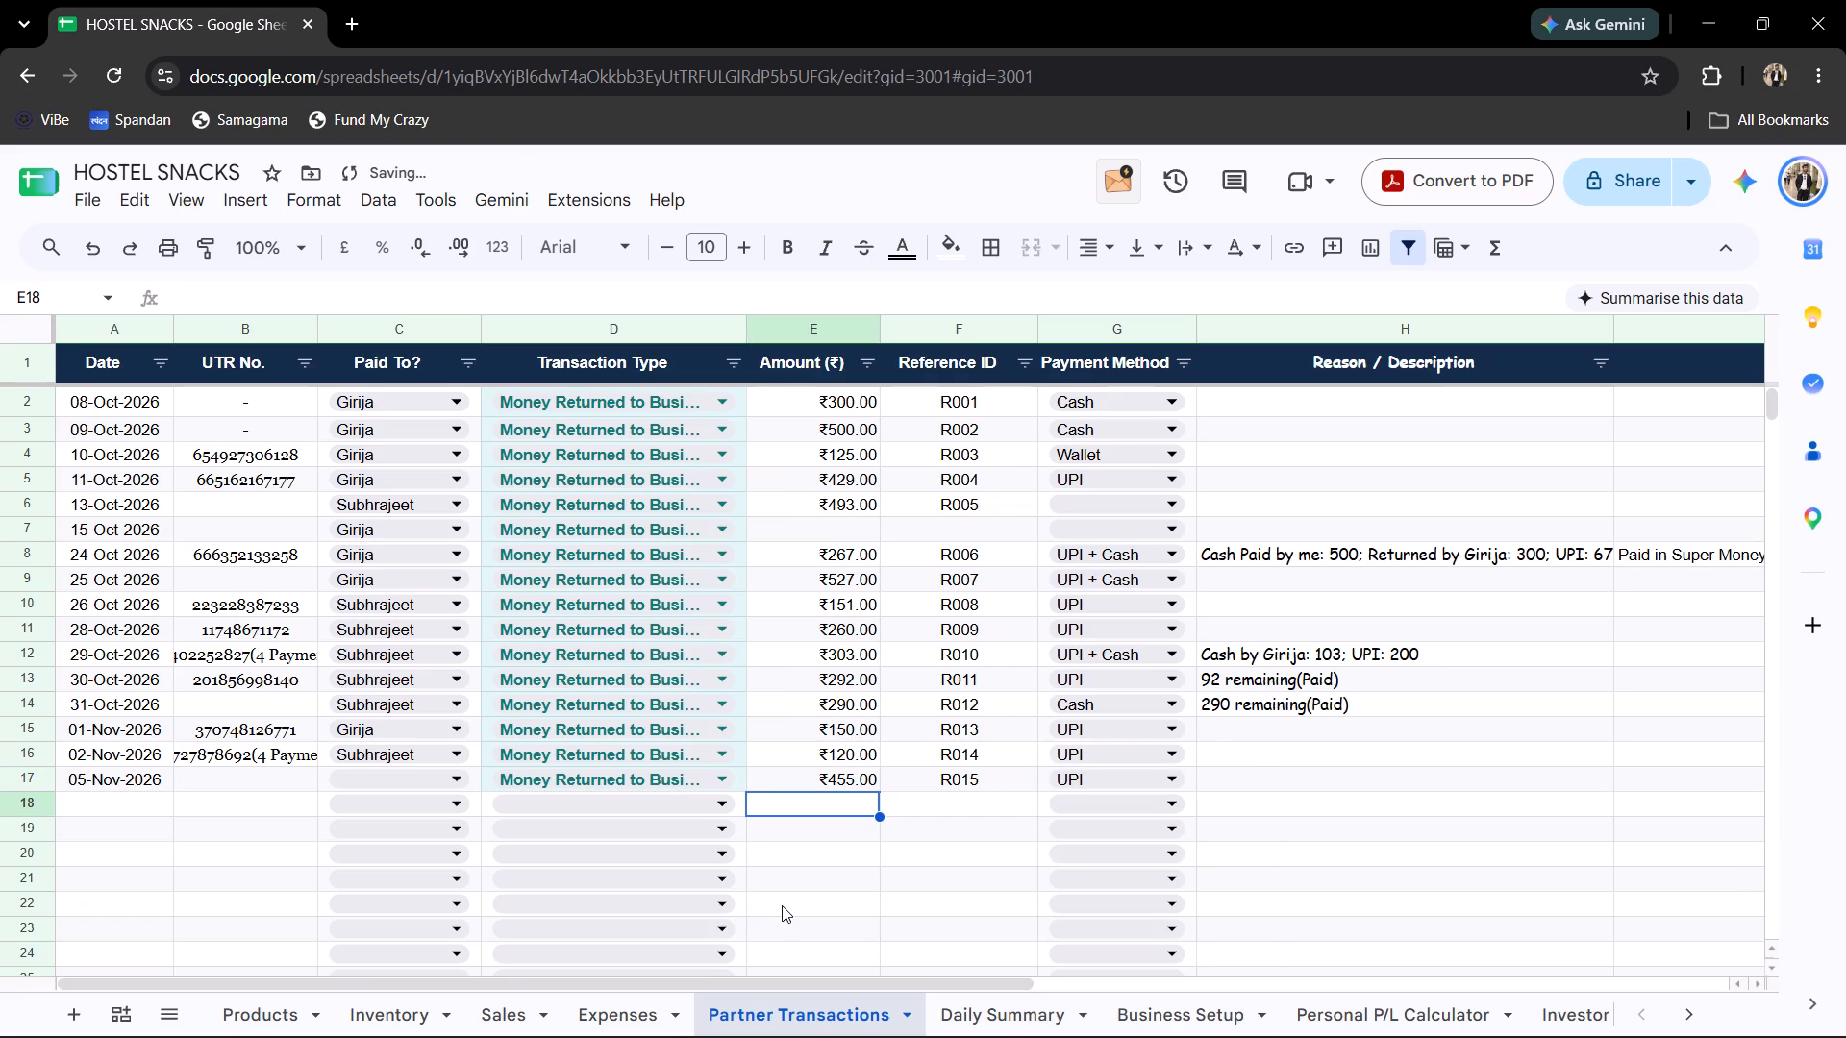
# Start a new row 12 in Personal P/L Calculator dated 5/11/26, with 455 as the amount paid by Subhrajeet.
pyautogui.click(976, 999)
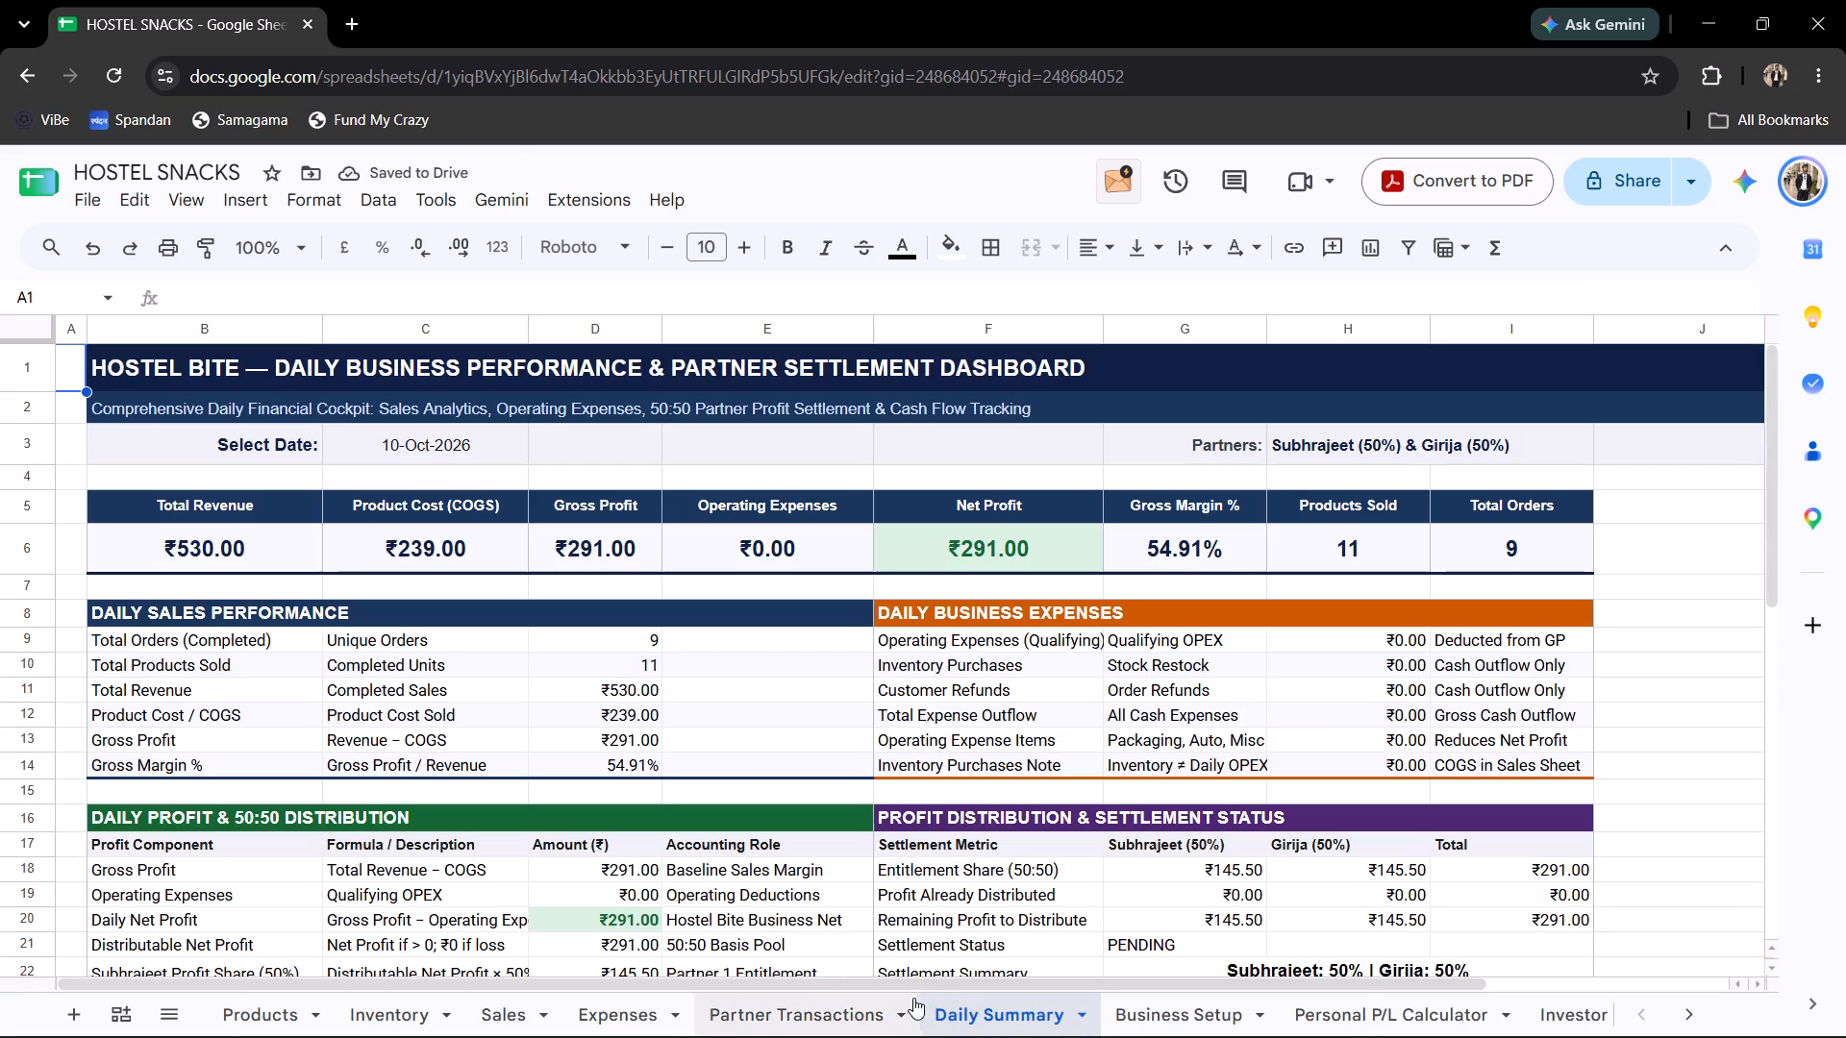
pyautogui.scroll(-1, 1072, 1001)
pyautogui.click(1065, 1004)
pyautogui.click(1203, 996)
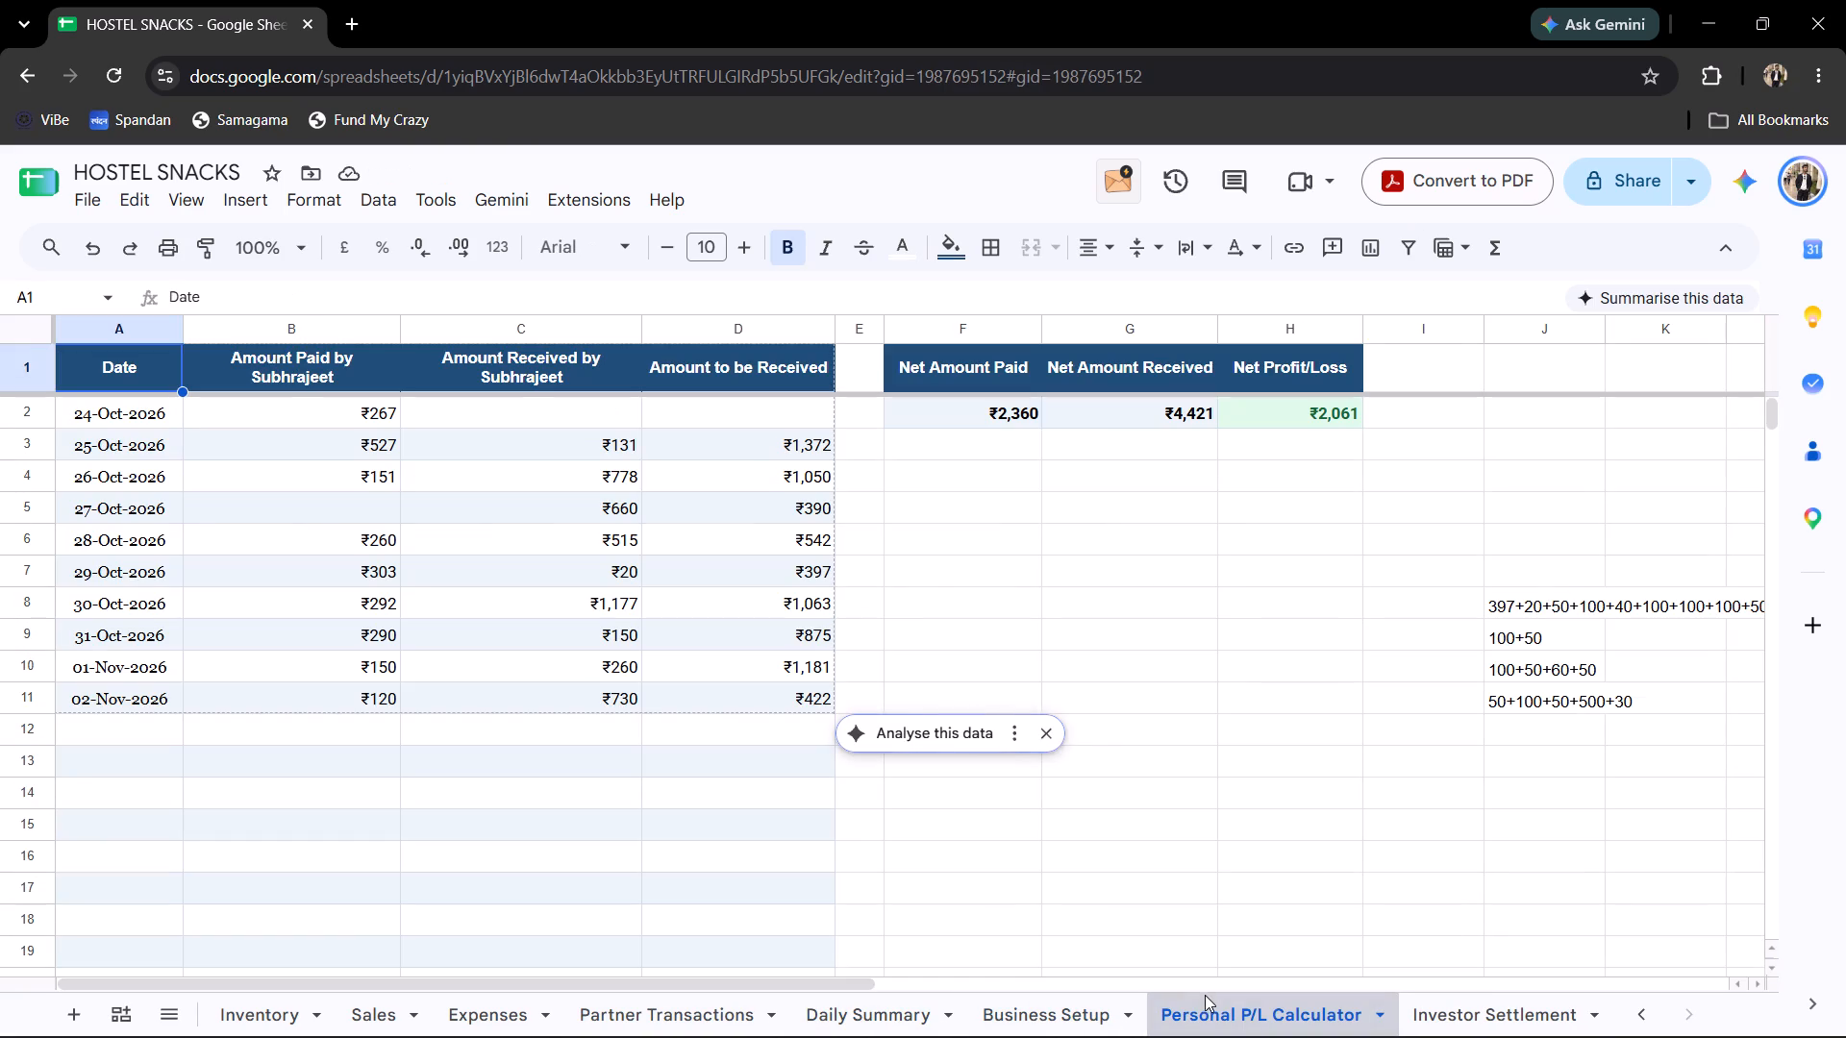
pyautogui.click(151, 773)
pyautogui.click(126, 729)
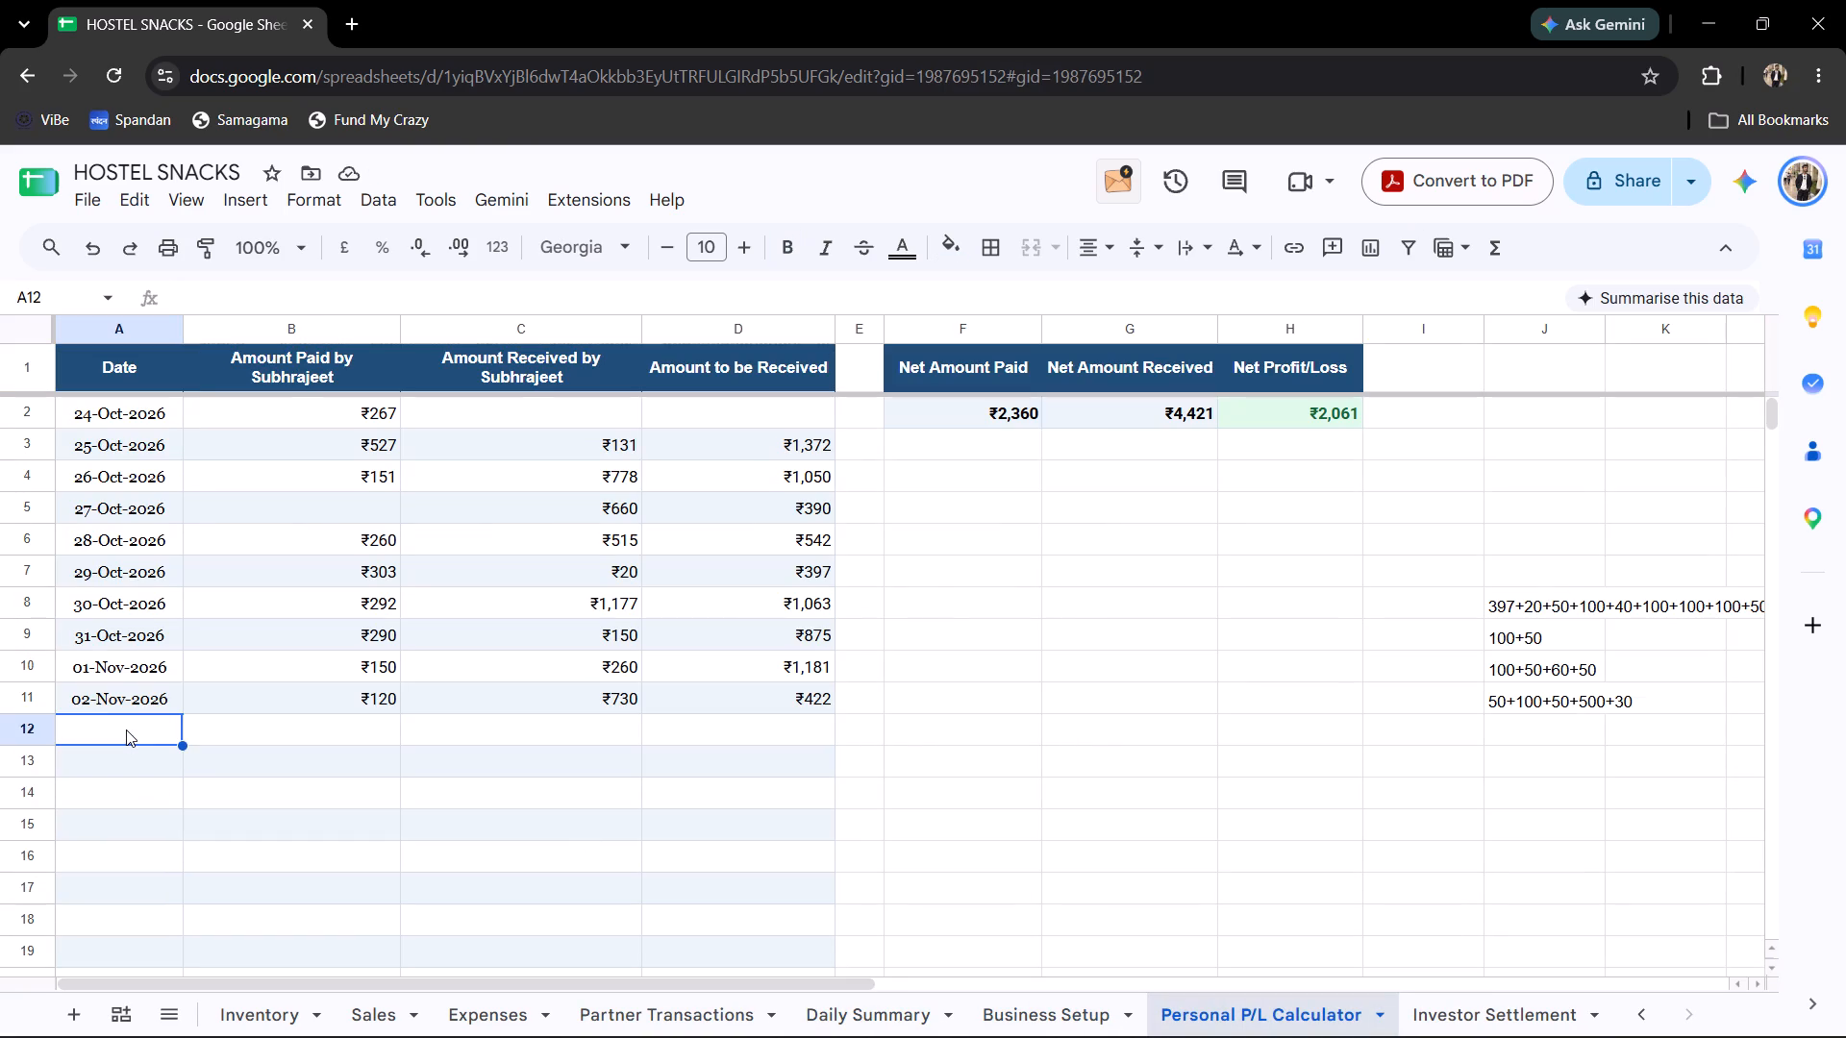
pyautogui.write('5/')
pyautogui.write('11/26')
pyautogui.press('Tab')
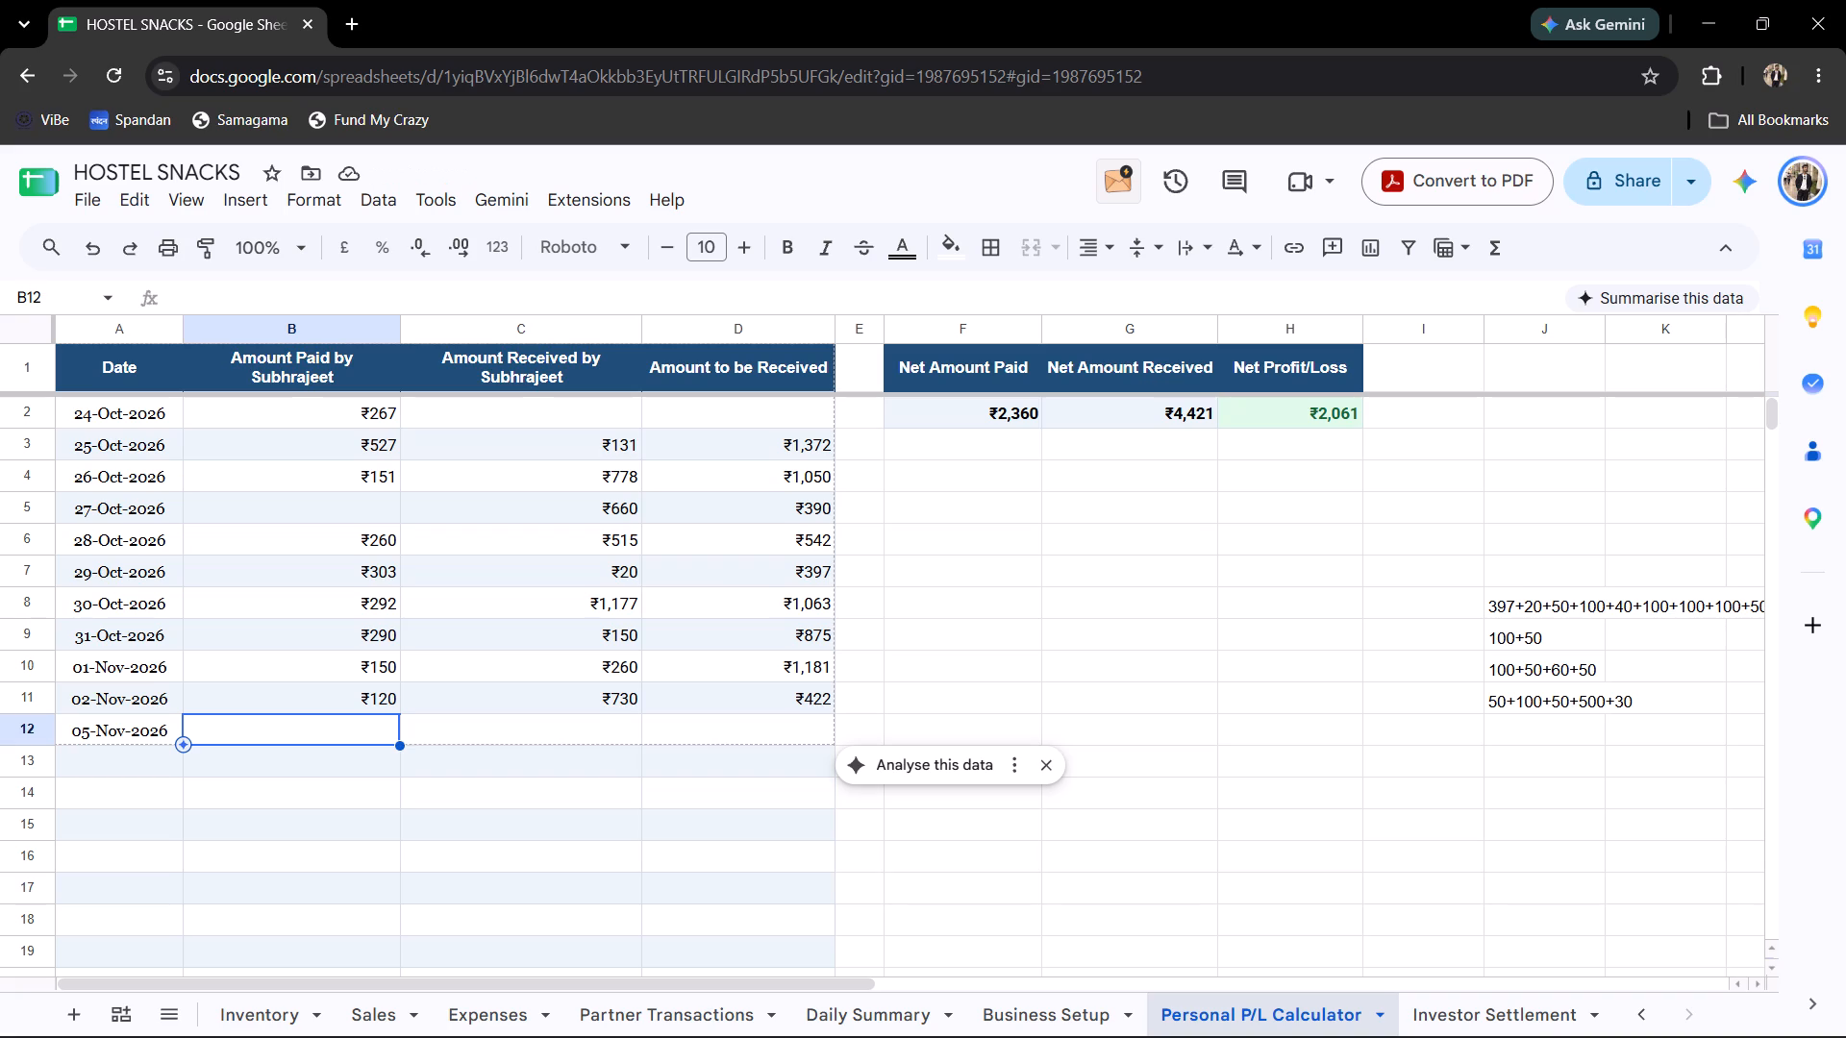
pyautogui.write('45')
pyautogui.press('Tab')
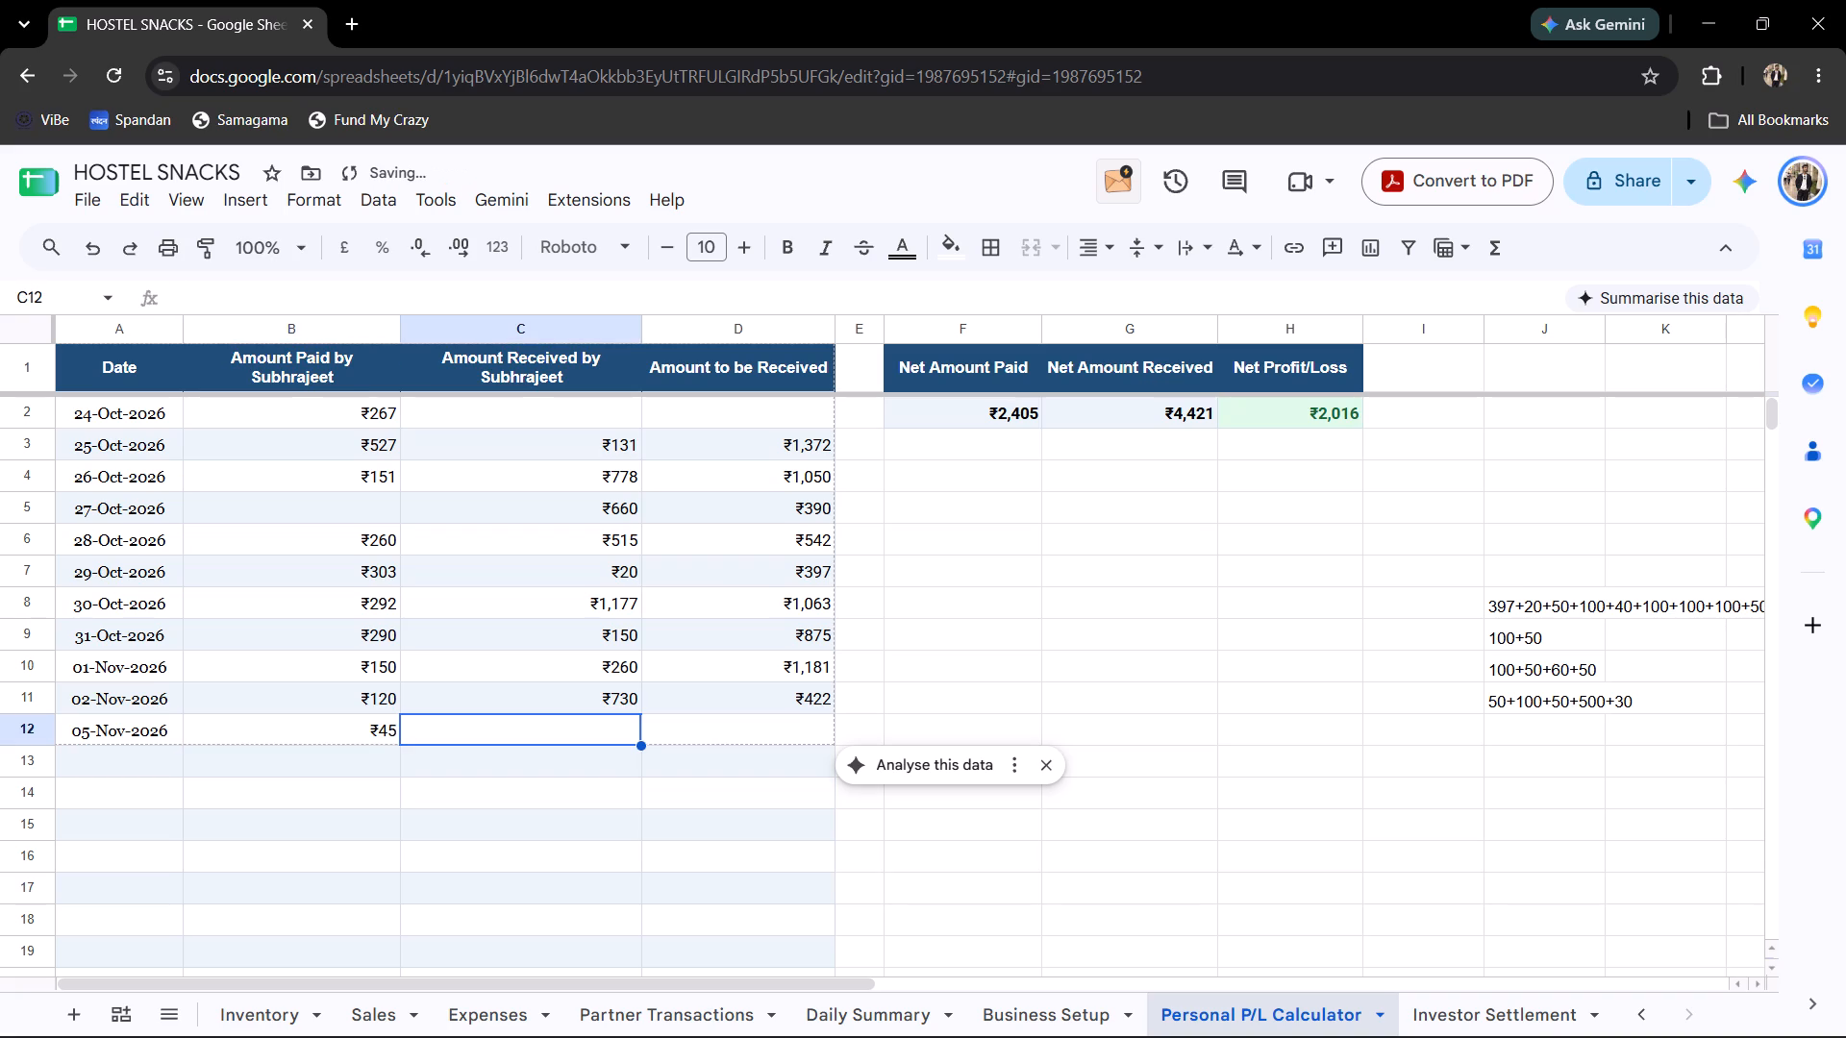
pyautogui.press('Left')
pyautogui.write('455')
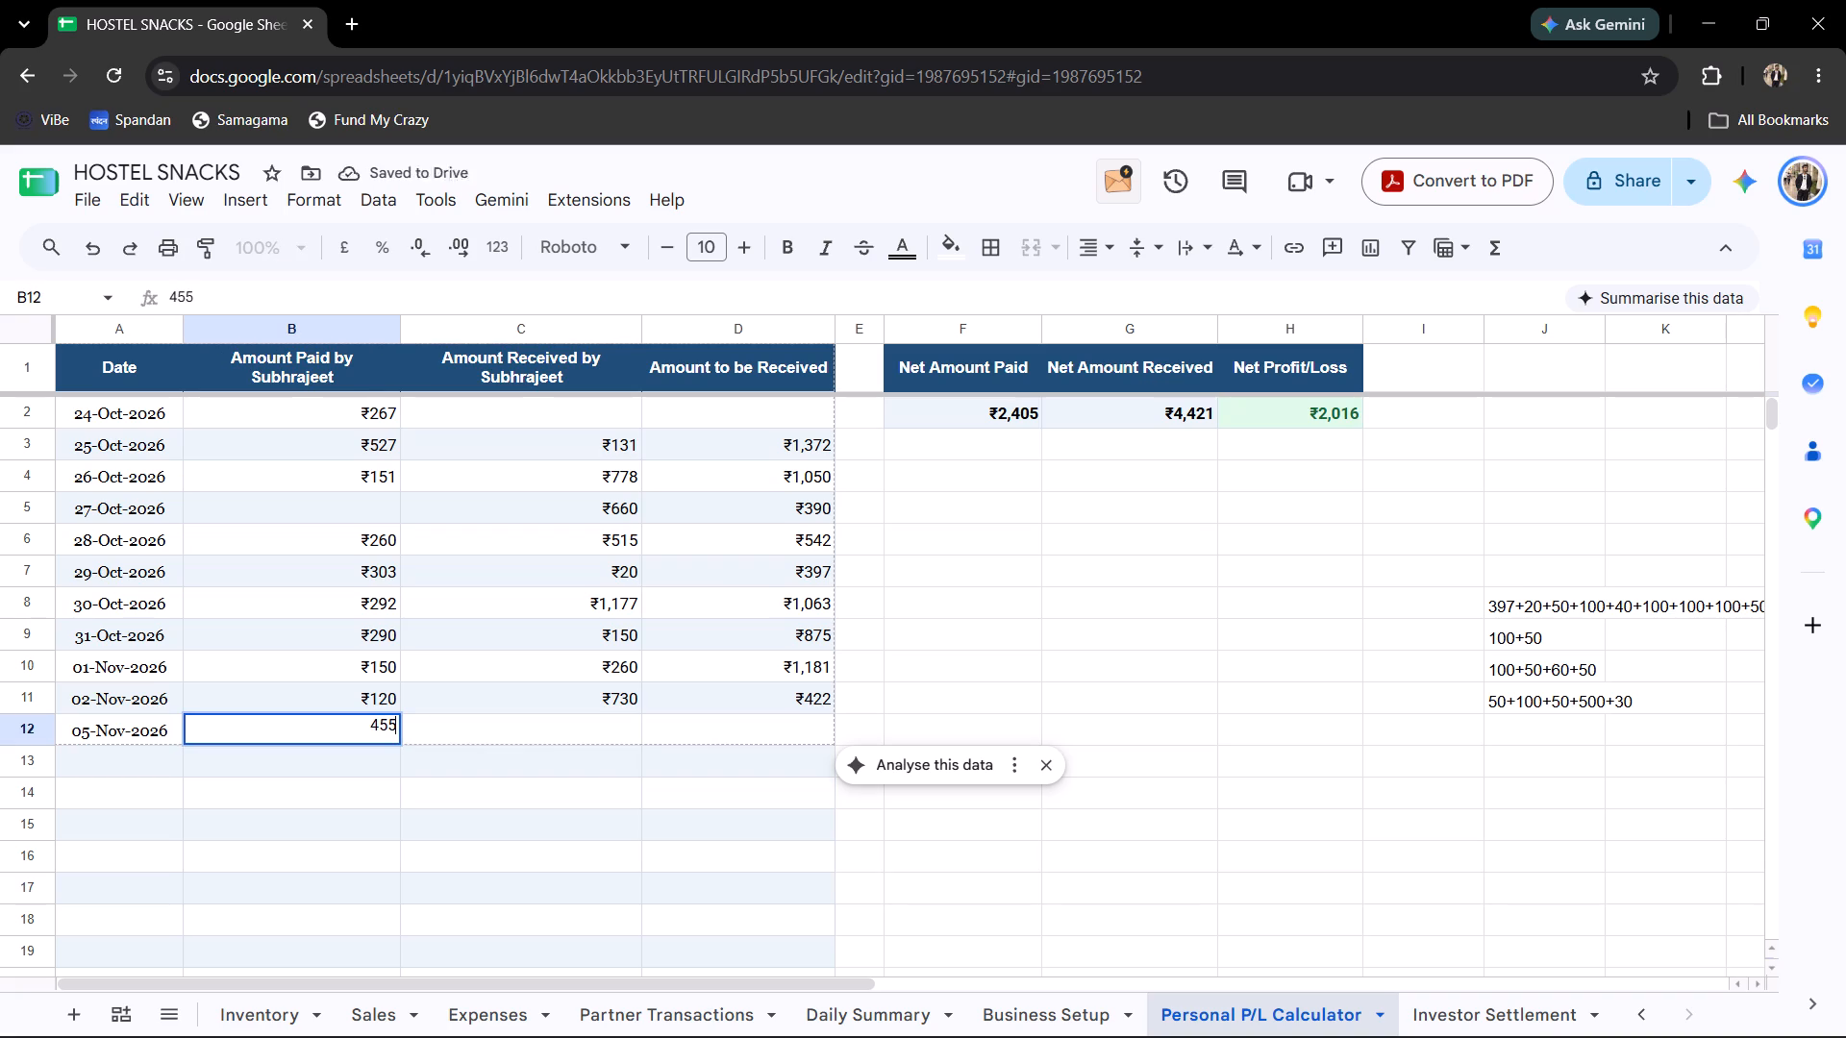
pyautogui.press('Tab')
# Complete the 5/11/26 row with 100 as the amount received by Subhrajeet and 1124 as the amount to be received.
pyautogui.press('Tab')
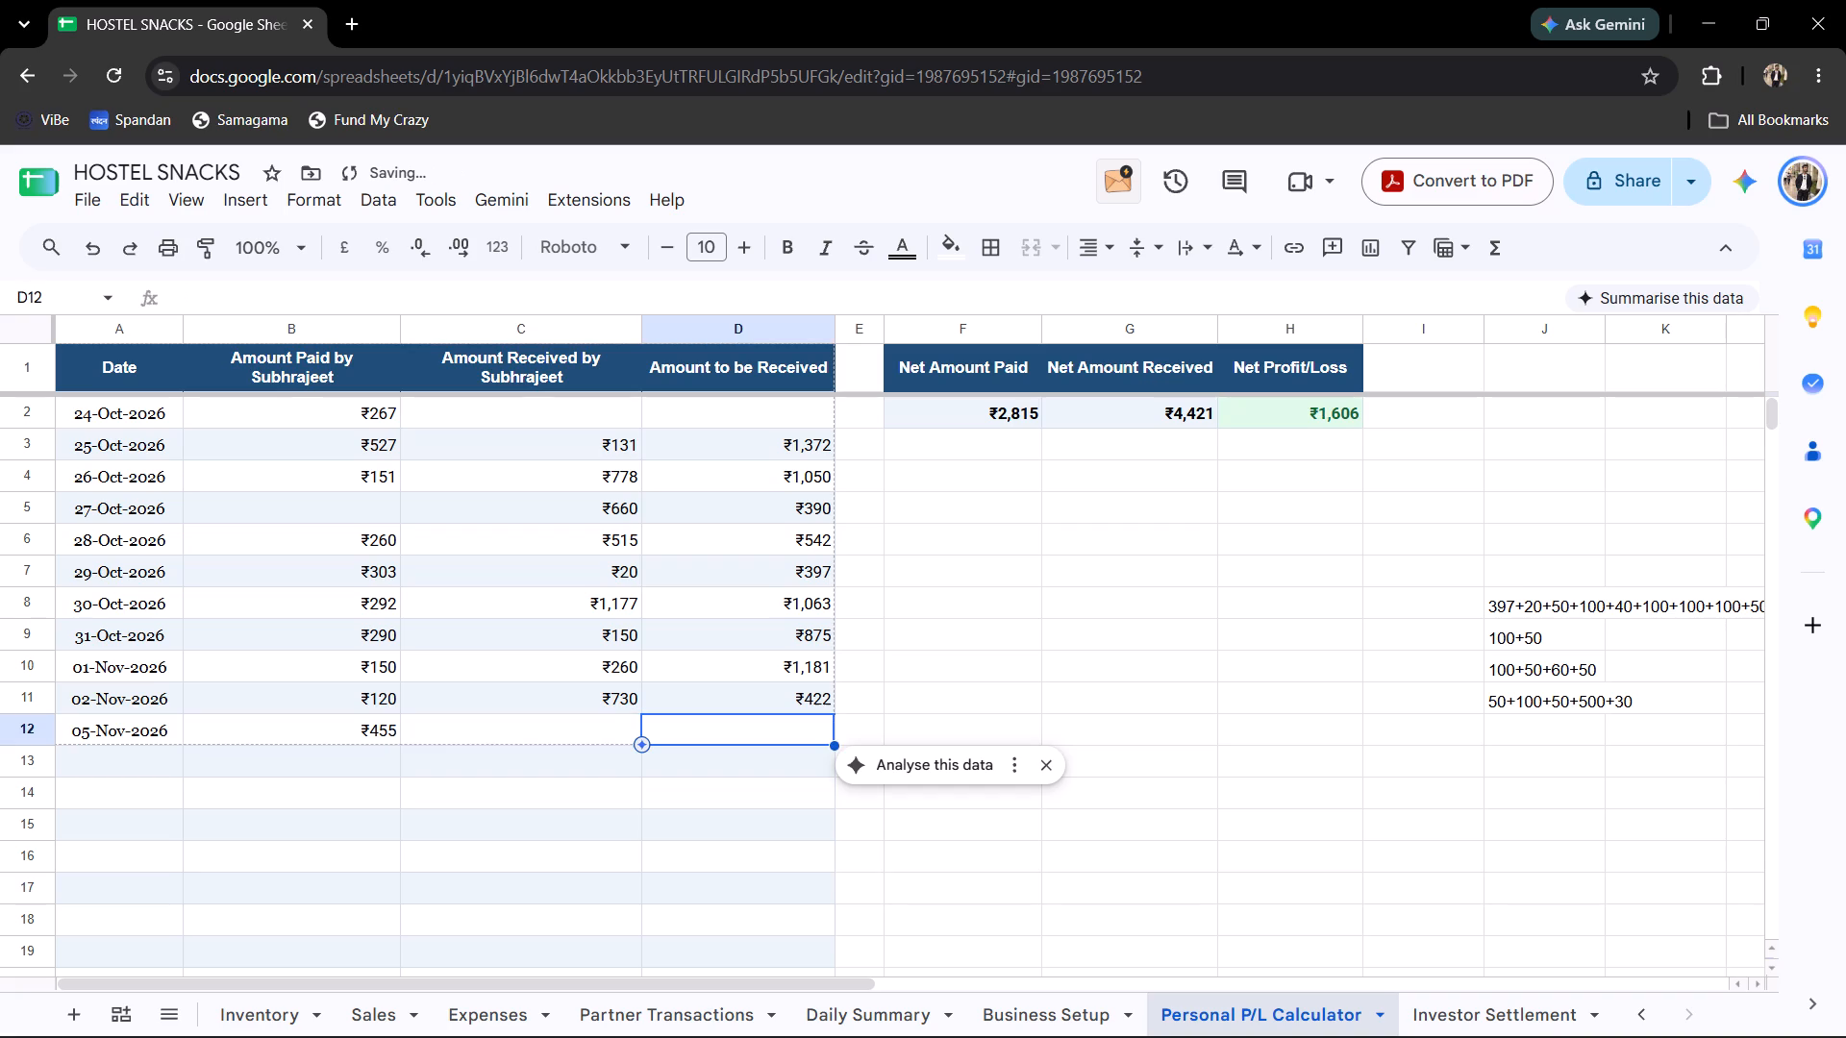
pyautogui.press('Left')
pyautogui.write('100')
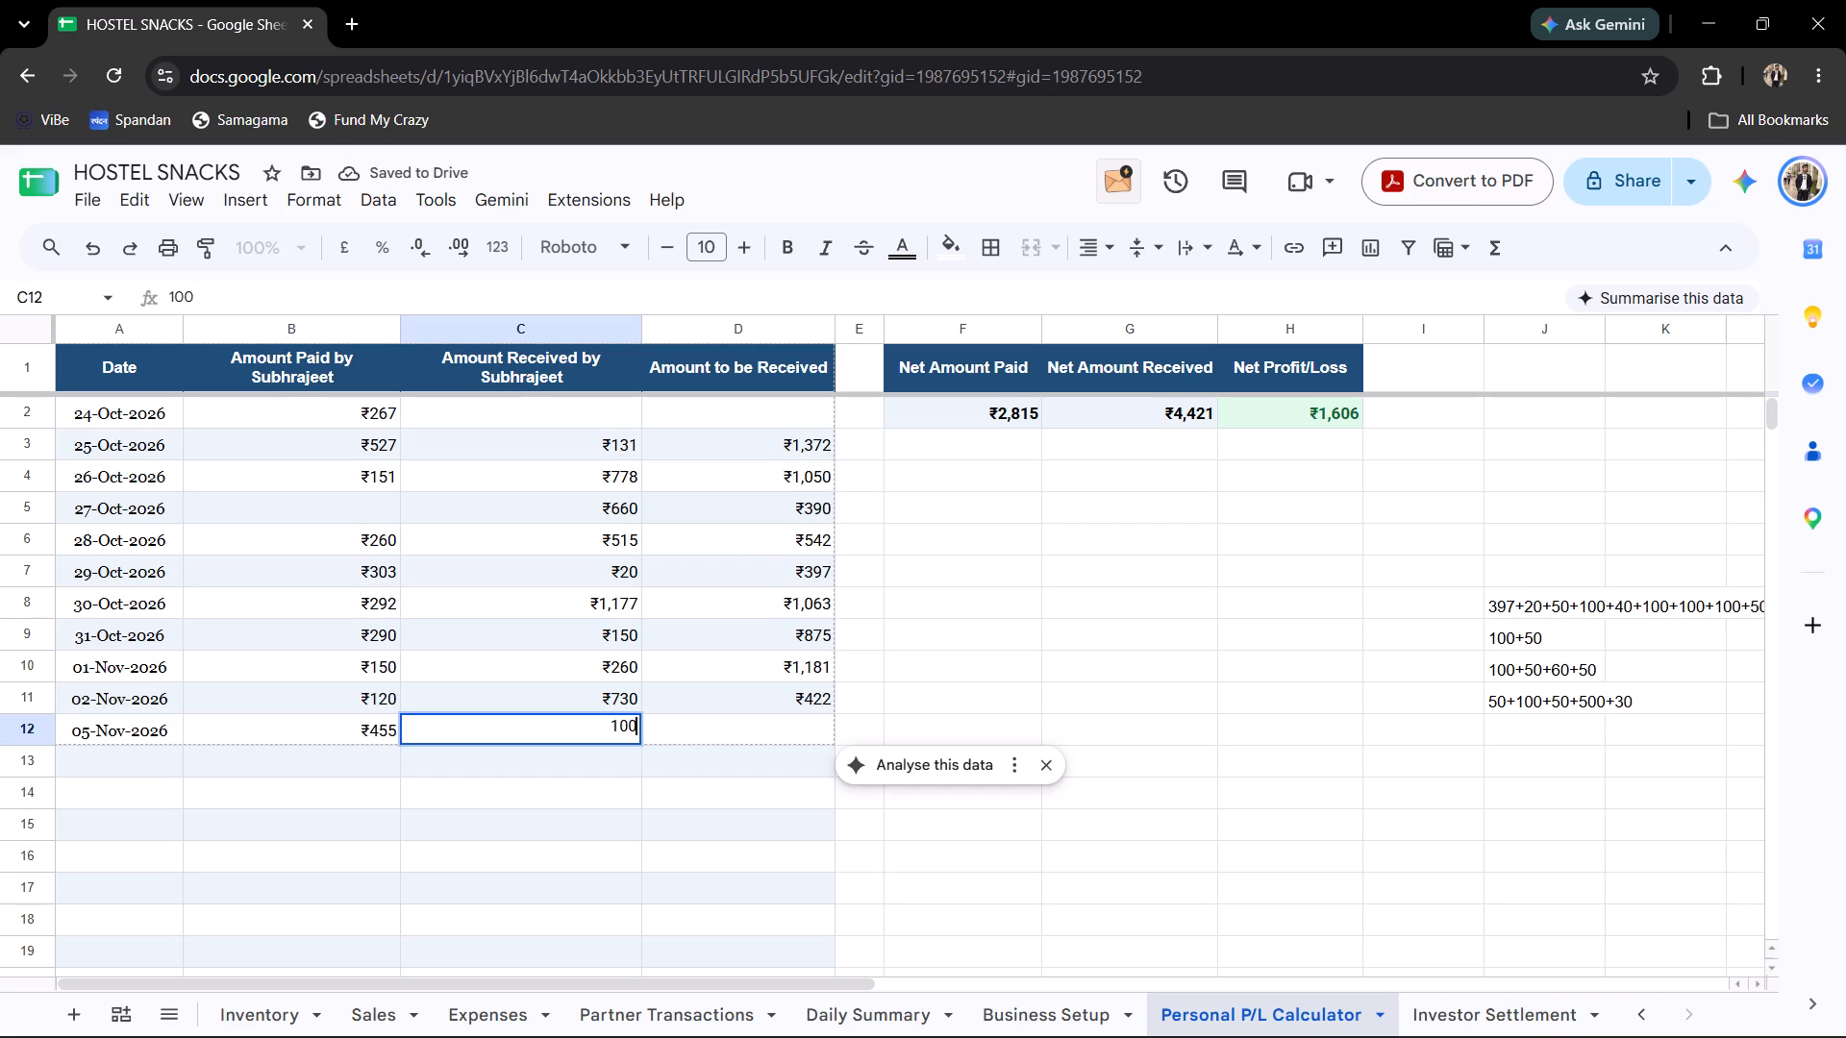
pyautogui.press('Tab')
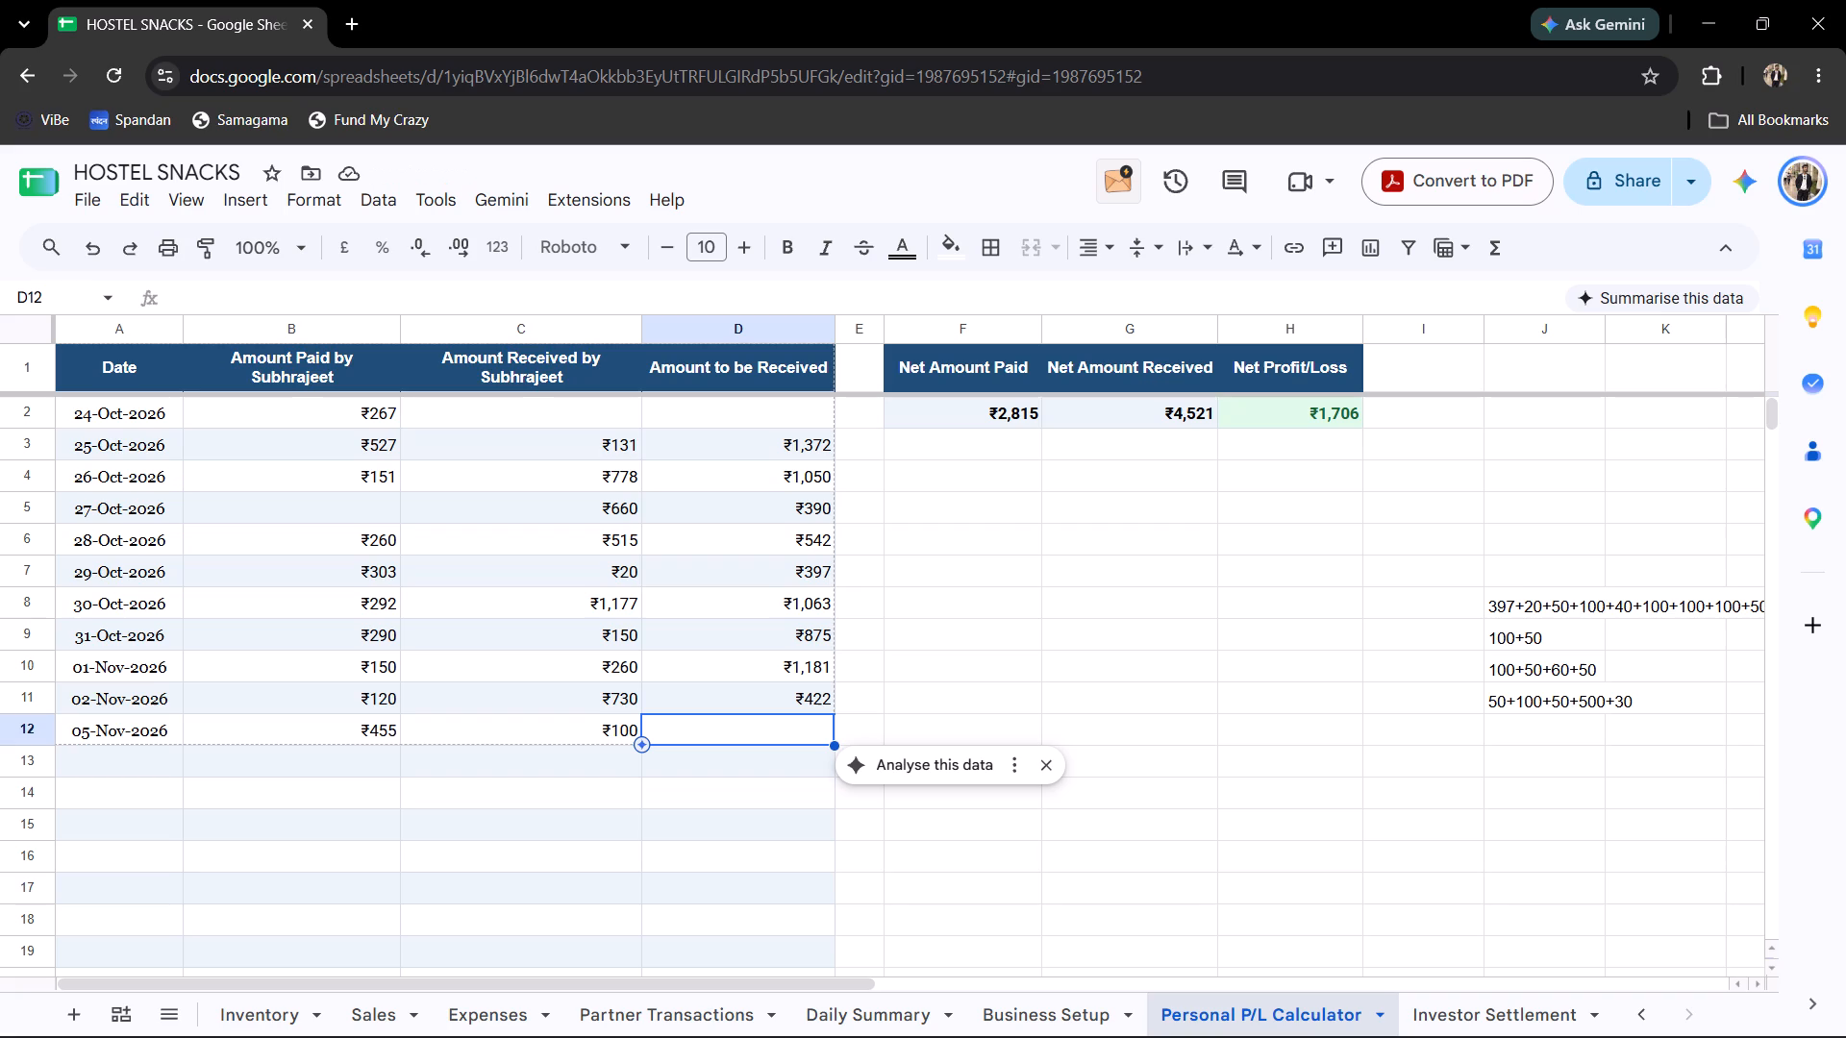
pyautogui.write('1124')
pyautogui.press('Return')
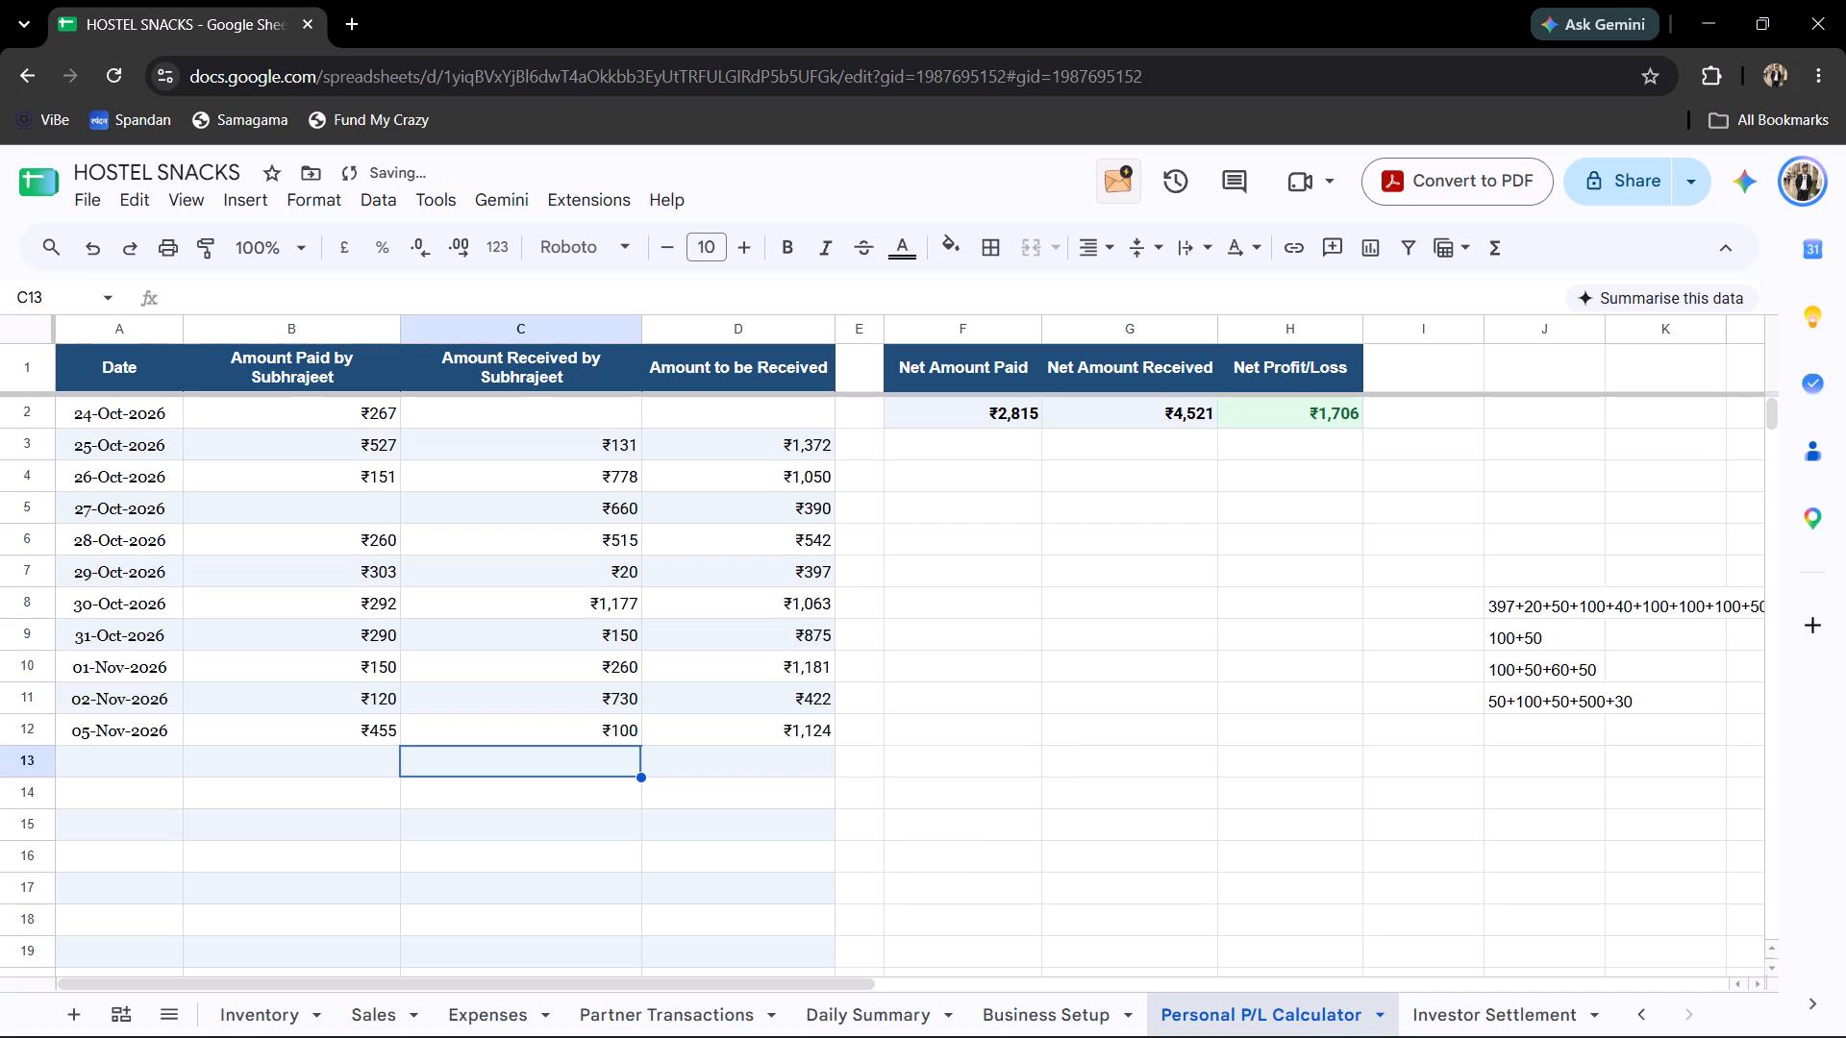
pyautogui.click(719, 762)
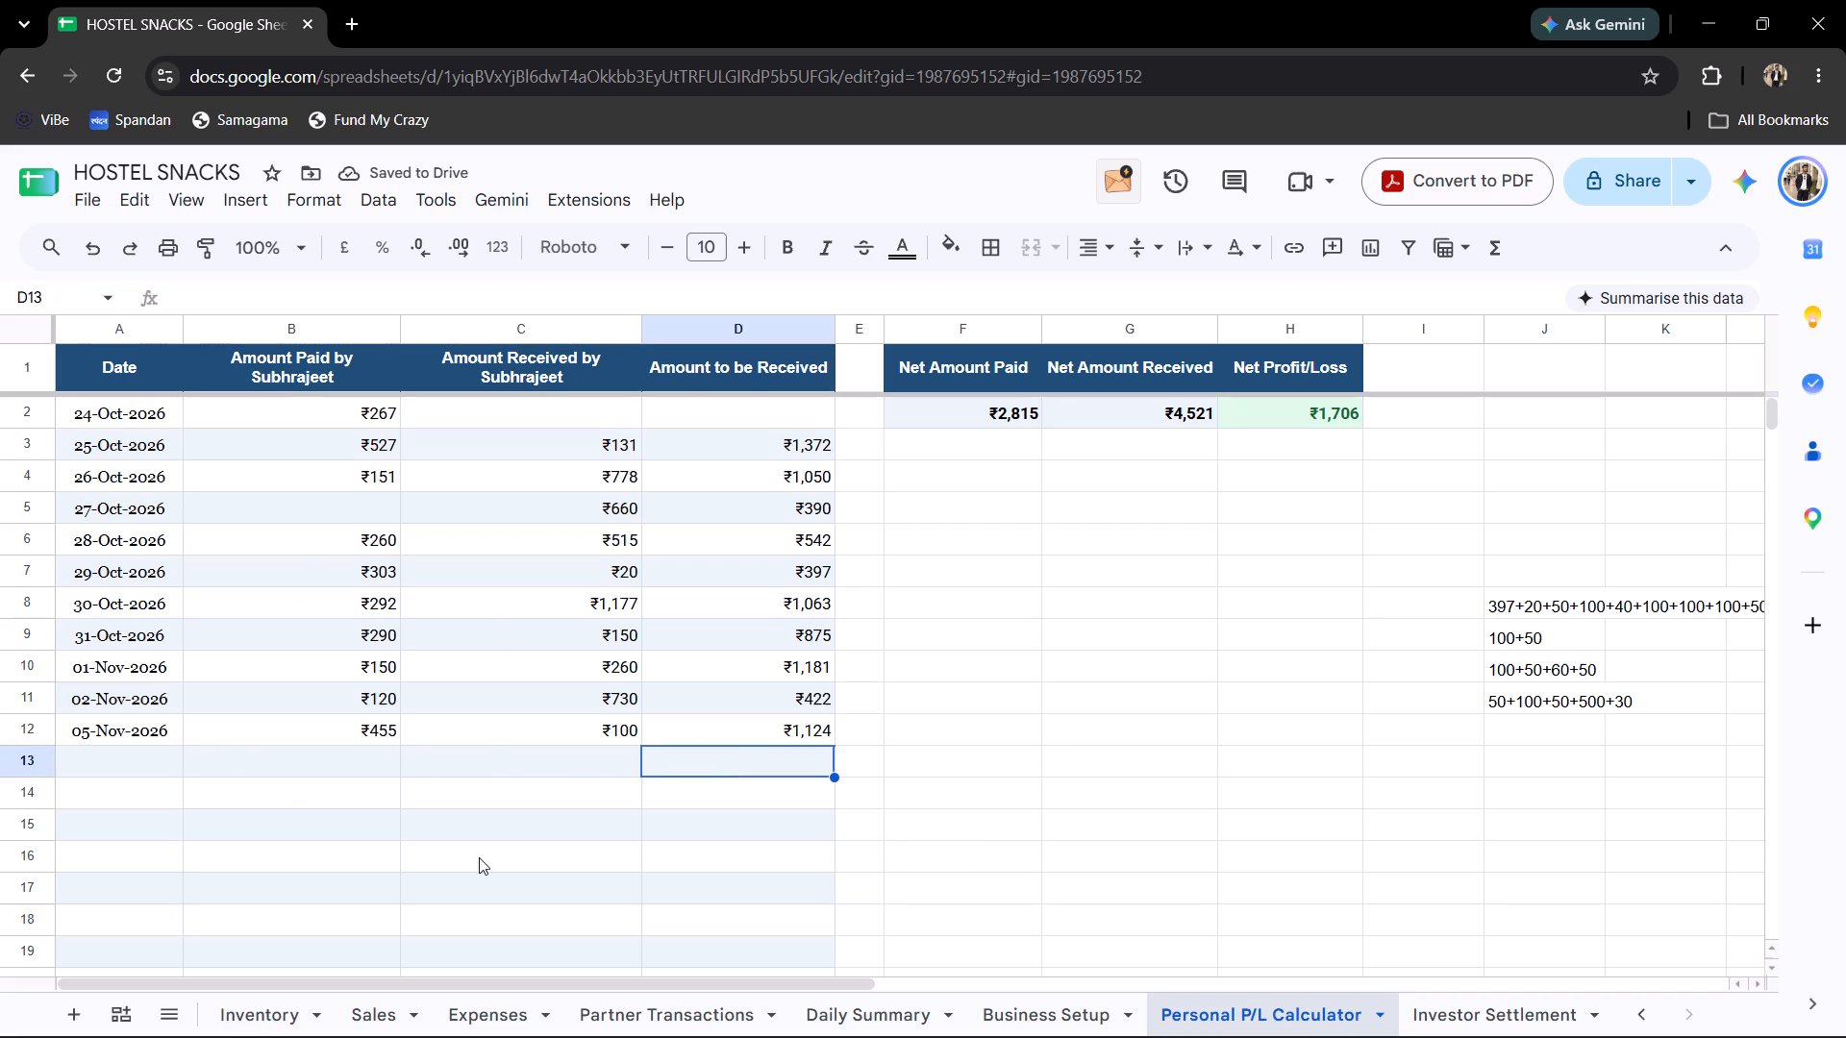
# Note the received amount 100 in column J beside the 5/11/26 row, below the earlier breakdown notes.
pyautogui.click(1495, 731)
pyautogui.write('100')
pyautogui.press('Return')
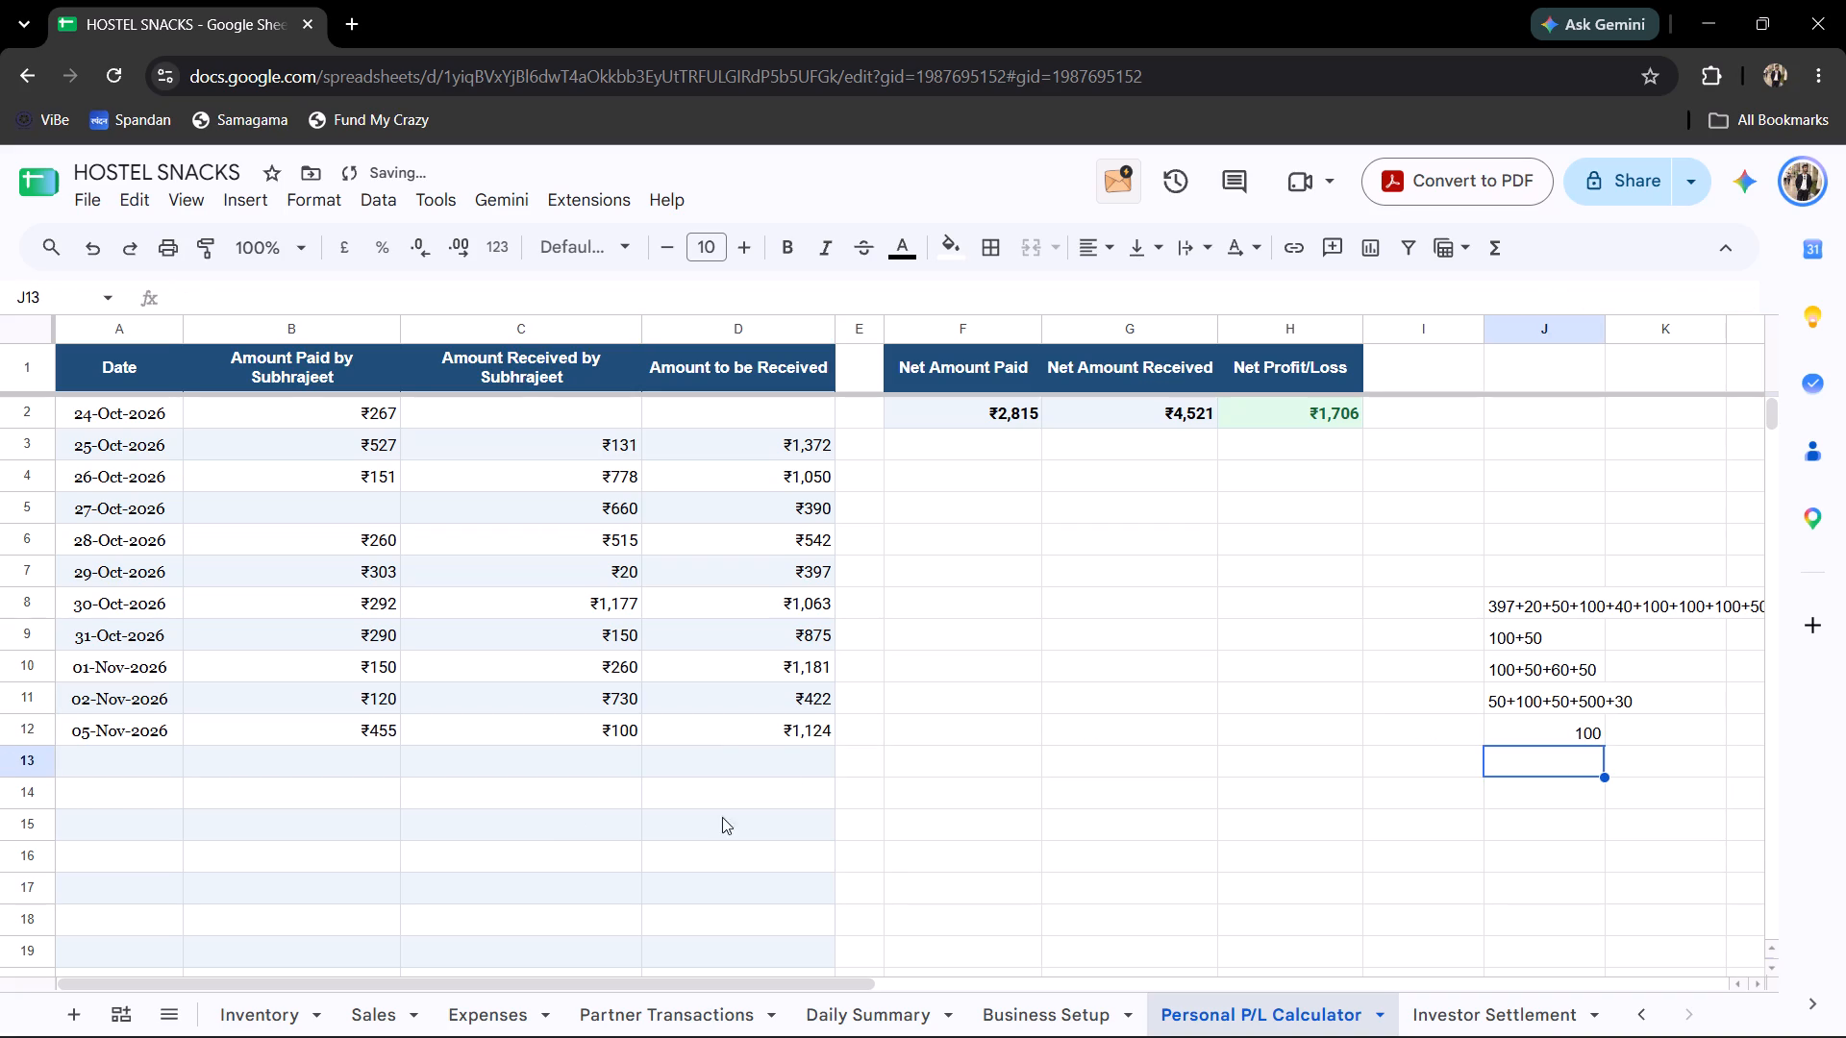
# Check the Investor Settlement sheet around the latest entry and the empty Amount Returned cells below it.
pyautogui.click(1484, 992)
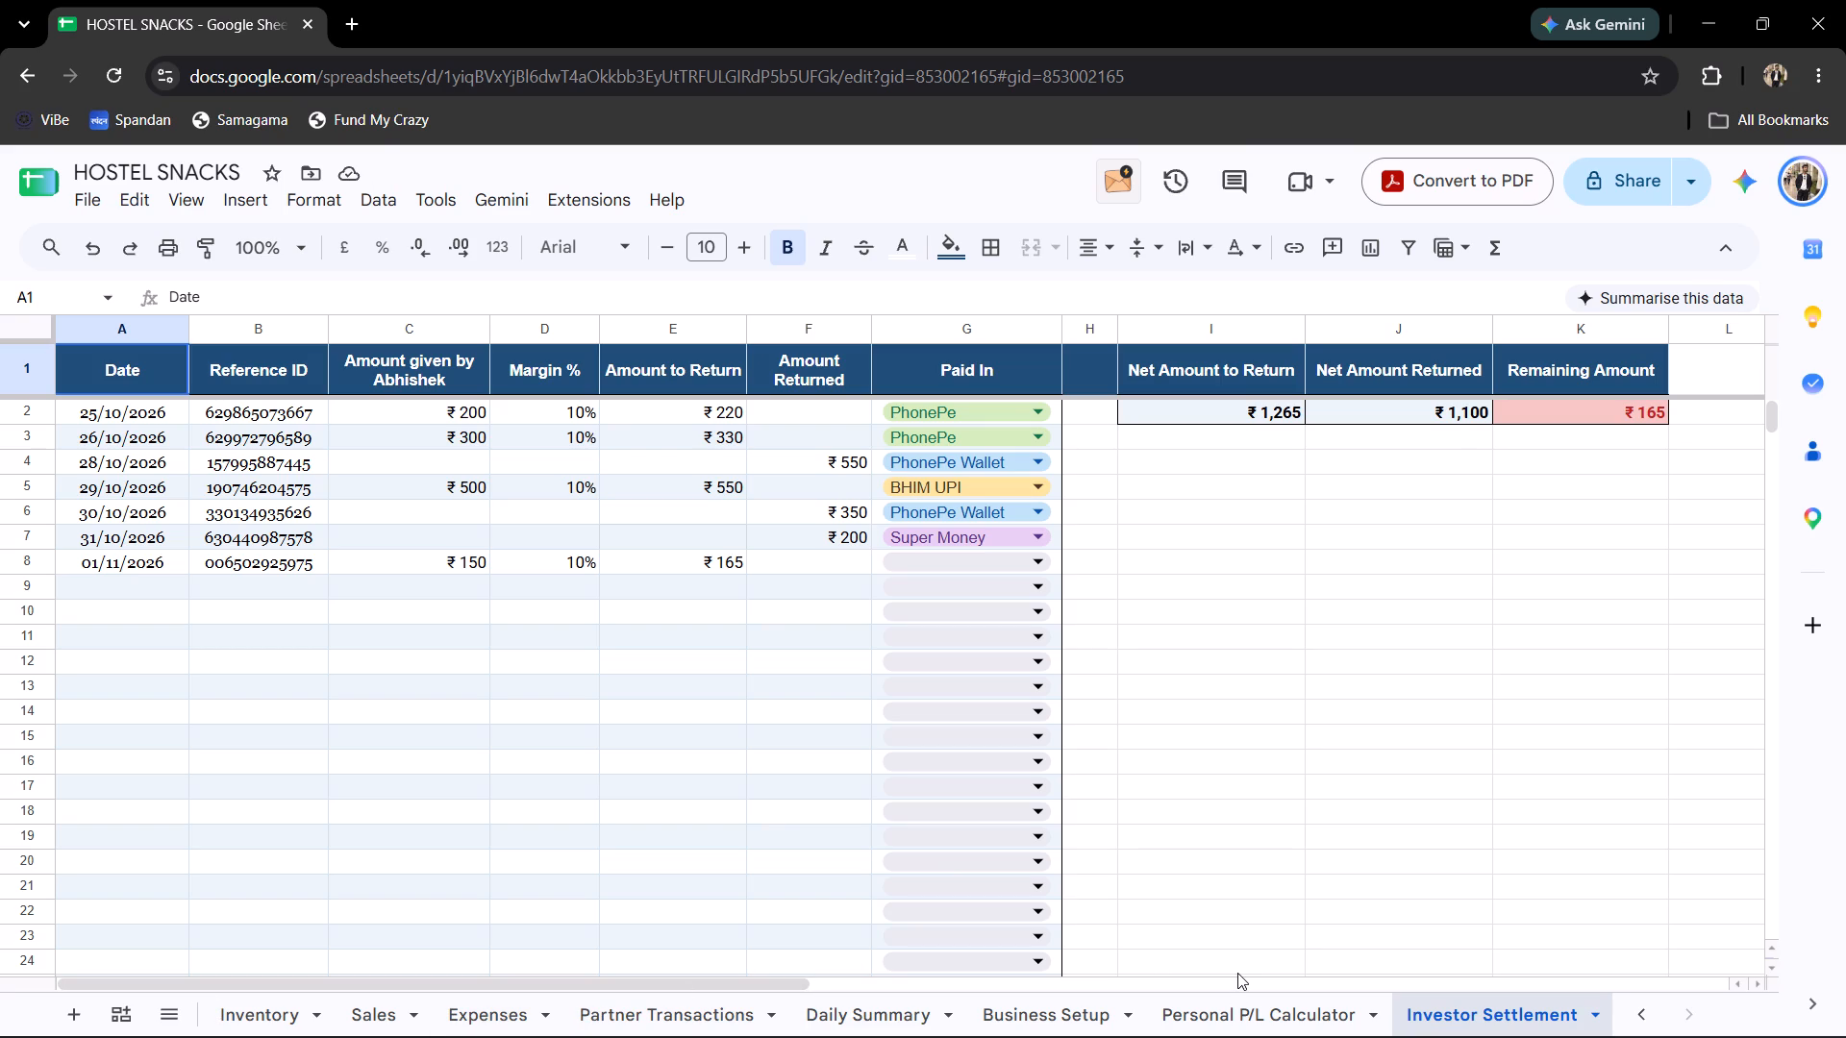
pyautogui.click(851, 561)
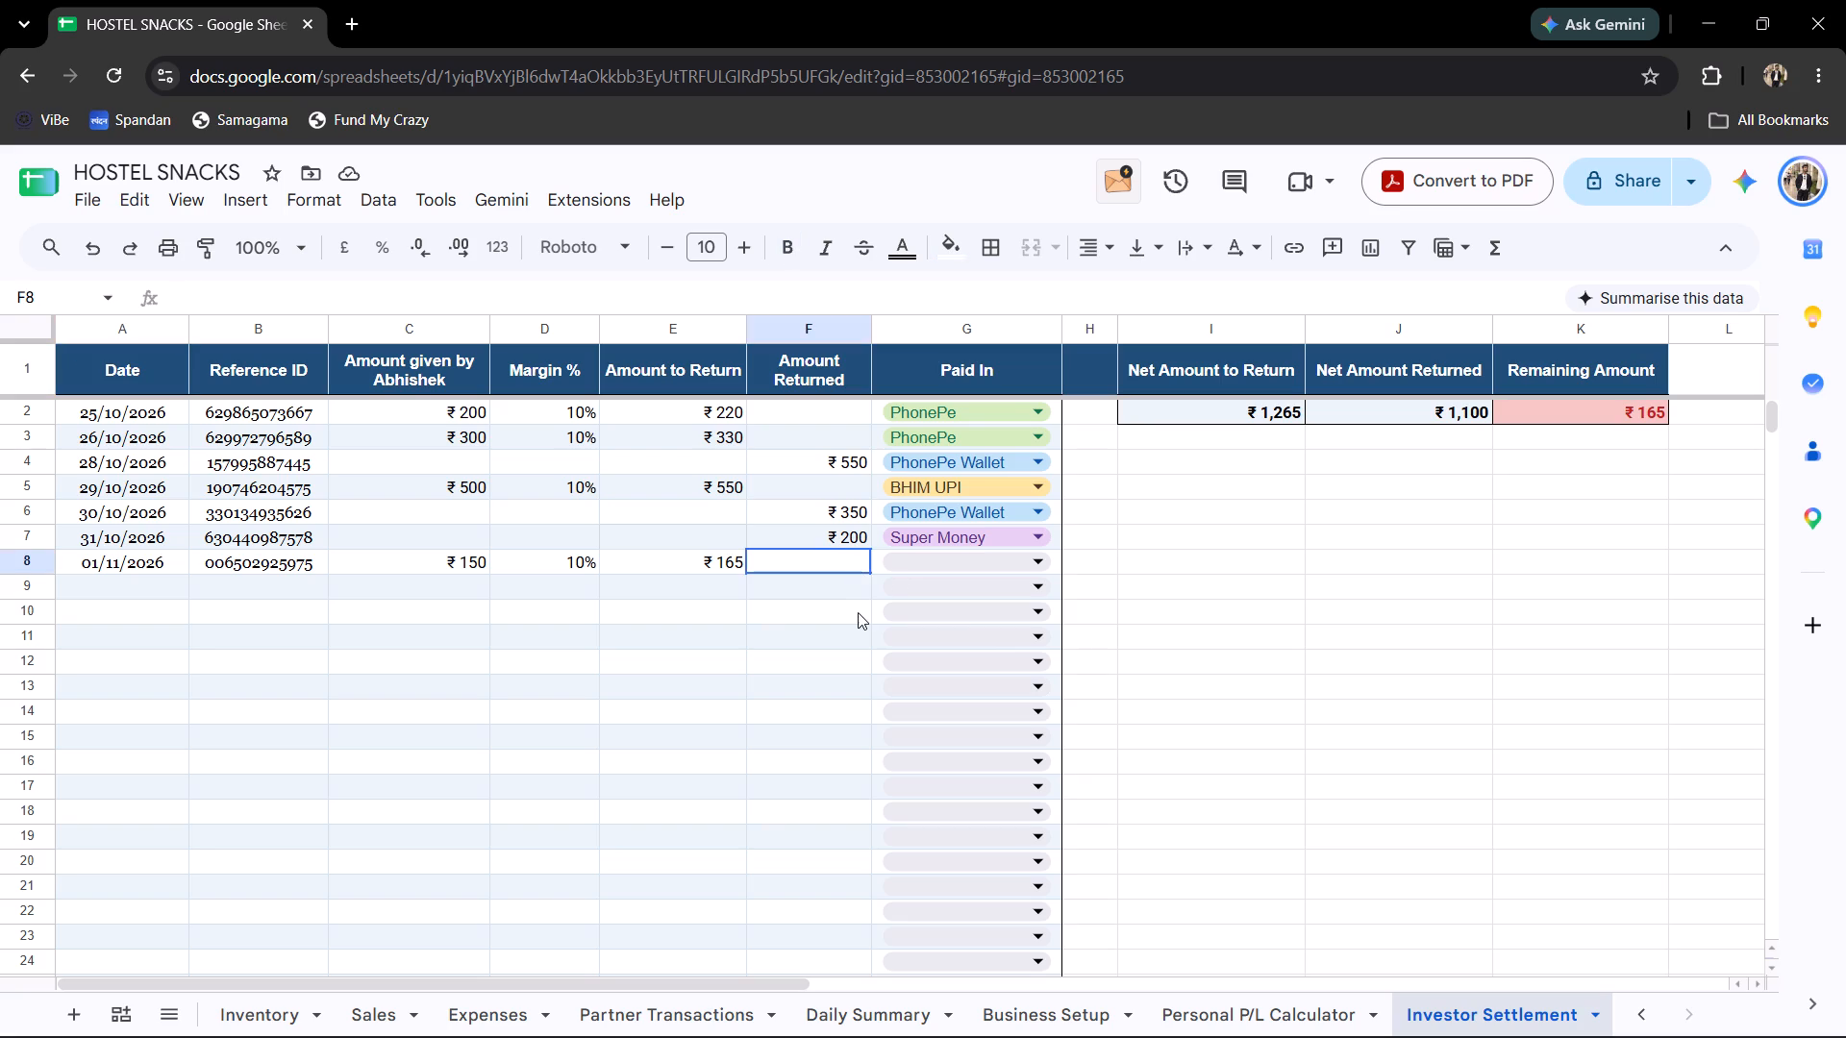
pyautogui.click(858, 612)
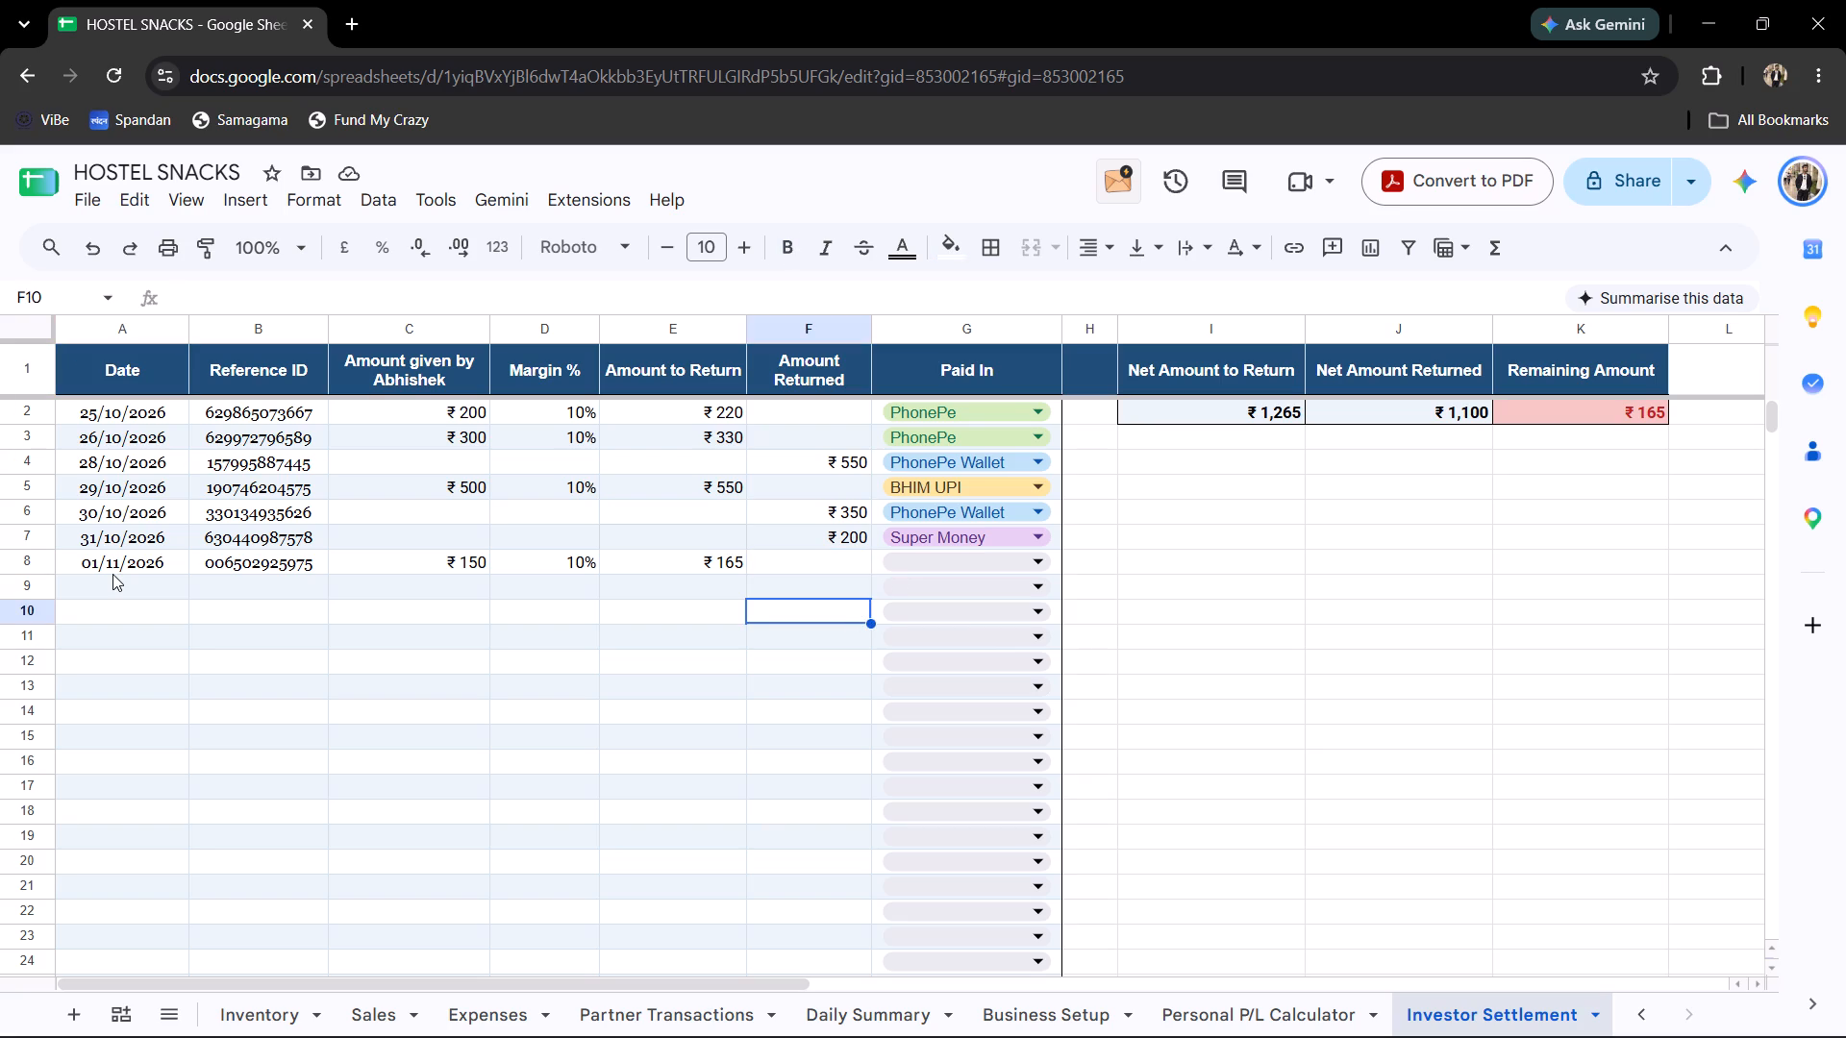
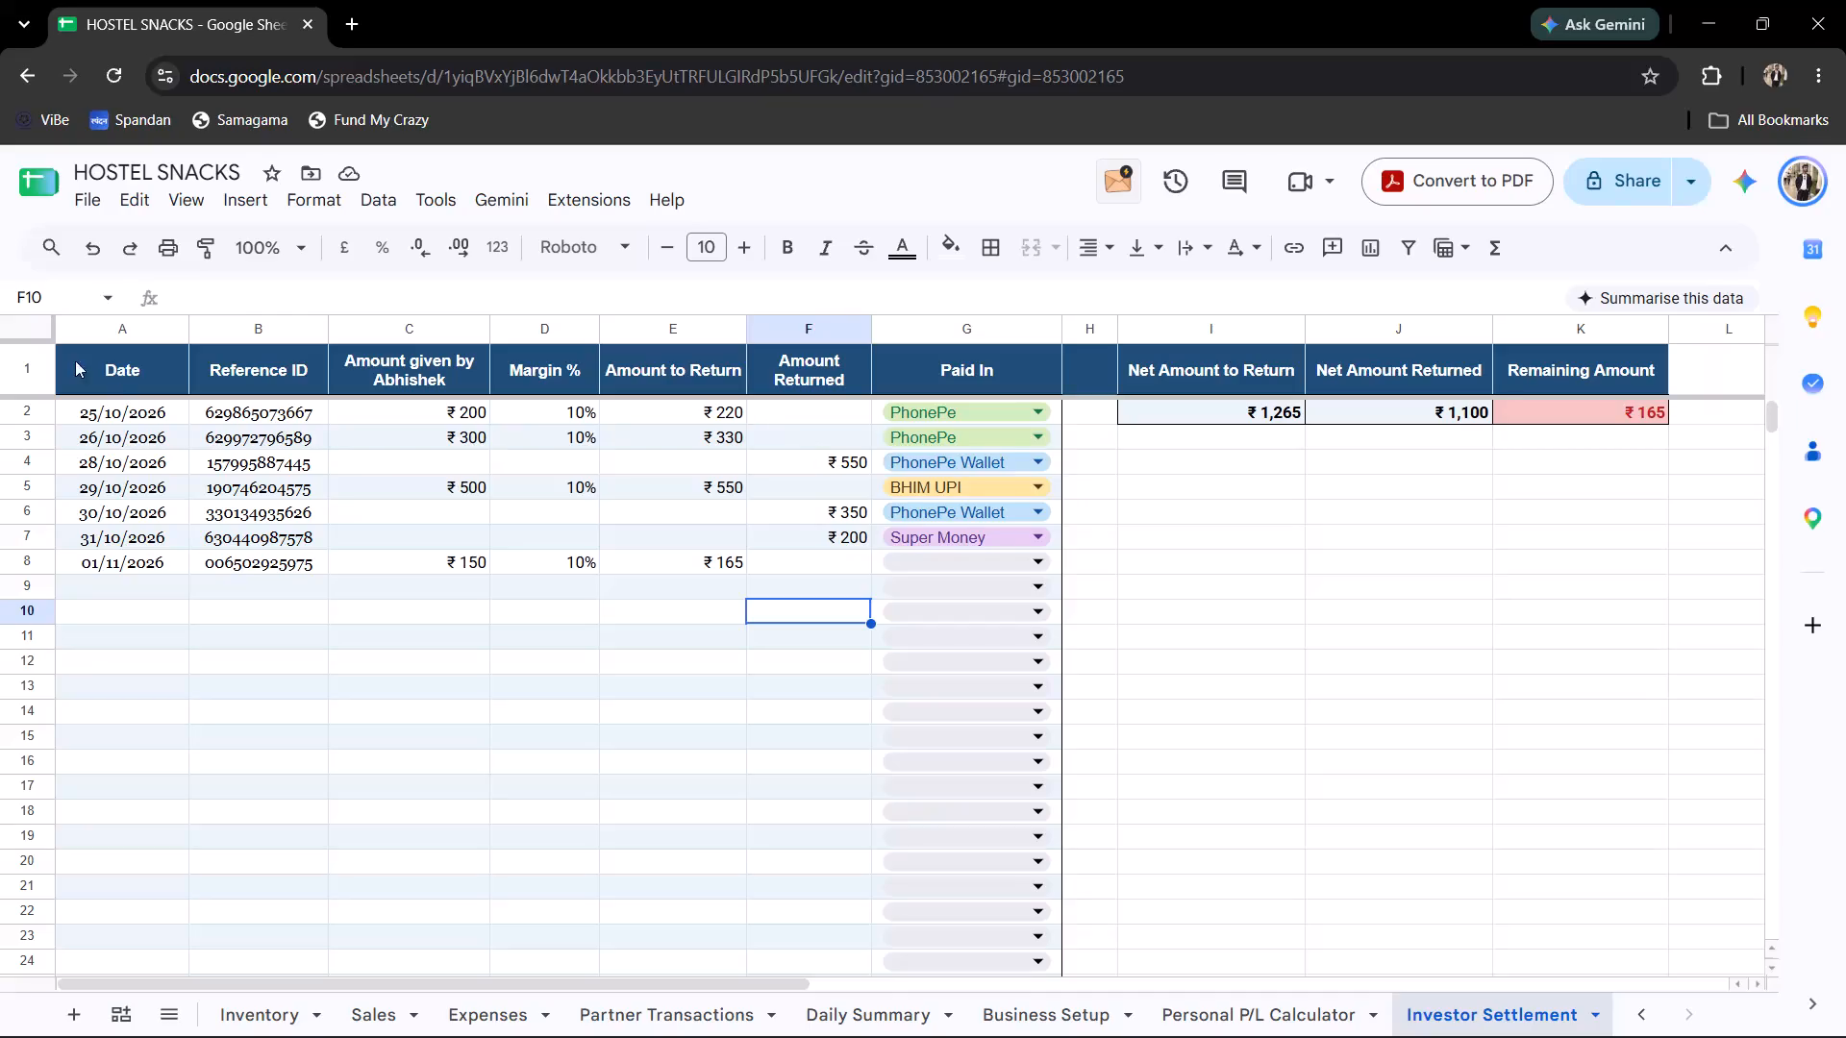
# Look over the Investor Settlement, Personal P/L Calculator, Business Setup and Daily Summary sheets after the latest entries.
pyautogui.click(146, 582)
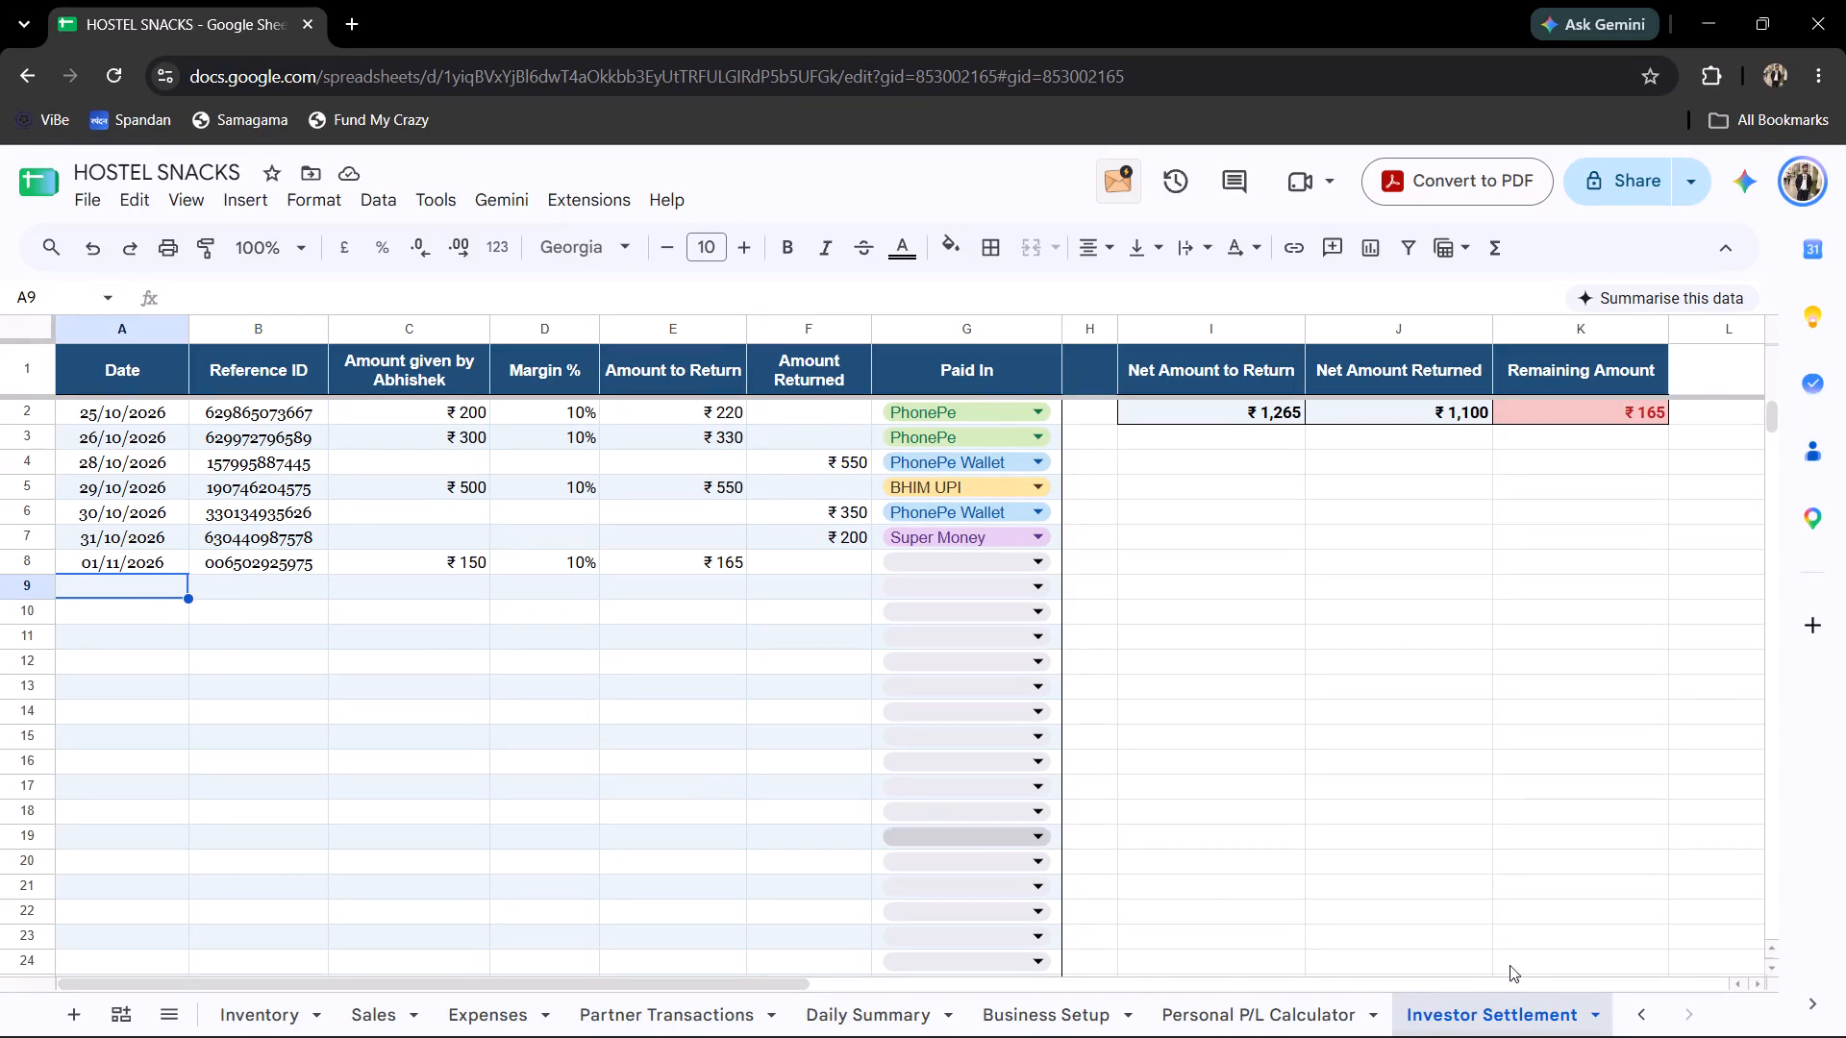
pyautogui.scroll(7, 1297, 974)
pyautogui.click(1151, 1003)
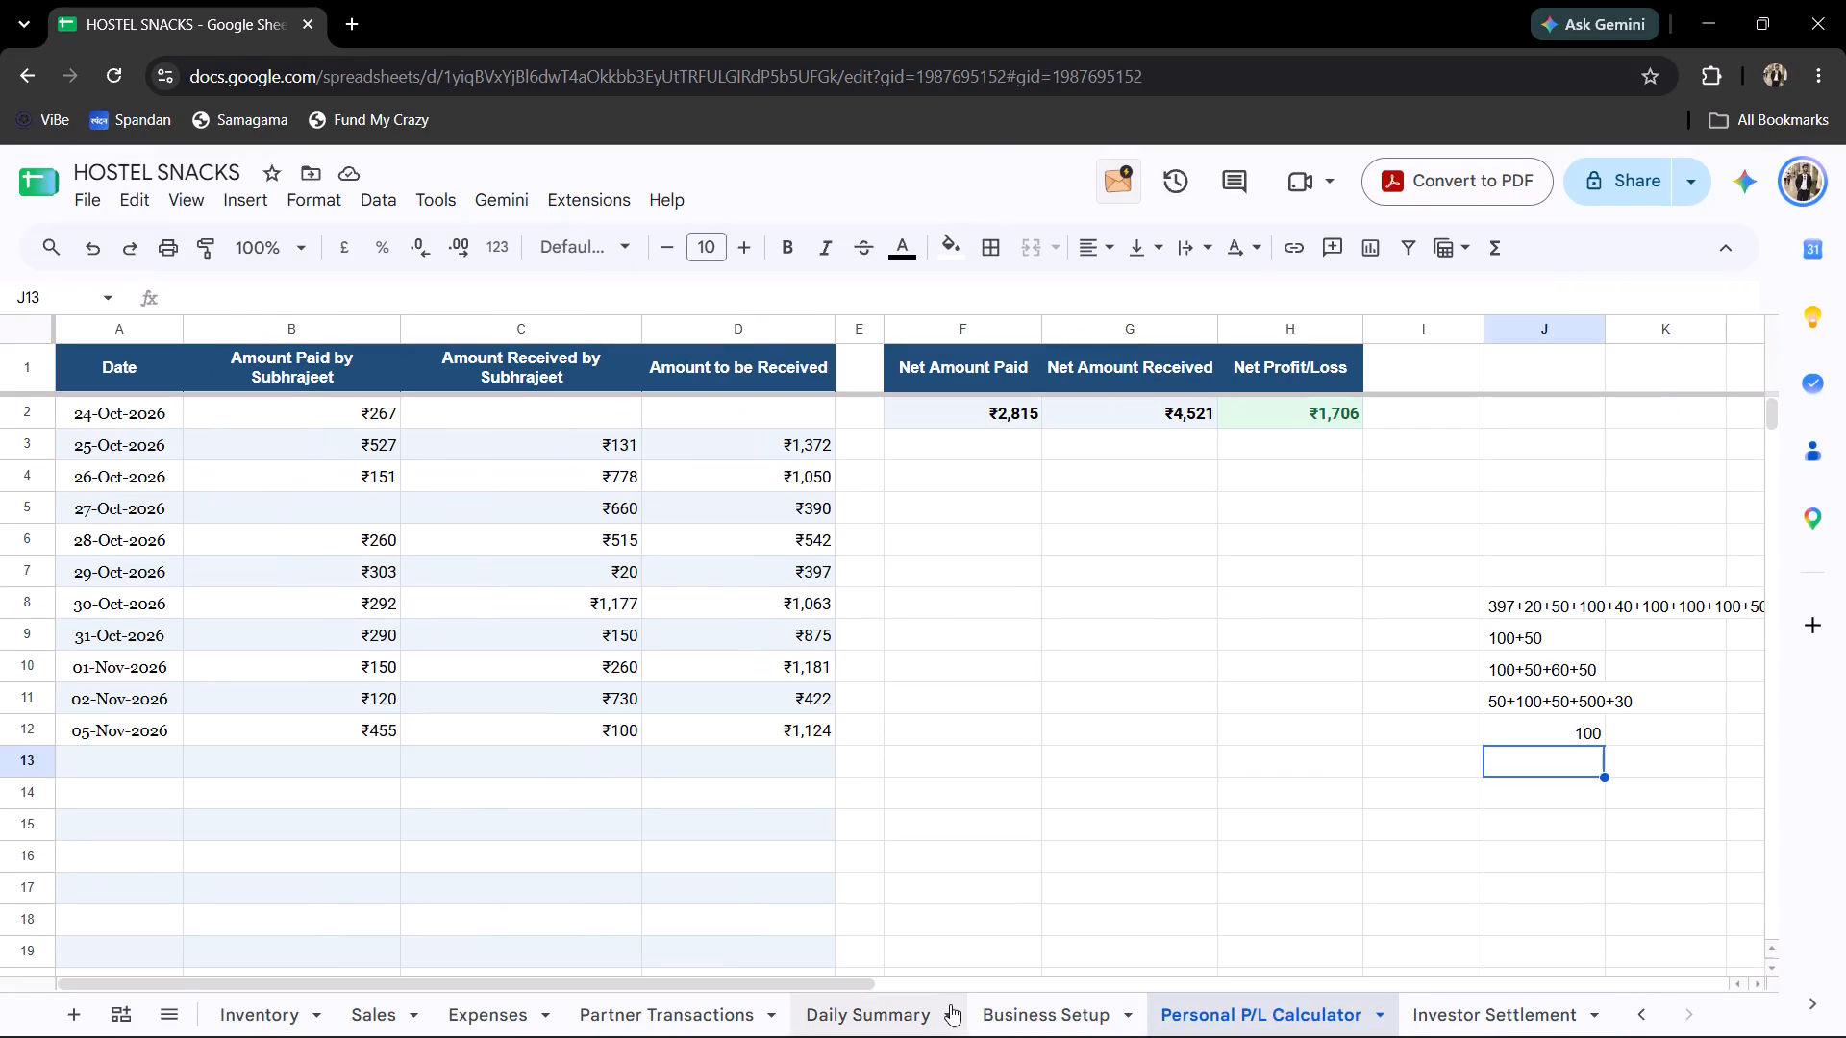
pyautogui.click(1090, 1015)
pyautogui.click(897, 1005)
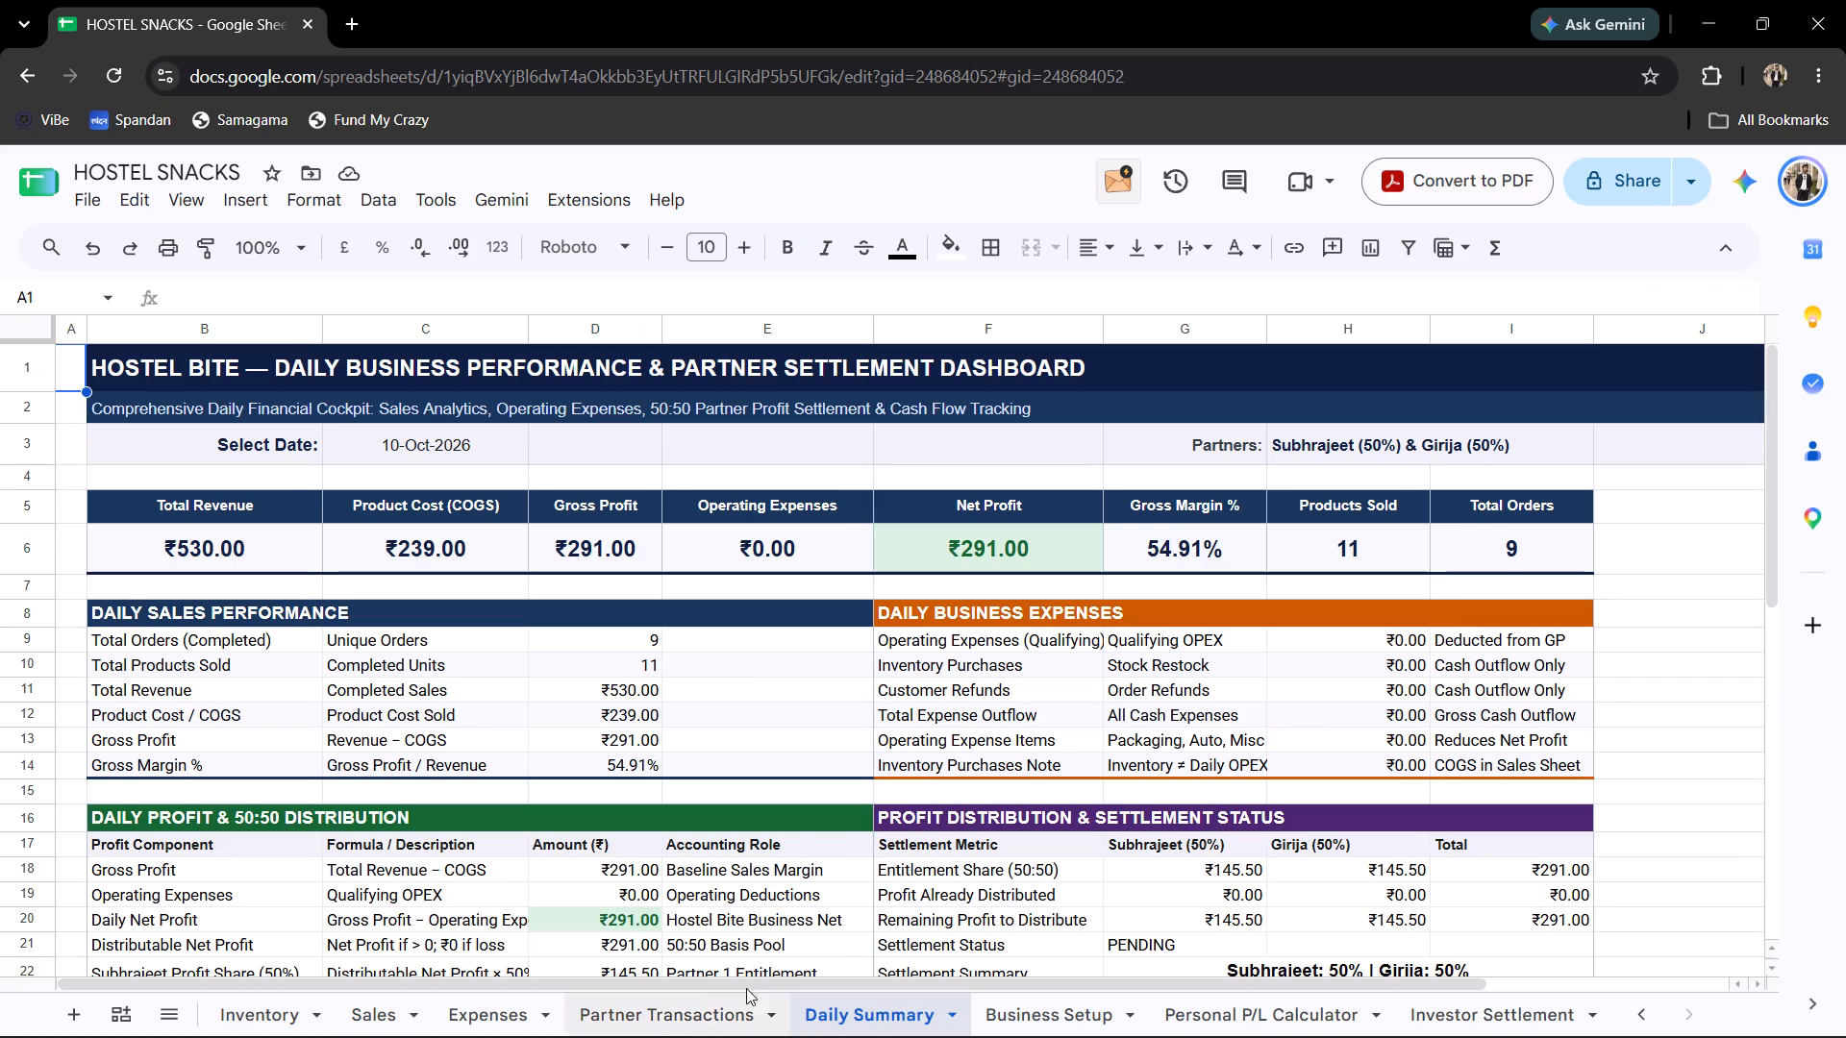
# Go to the empty UTR No. cell of the 05-Nov-2026 row in Partner Transactions.
pyautogui.click(694, 1025)
pyautogui.click(227, 776)
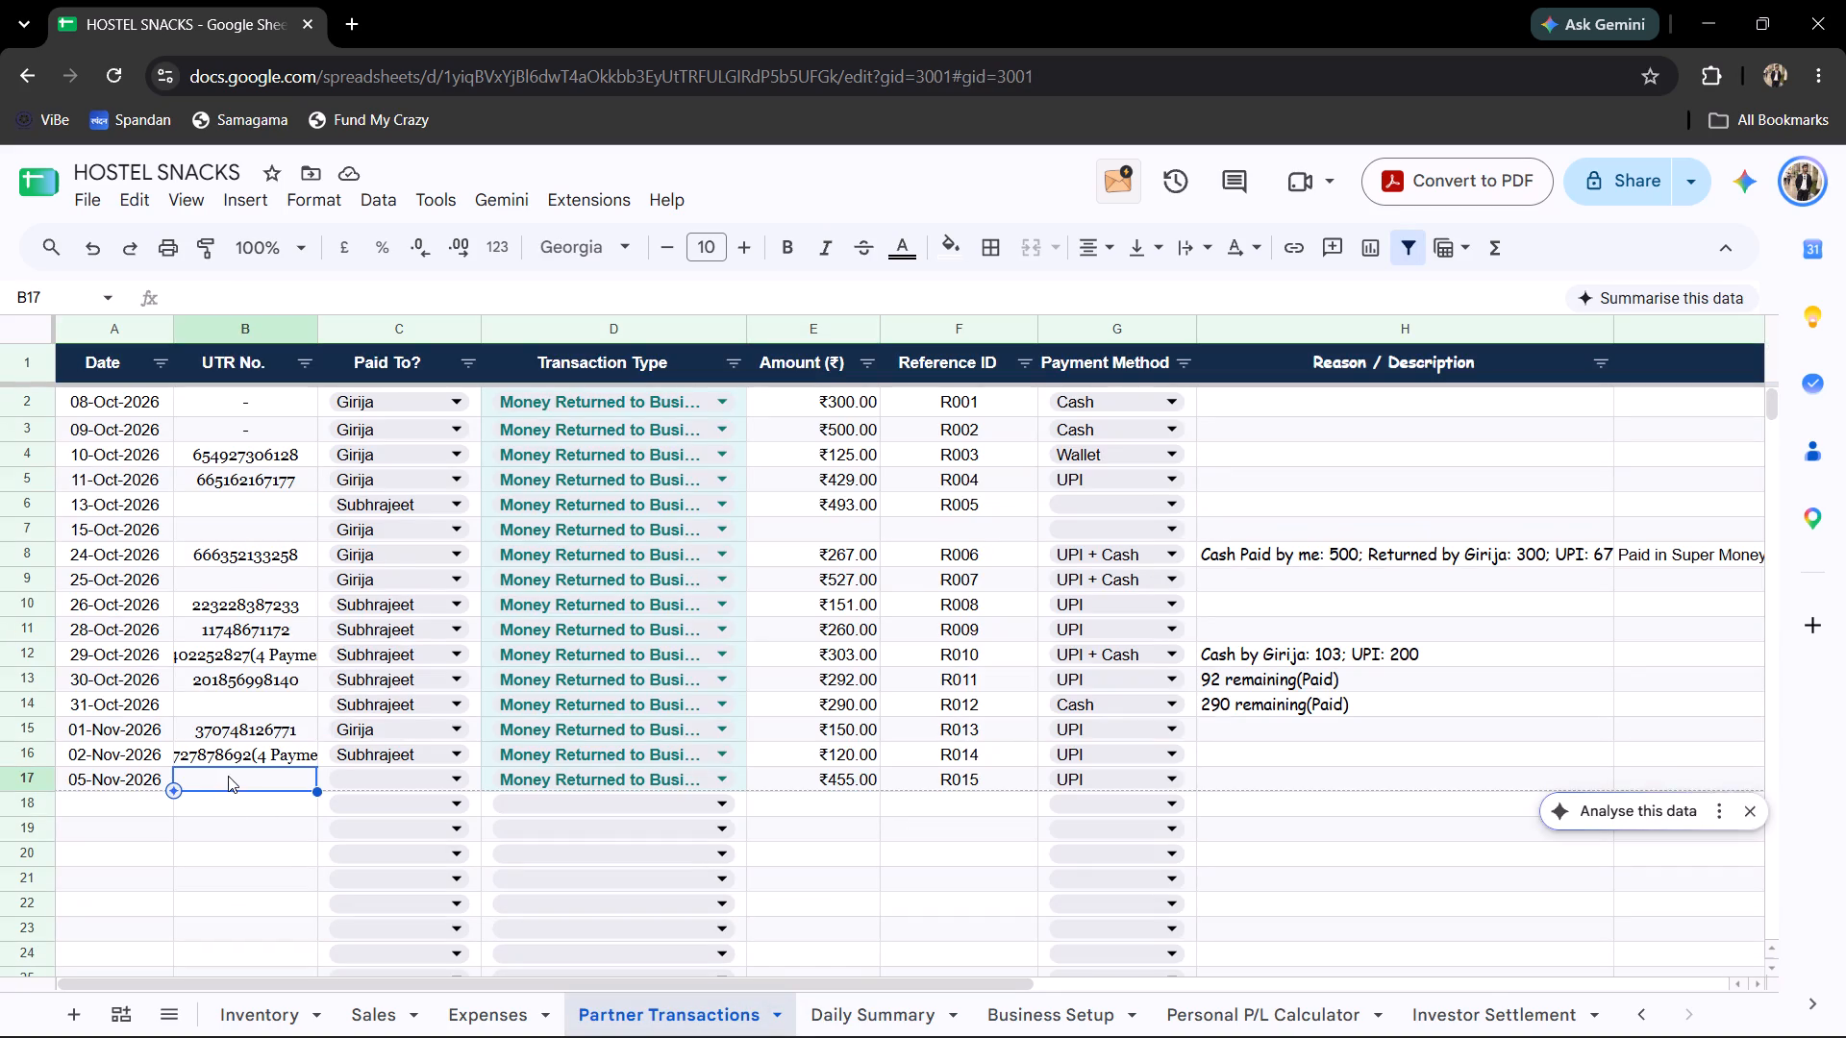
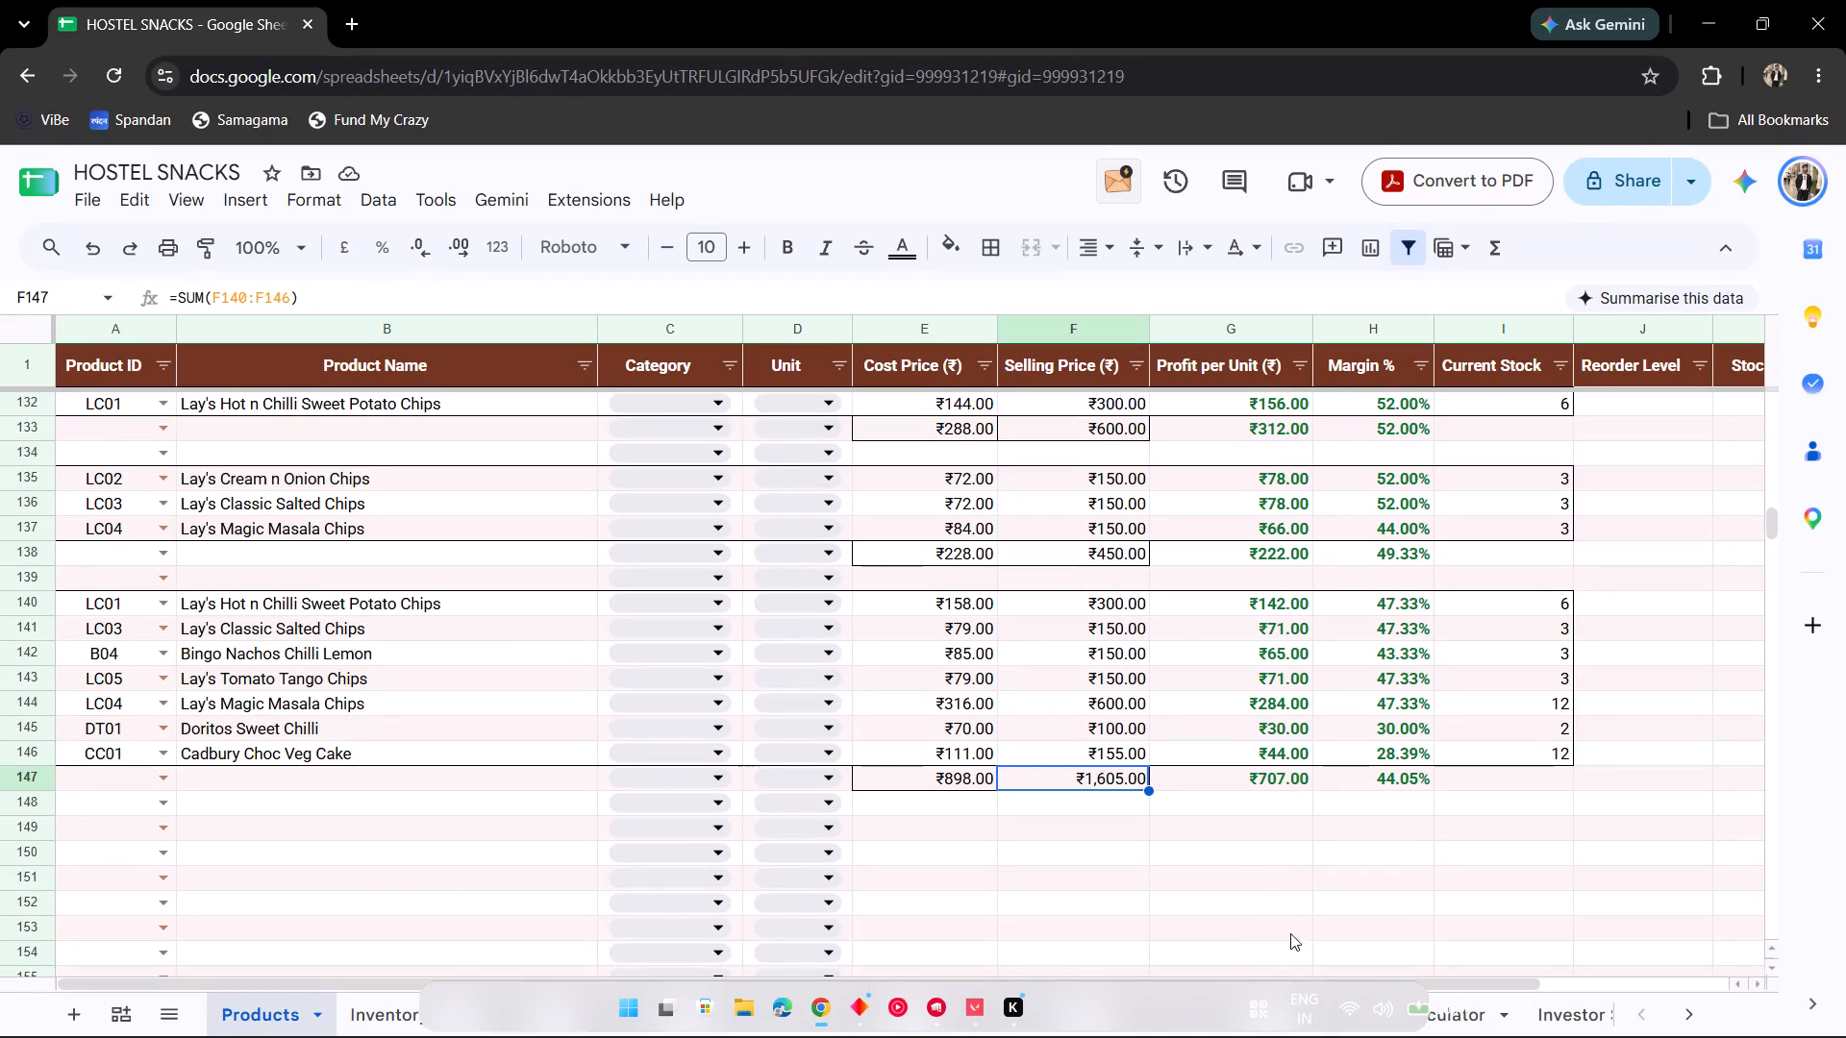
# Review the Personal P/L Calculator and Investor Settlement sheets, checking the settlement entries down to the first empty row of Investor Settlement.
pyautogui.scroll(-6, 1397, 1002)
pyautogui.click(1398, 1007)
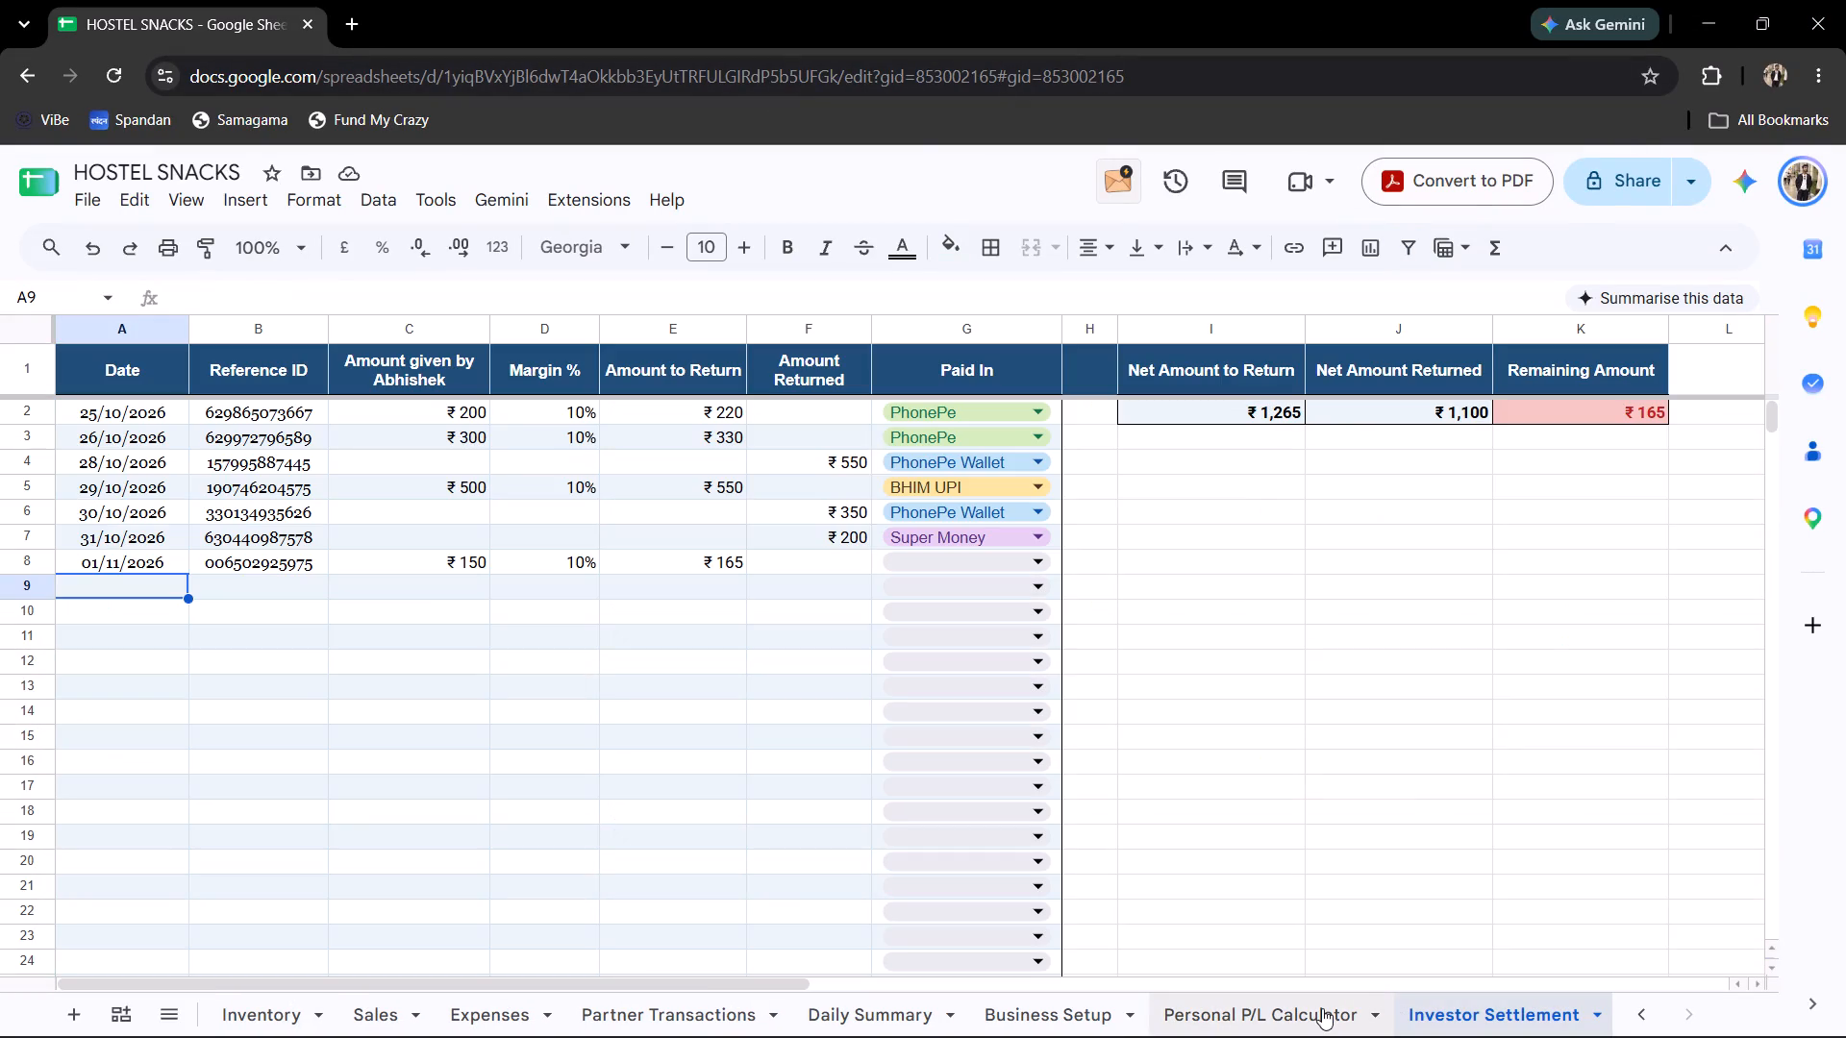
pyautogui.click(1272, 1031)
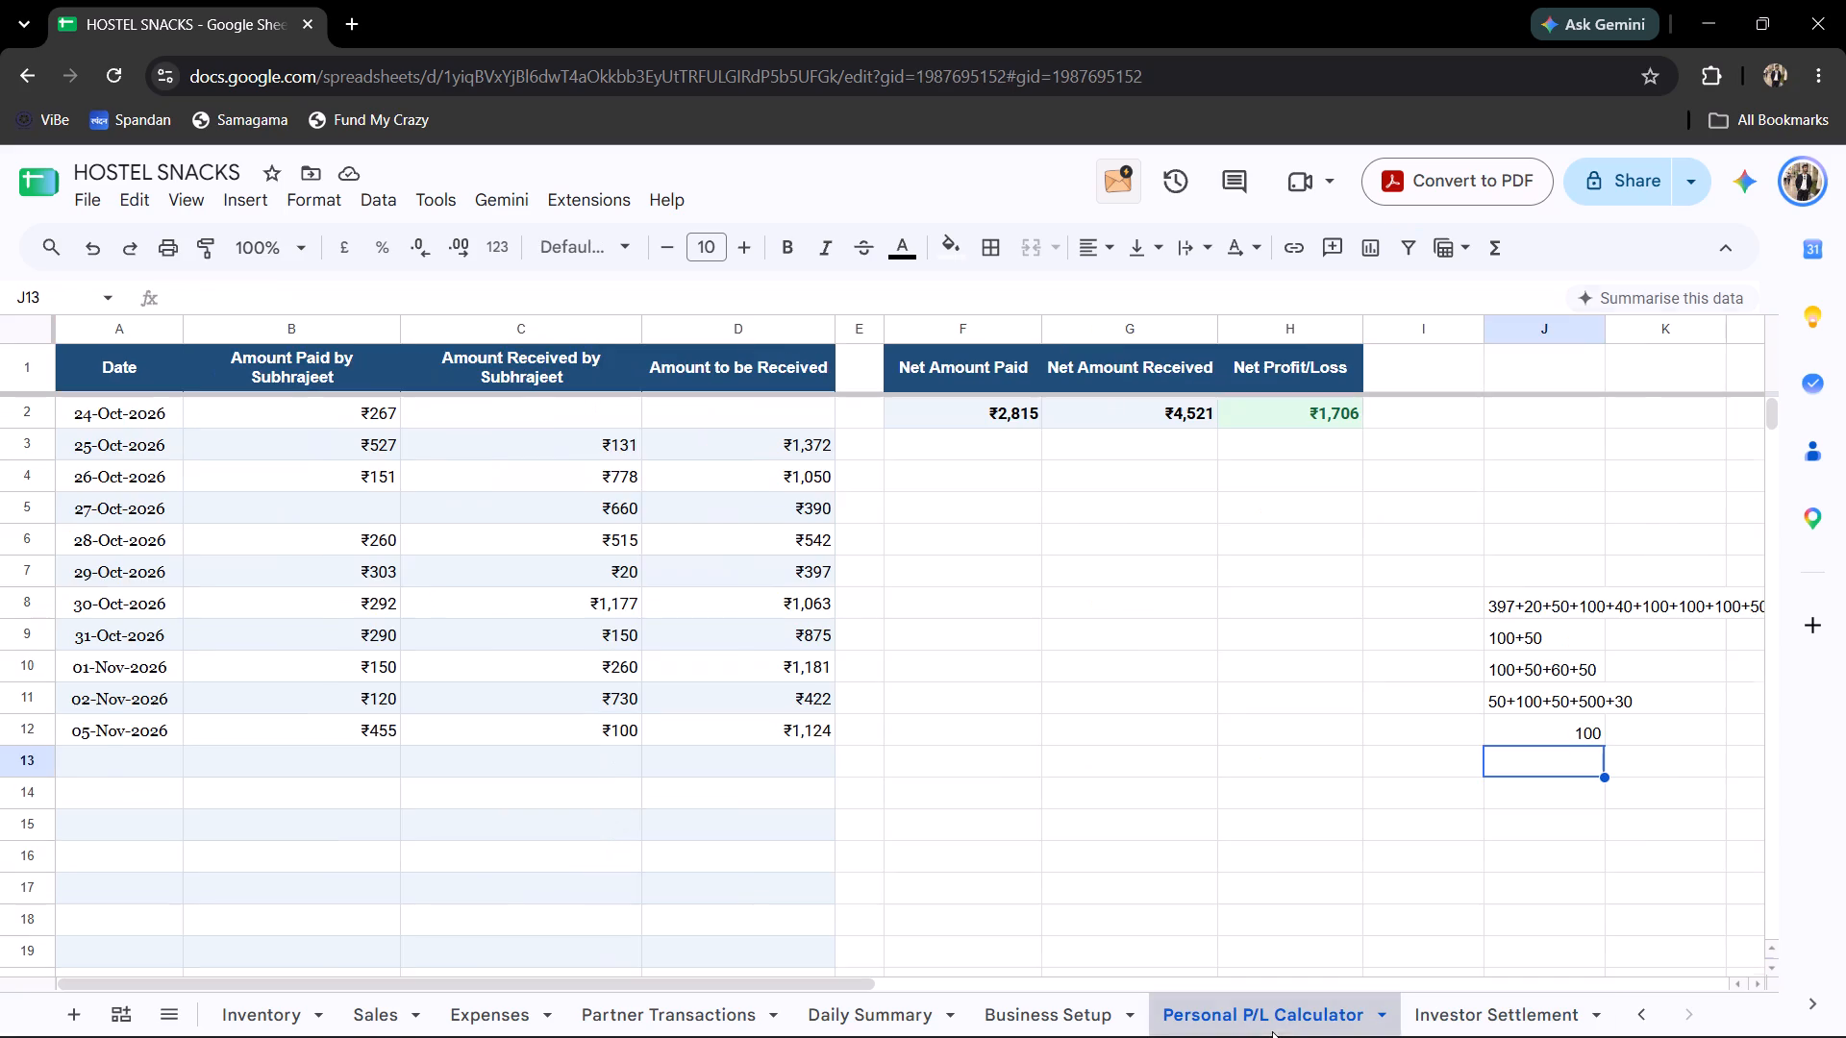
pyautogui.click(1459, 1024)
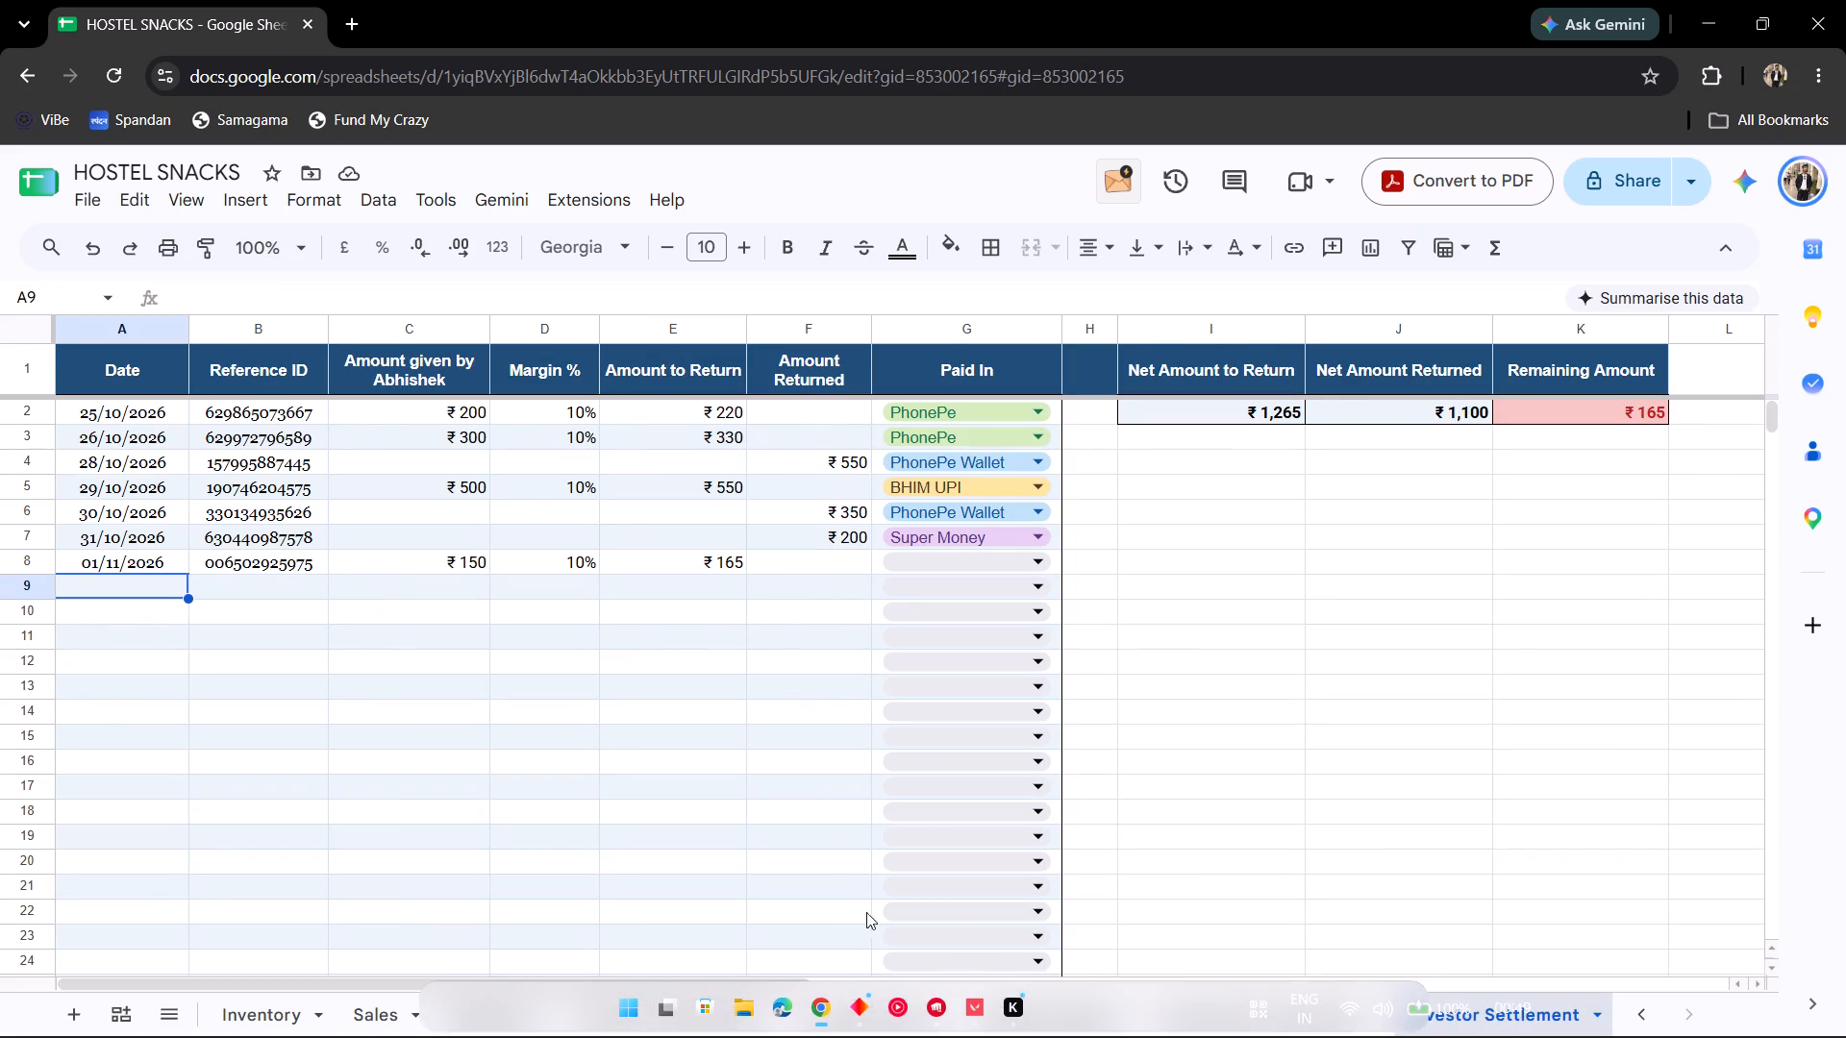
pyautogui.click(476, 612)
pyautogui.click(345, 579)
pyautogui.click(238, 582)
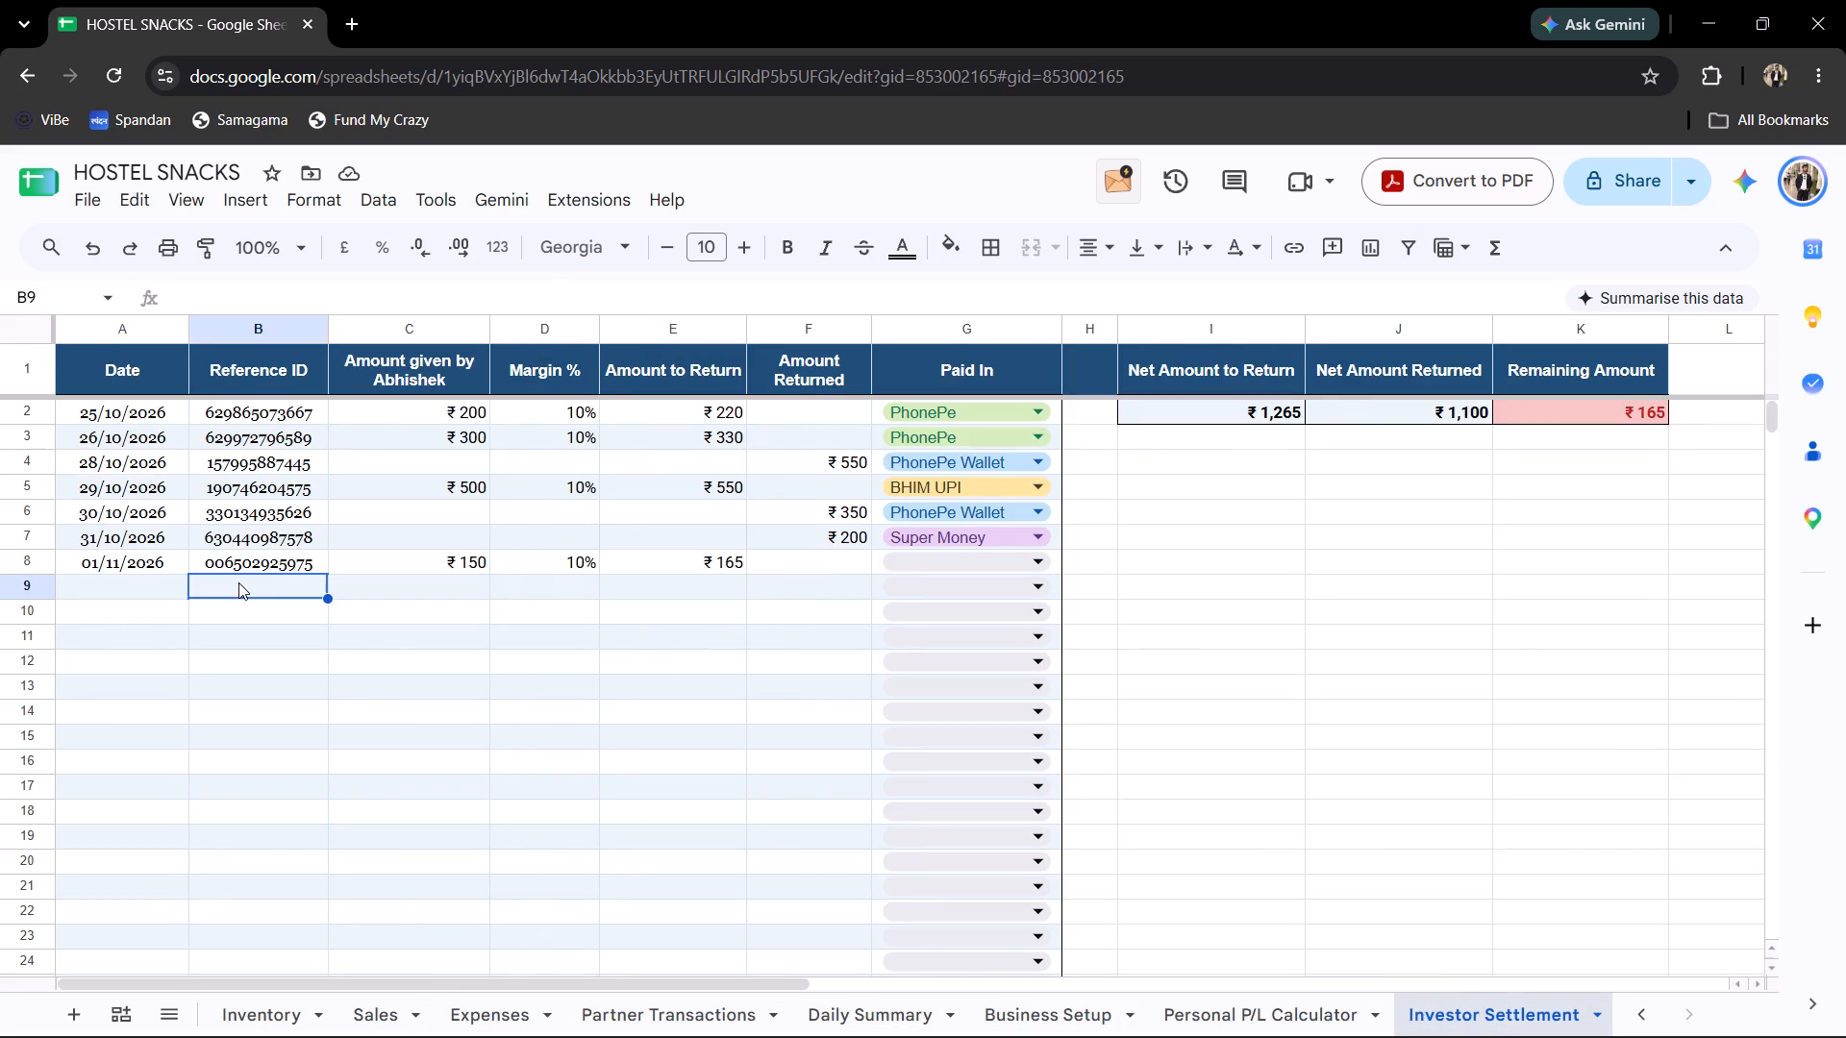
pyautogui.click(118, 583)
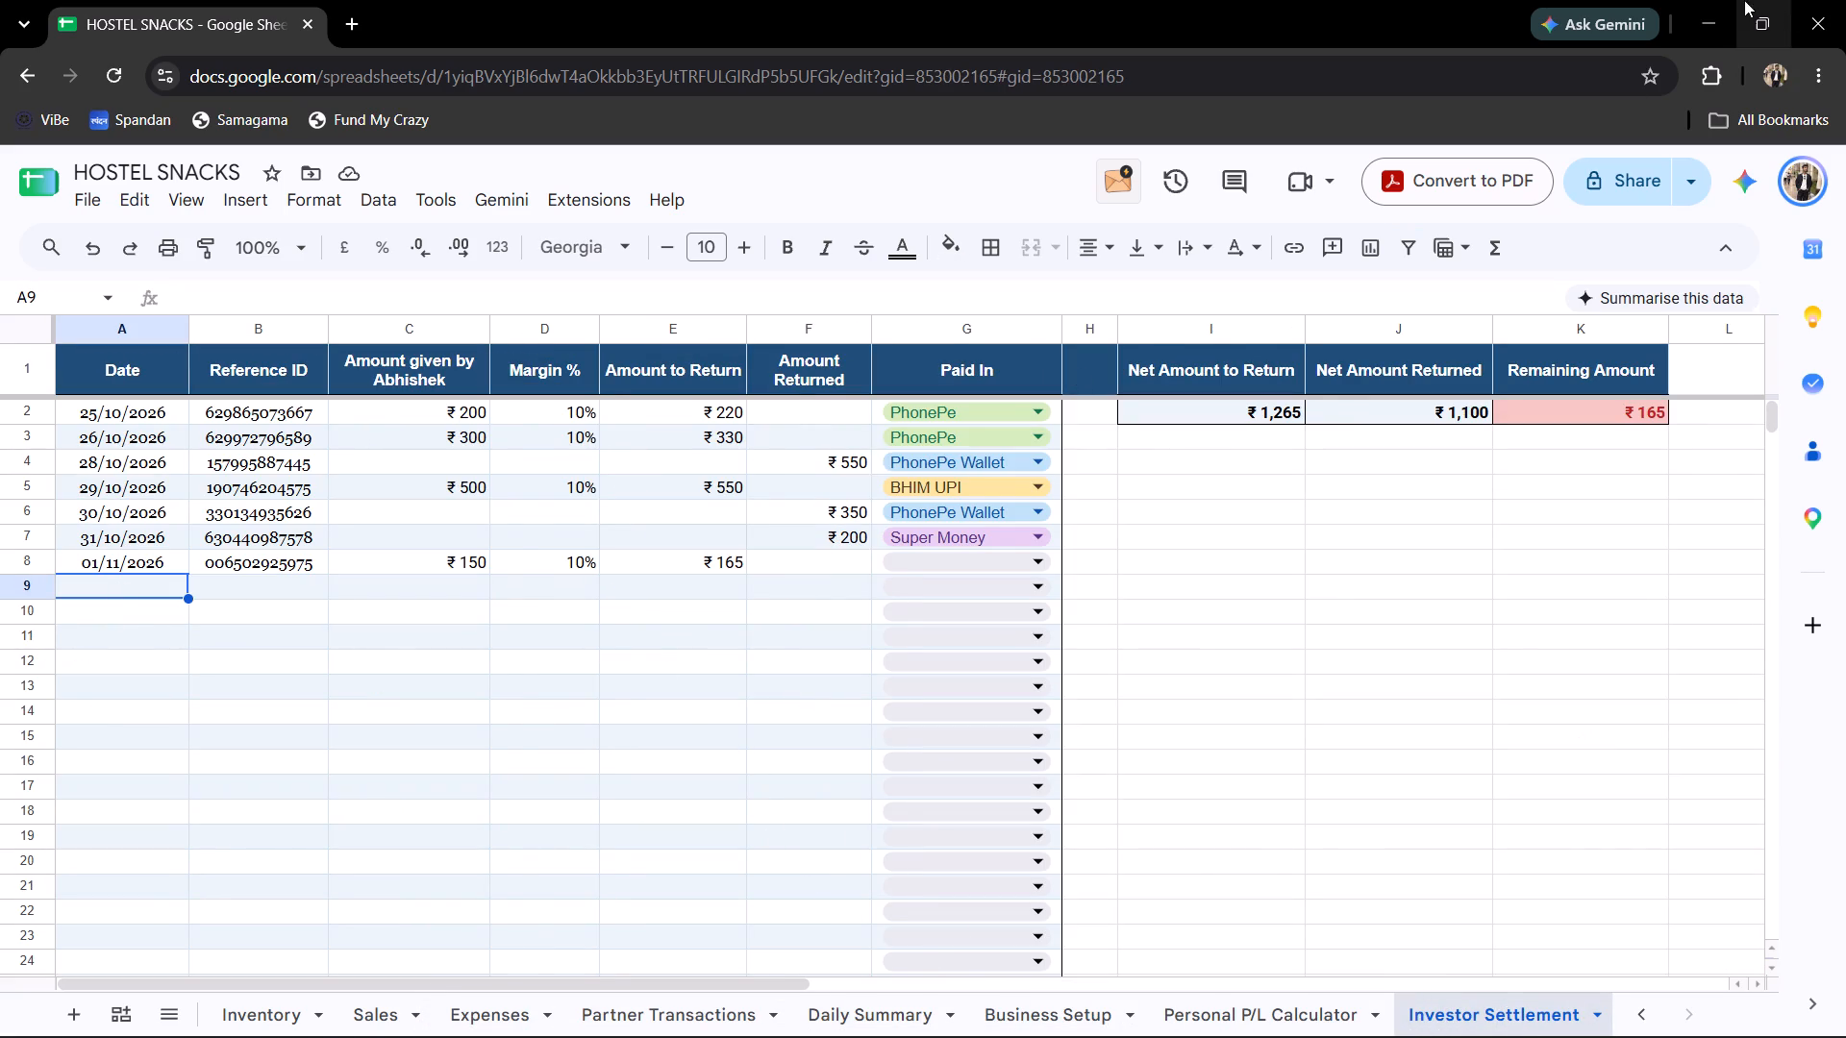